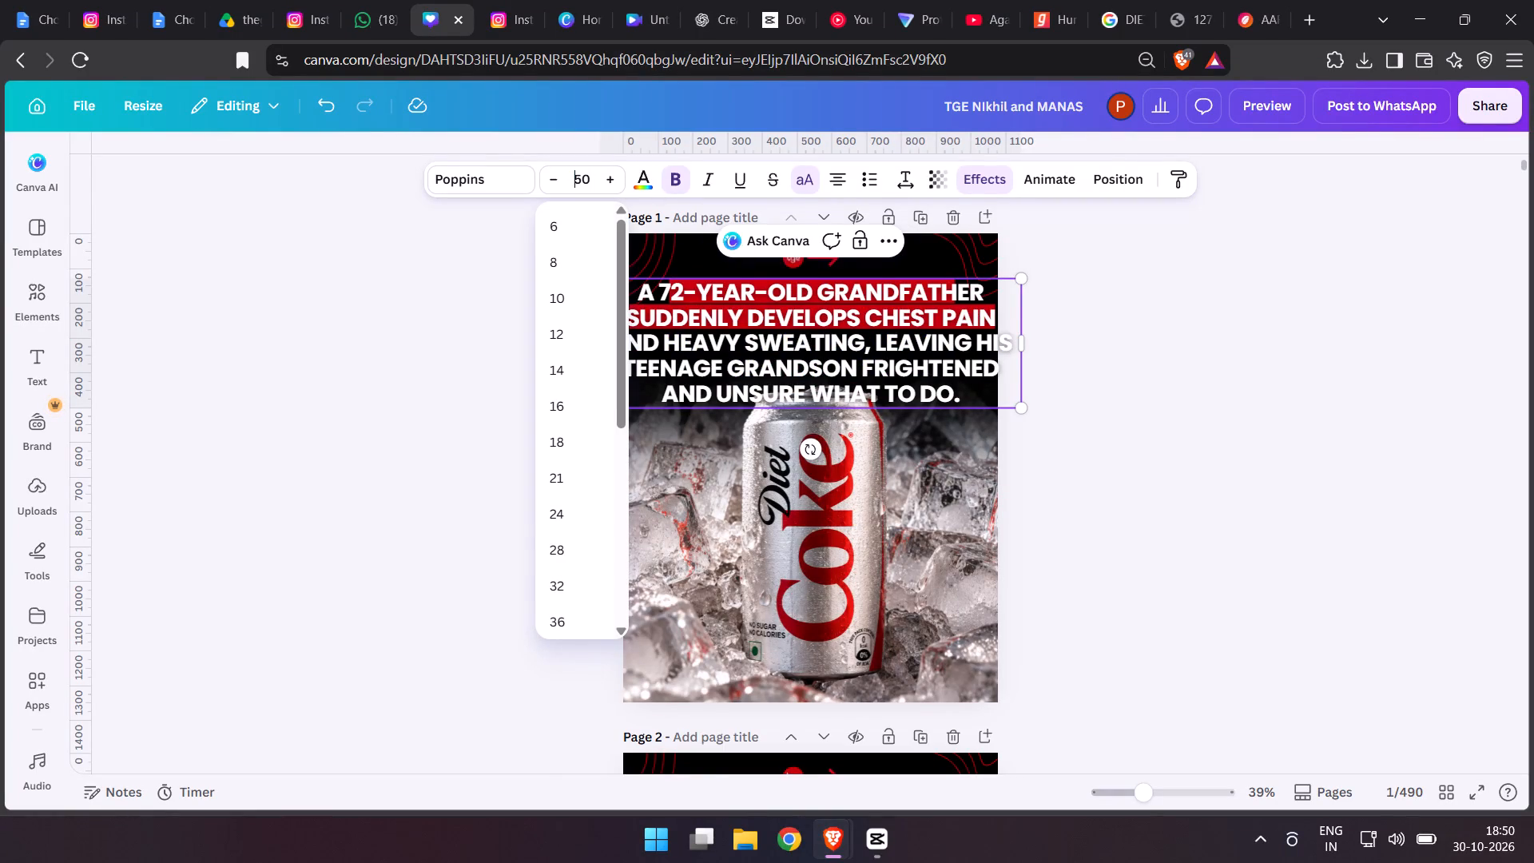
Set the font size of the page 1 headline about the 72-year-old grandfather to 45.
key(Return)
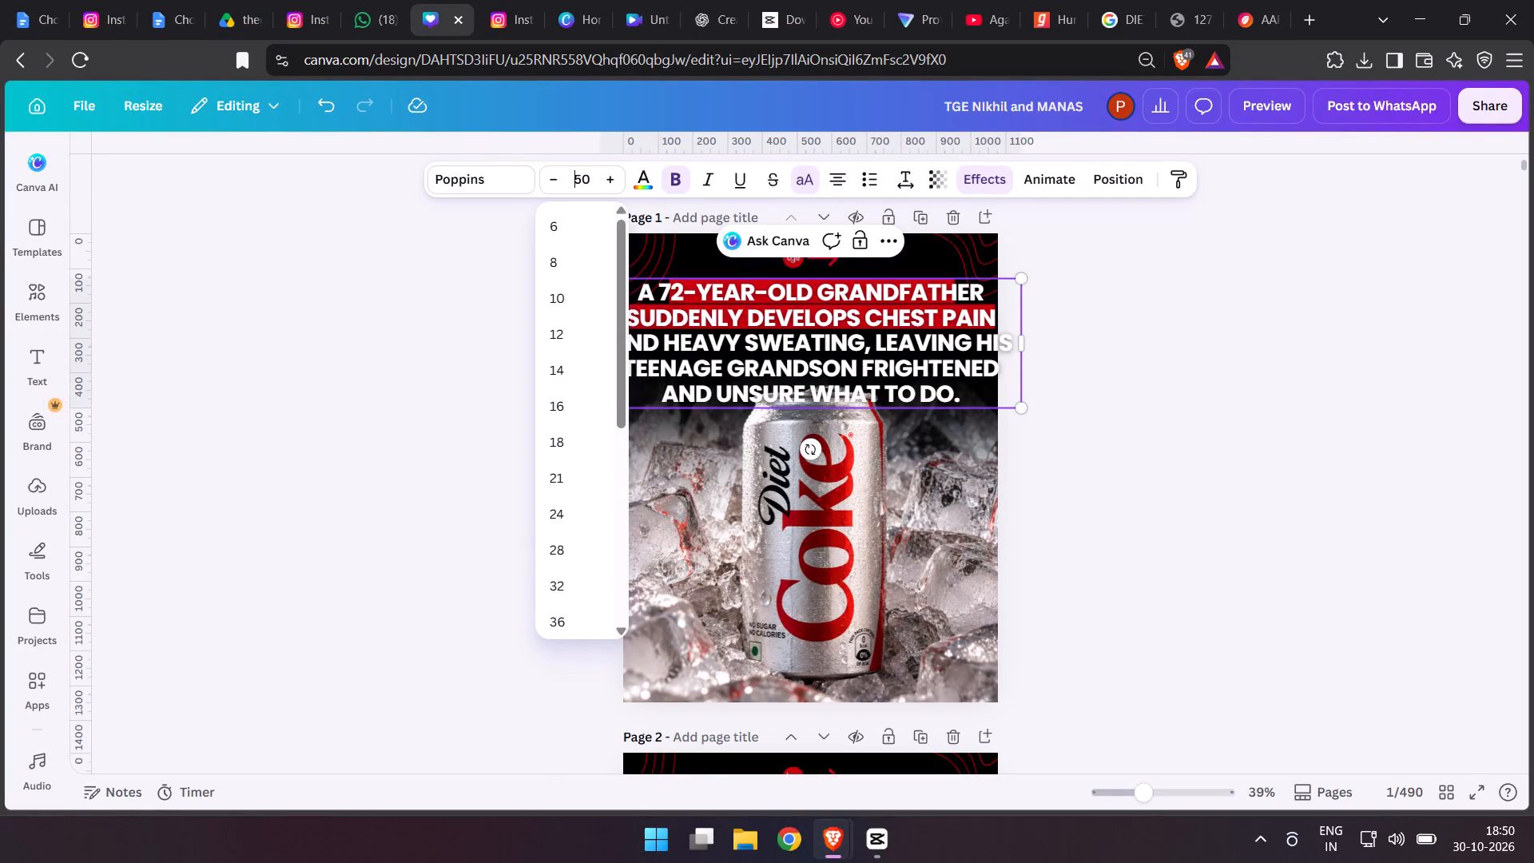
click(583, 177)
text(45)
key(Return)
Insert line breaks in the headline after "GRANDFATHER" and after "CHEST PAIN".
click(917, 287)
key(Return)
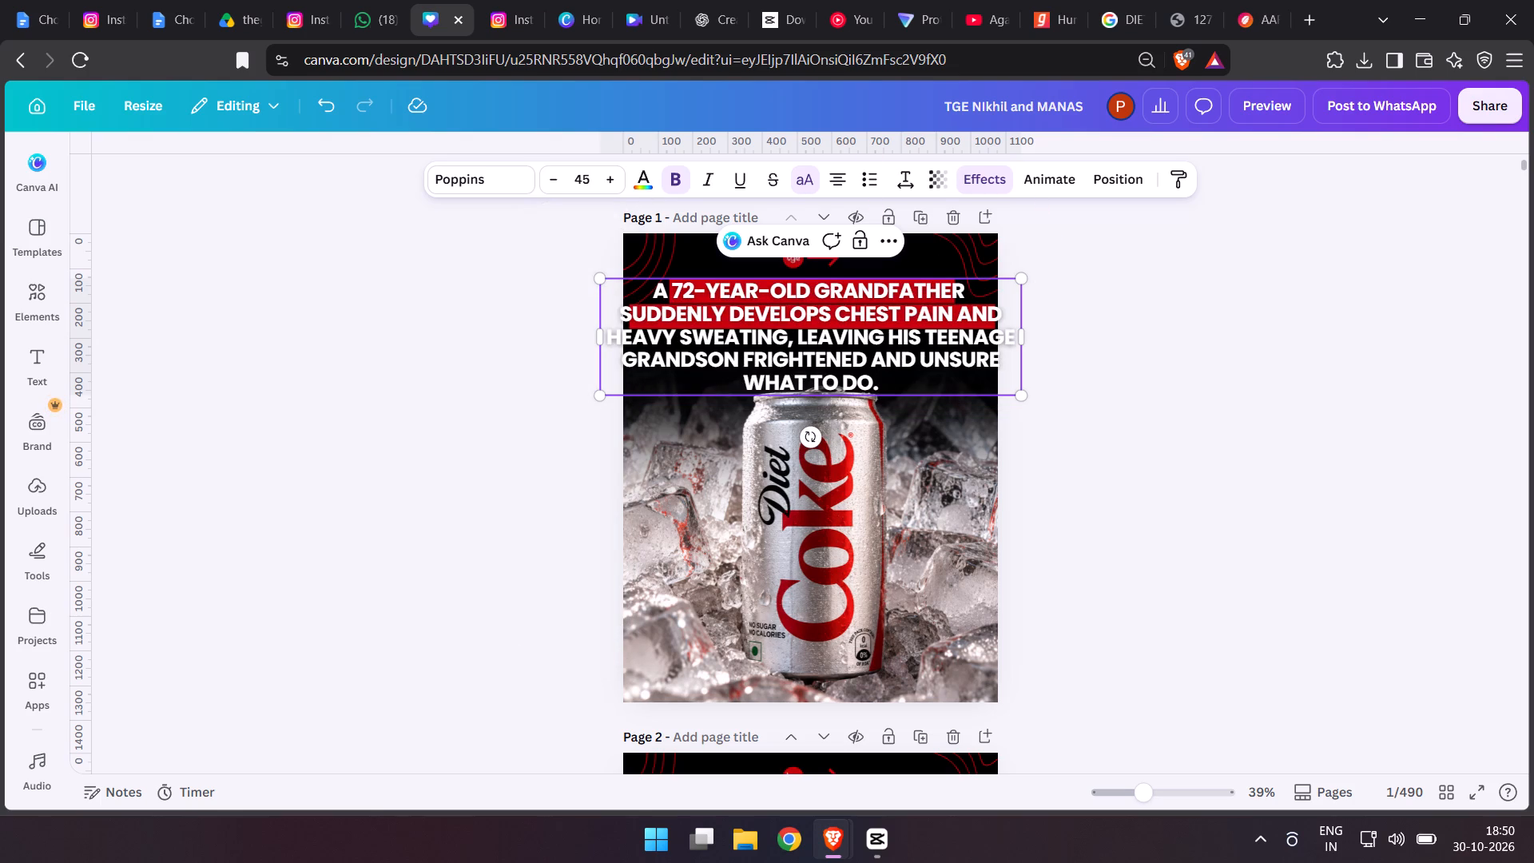
click(956, 321)
key(Return)
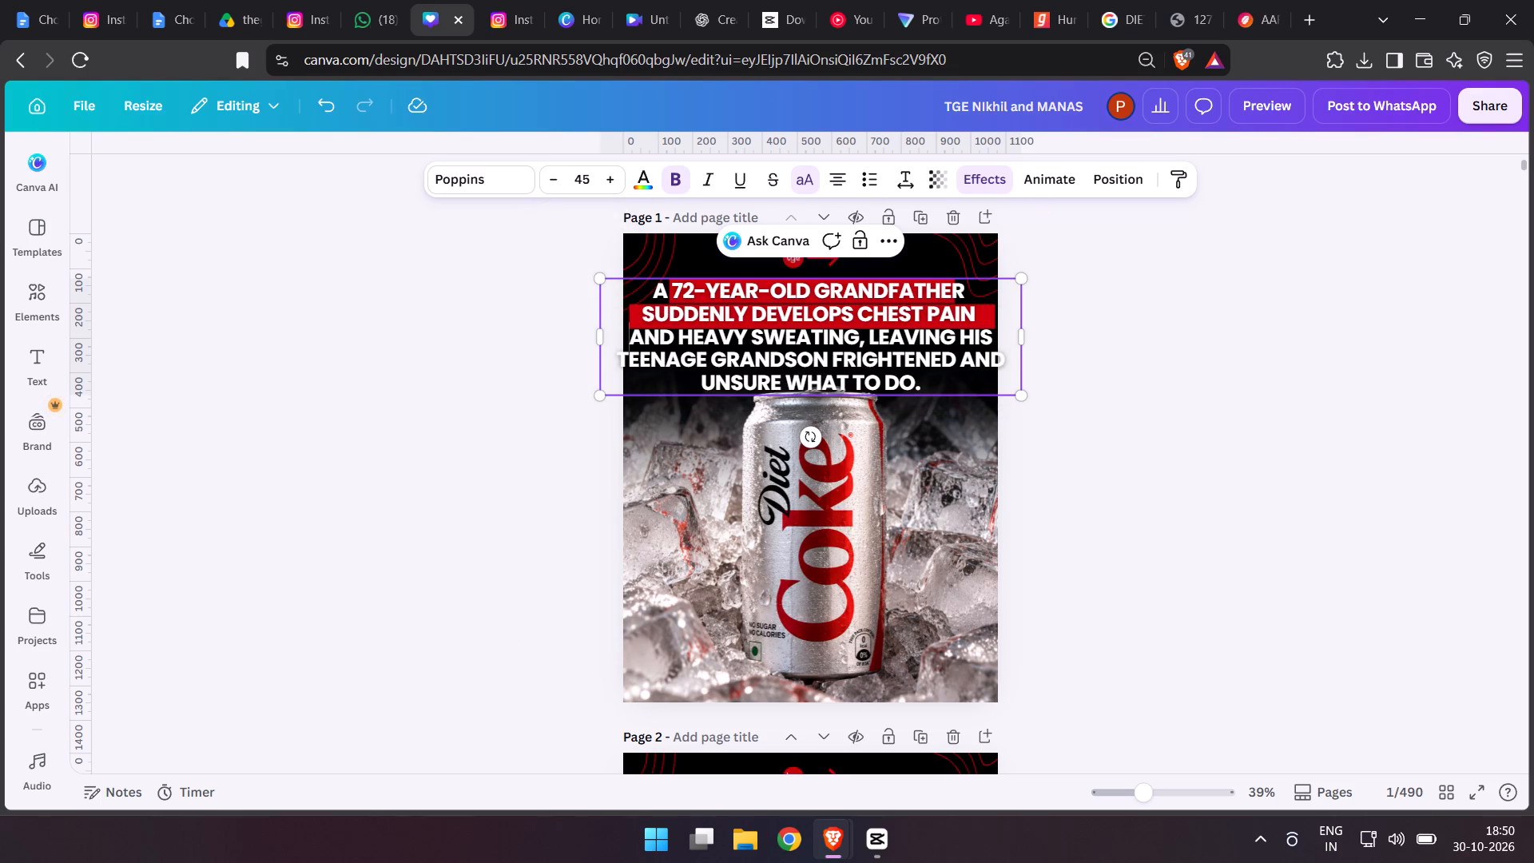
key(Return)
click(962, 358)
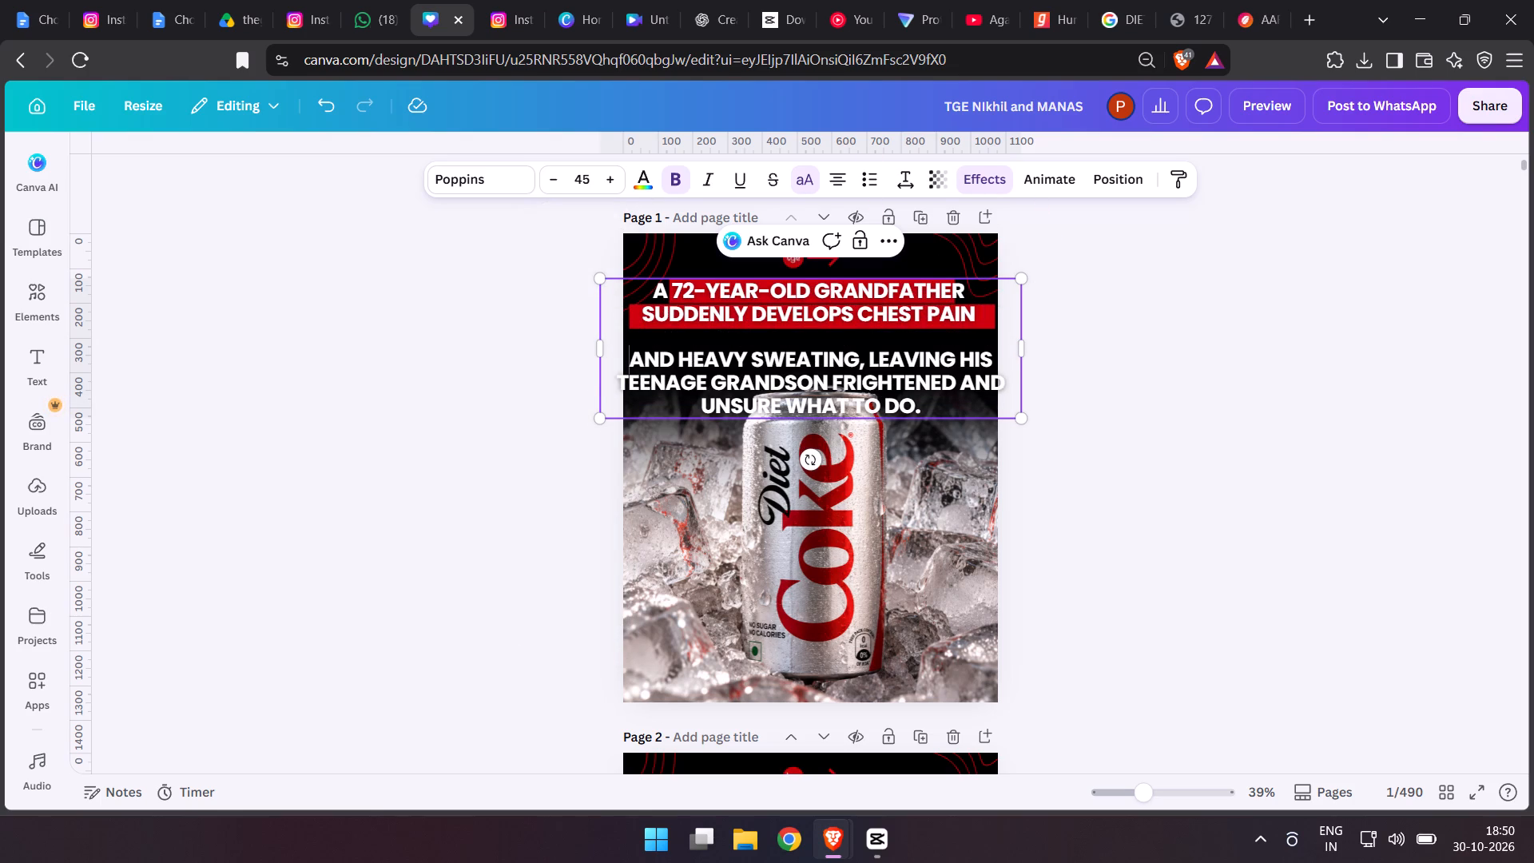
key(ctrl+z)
Break the headline after "FRIGHTENED" so "AND UNSURE WHAT TO DO." forms the last line, and deselect the text.
click(961, 353)
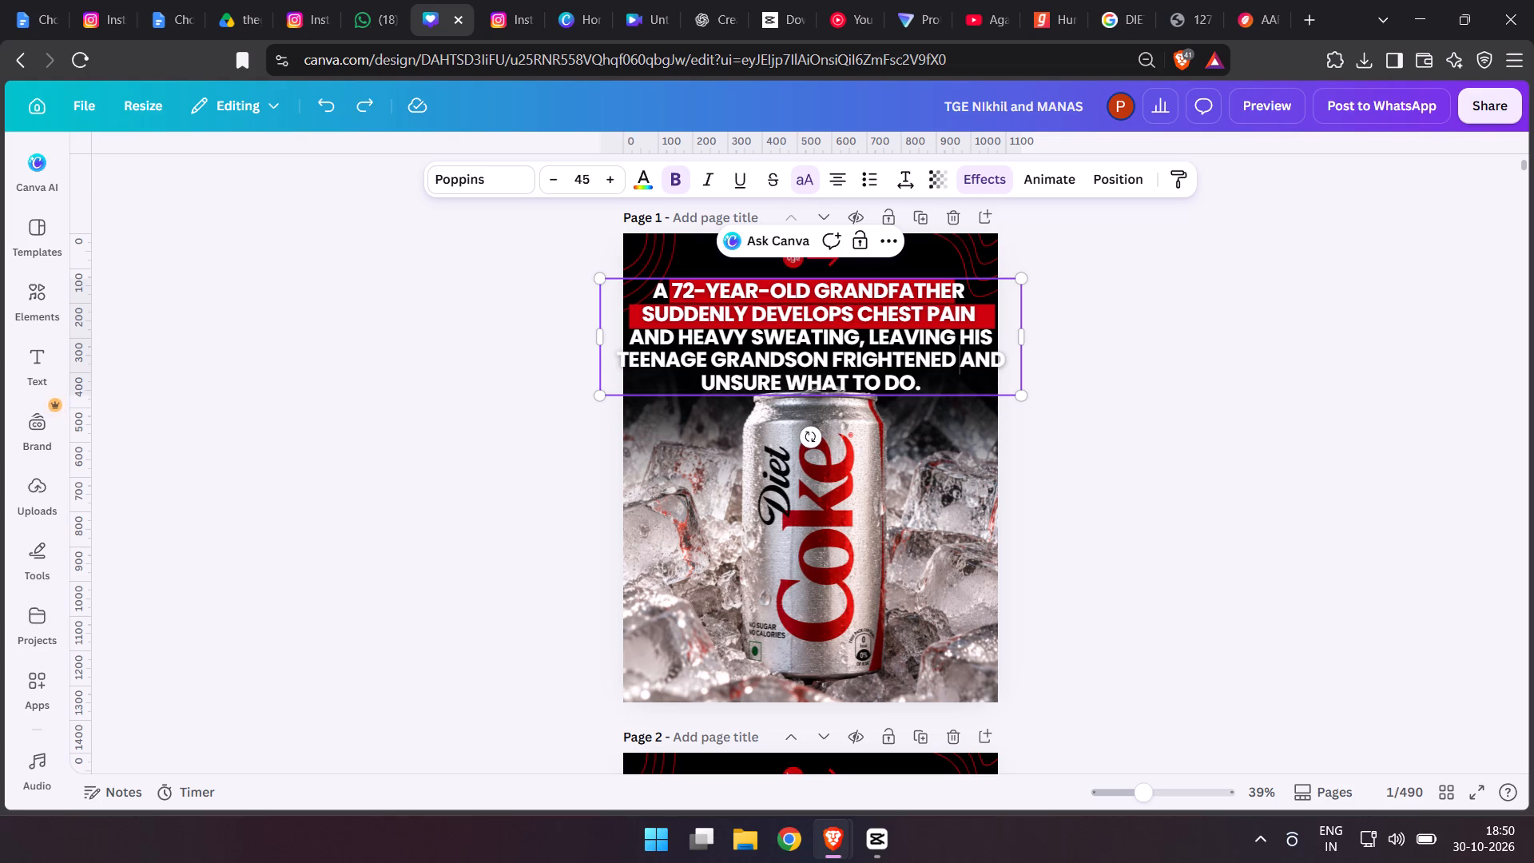
key(Return)
click(461, 424)
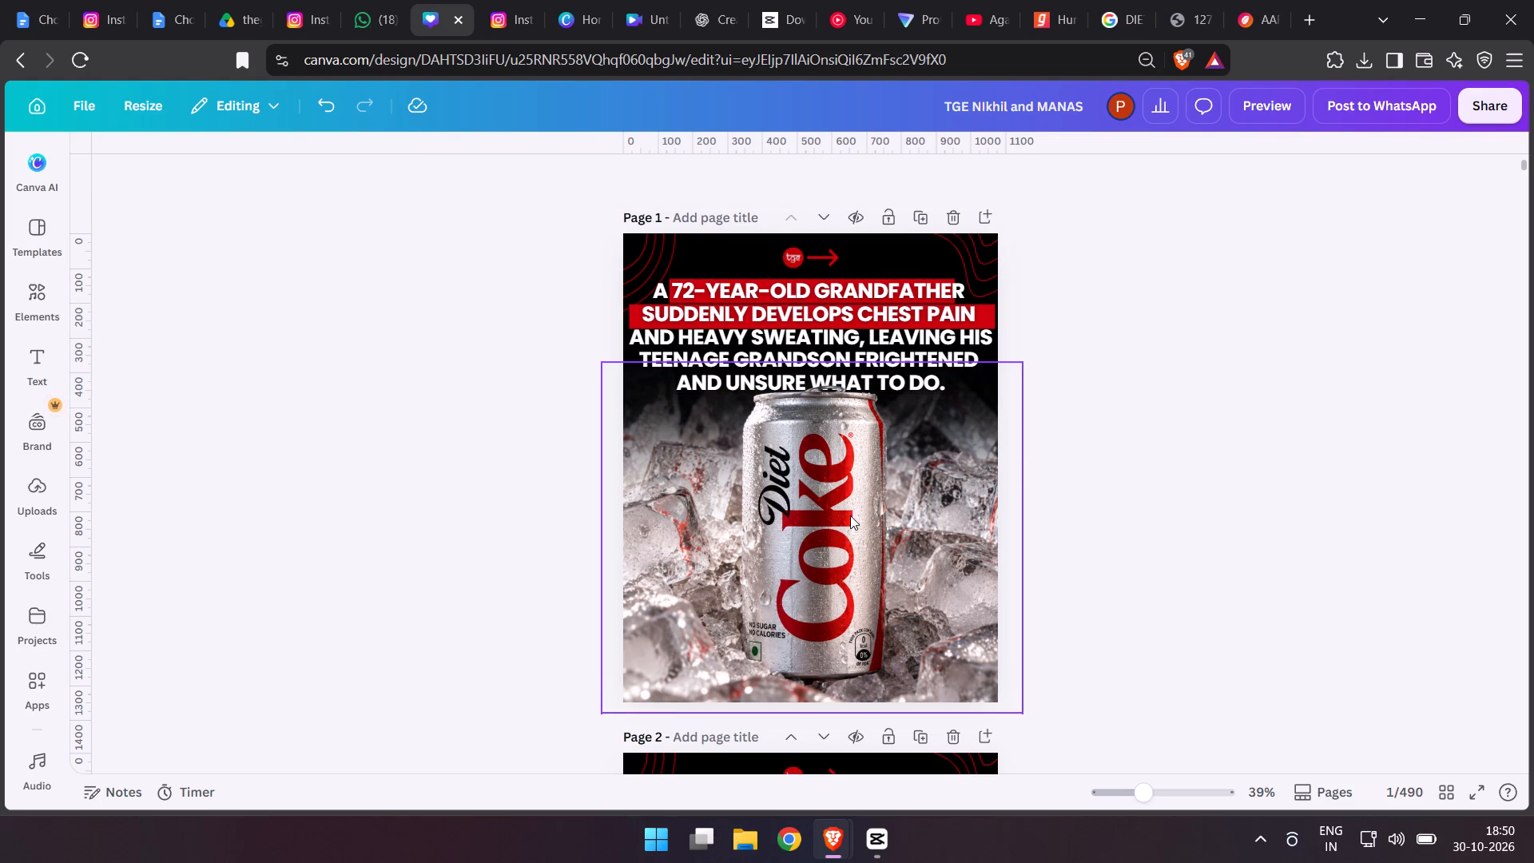
Delete the Diet Coke can photo and the remaining element beneath it from page 1, keeping the headline.
click(833, 541)
key(Delete)
click(812, 630)
key(Delete)
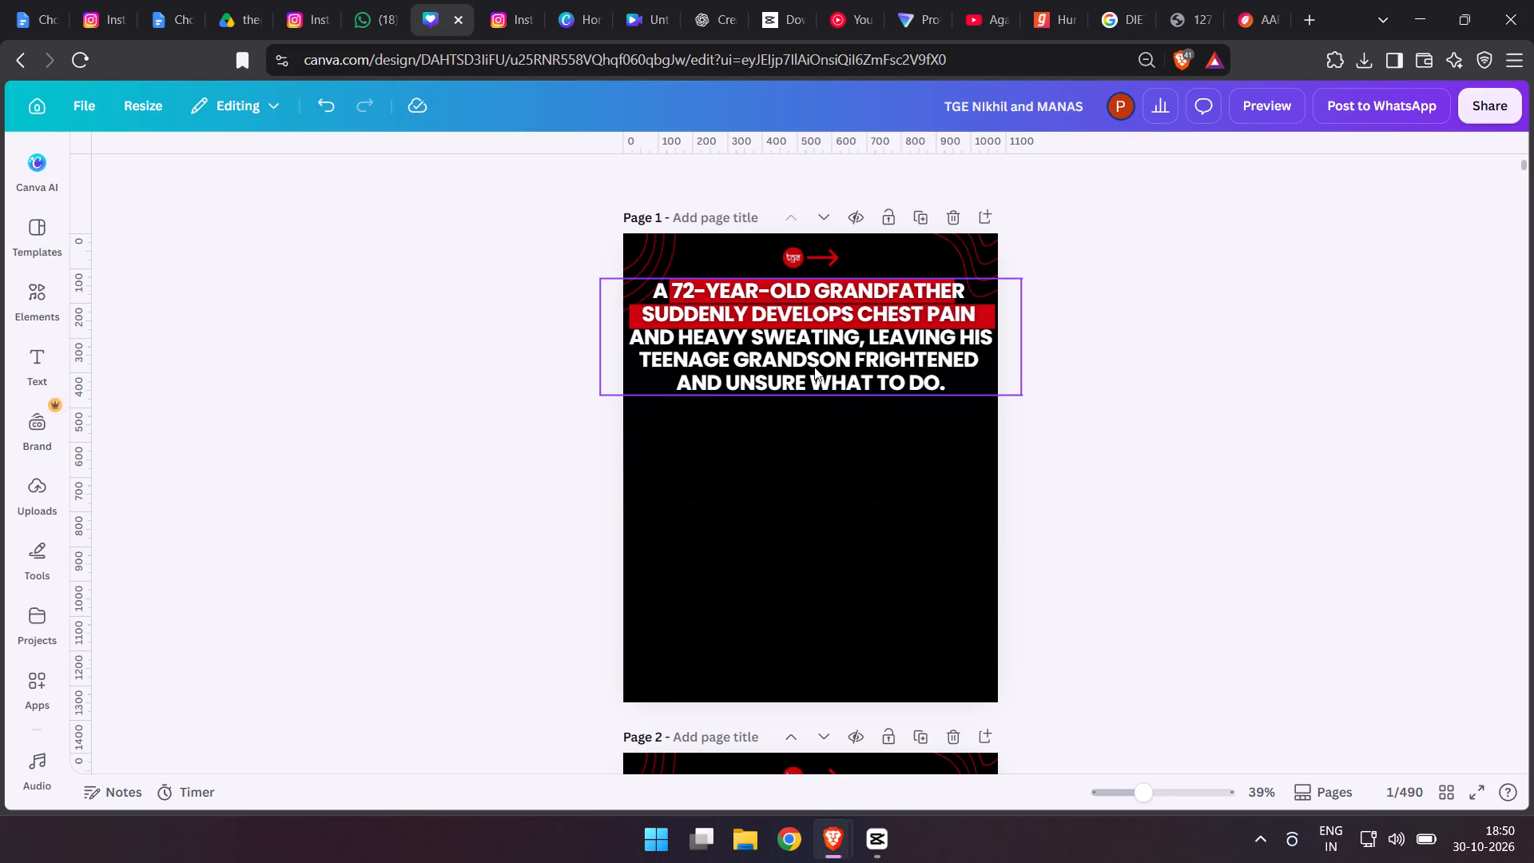
Add a new blank page directly after page 1.
click(991, 212)
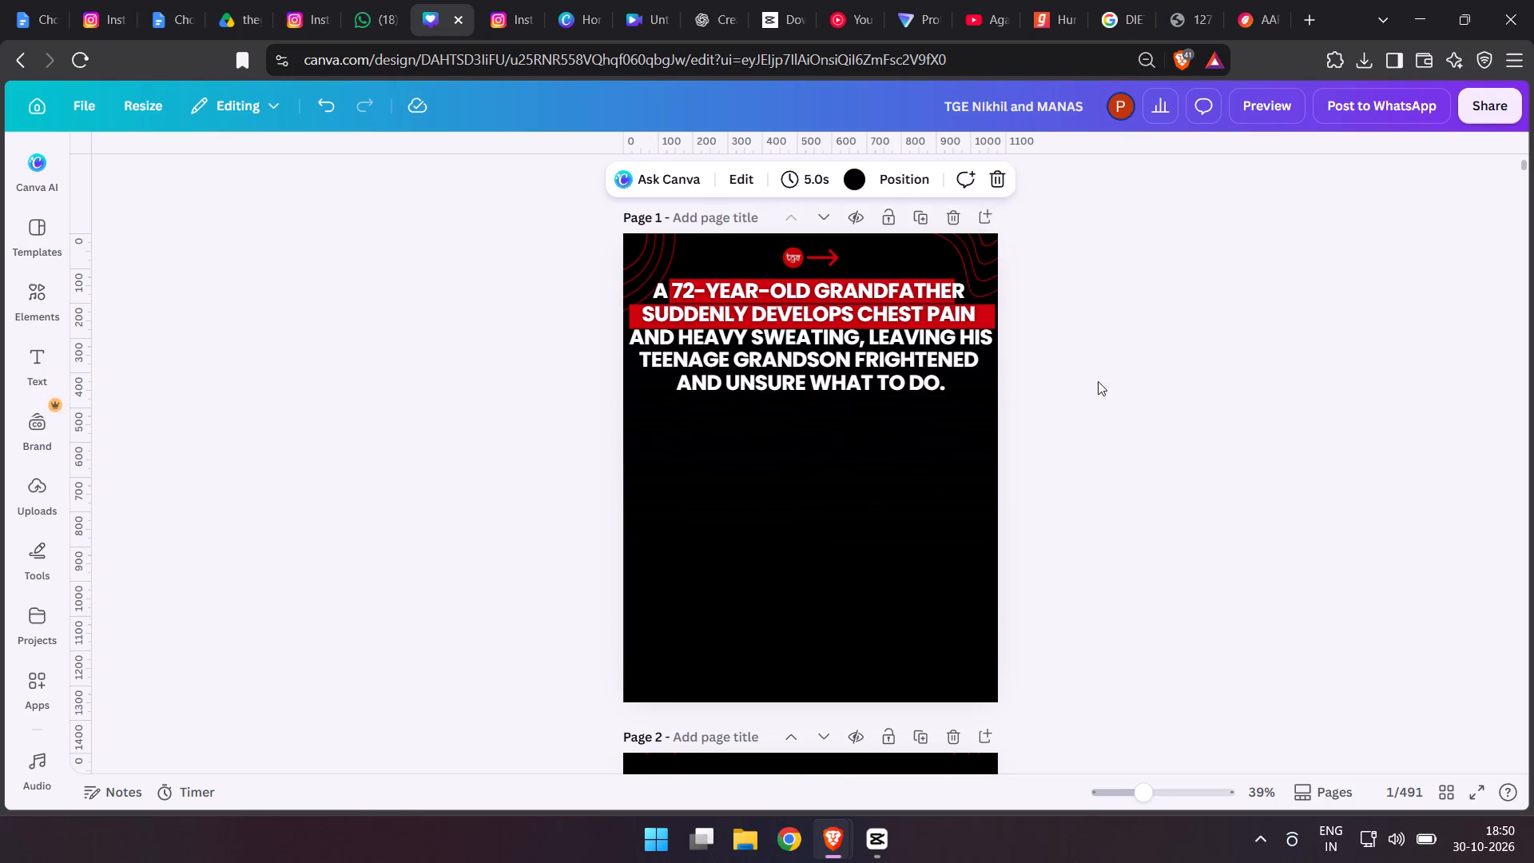
Duplicate page 1 with its grandfather headline on the plain black background.
scroll(888, 396, up, 5)
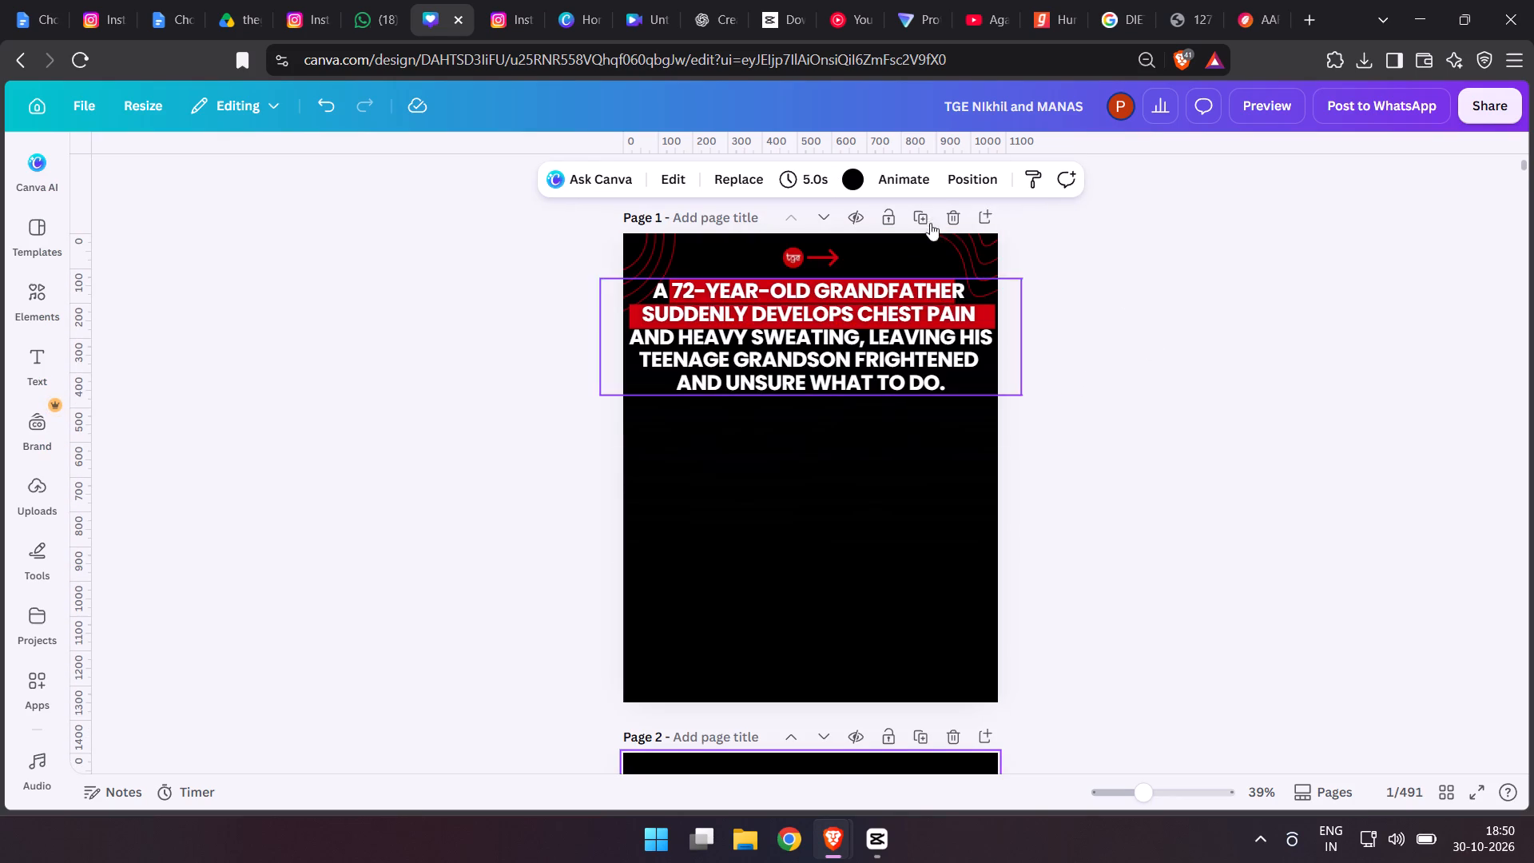
click(921, 217)
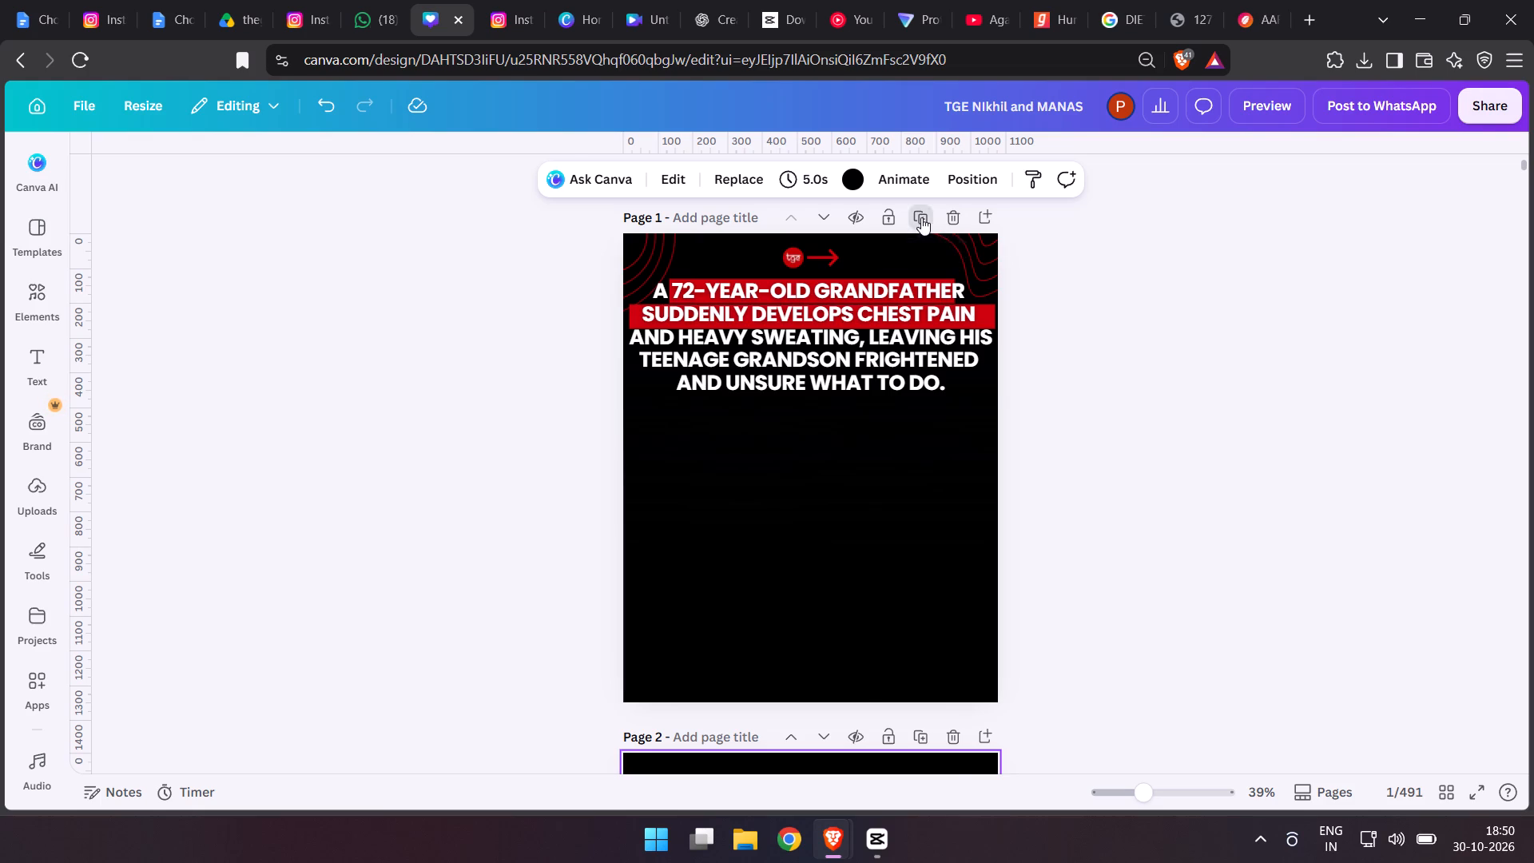
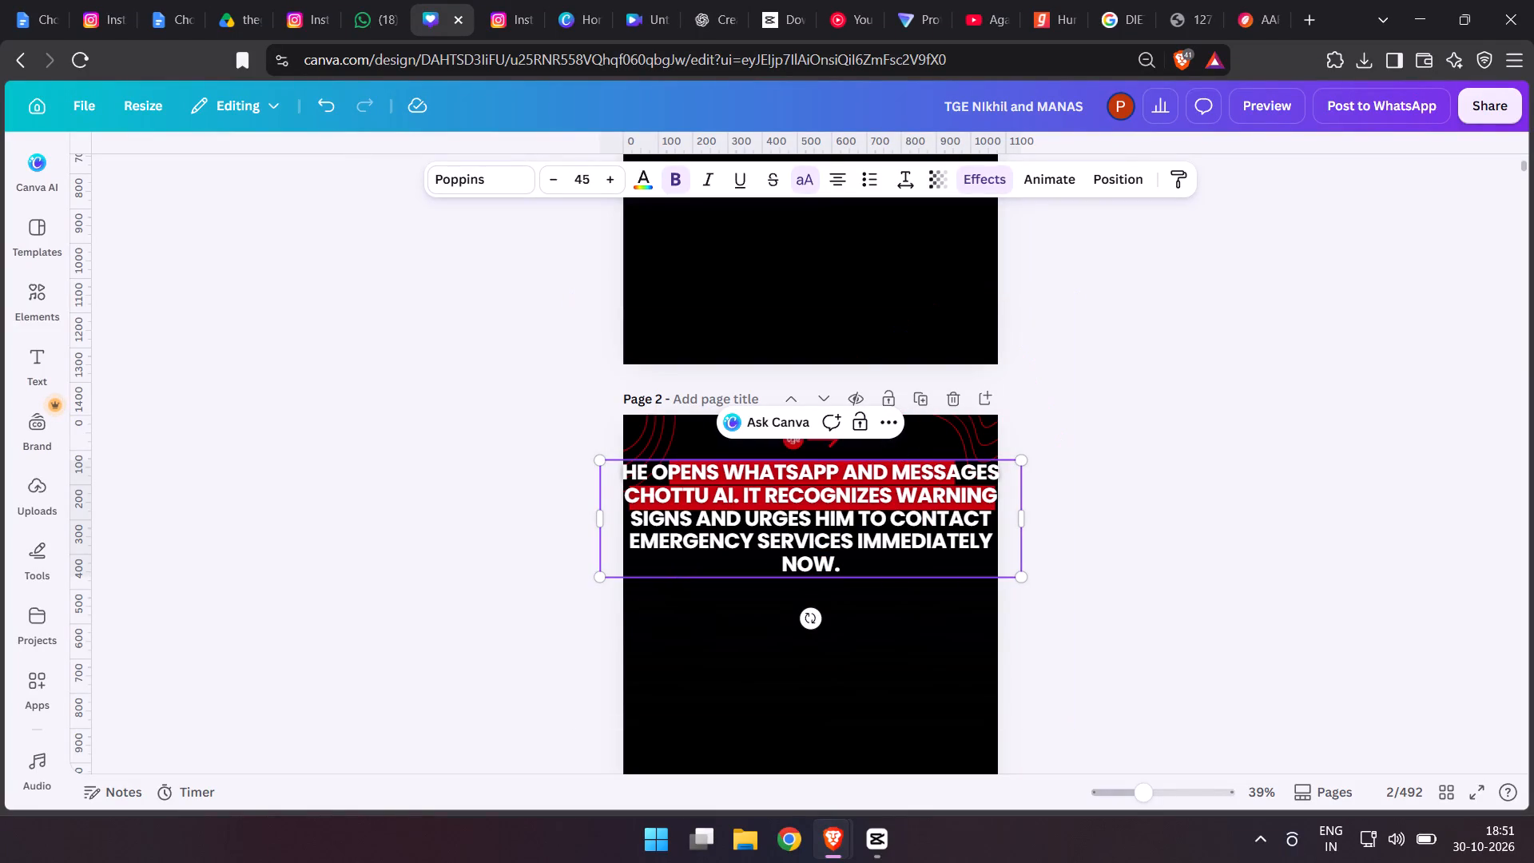
Break the page 2 headline after "HE OPENS WHATSAPP" and replace "RECOGNIZES" with a line break after "AND MESSAGES CHOTTU AI. IT".
click(891, 471)
key(Return)
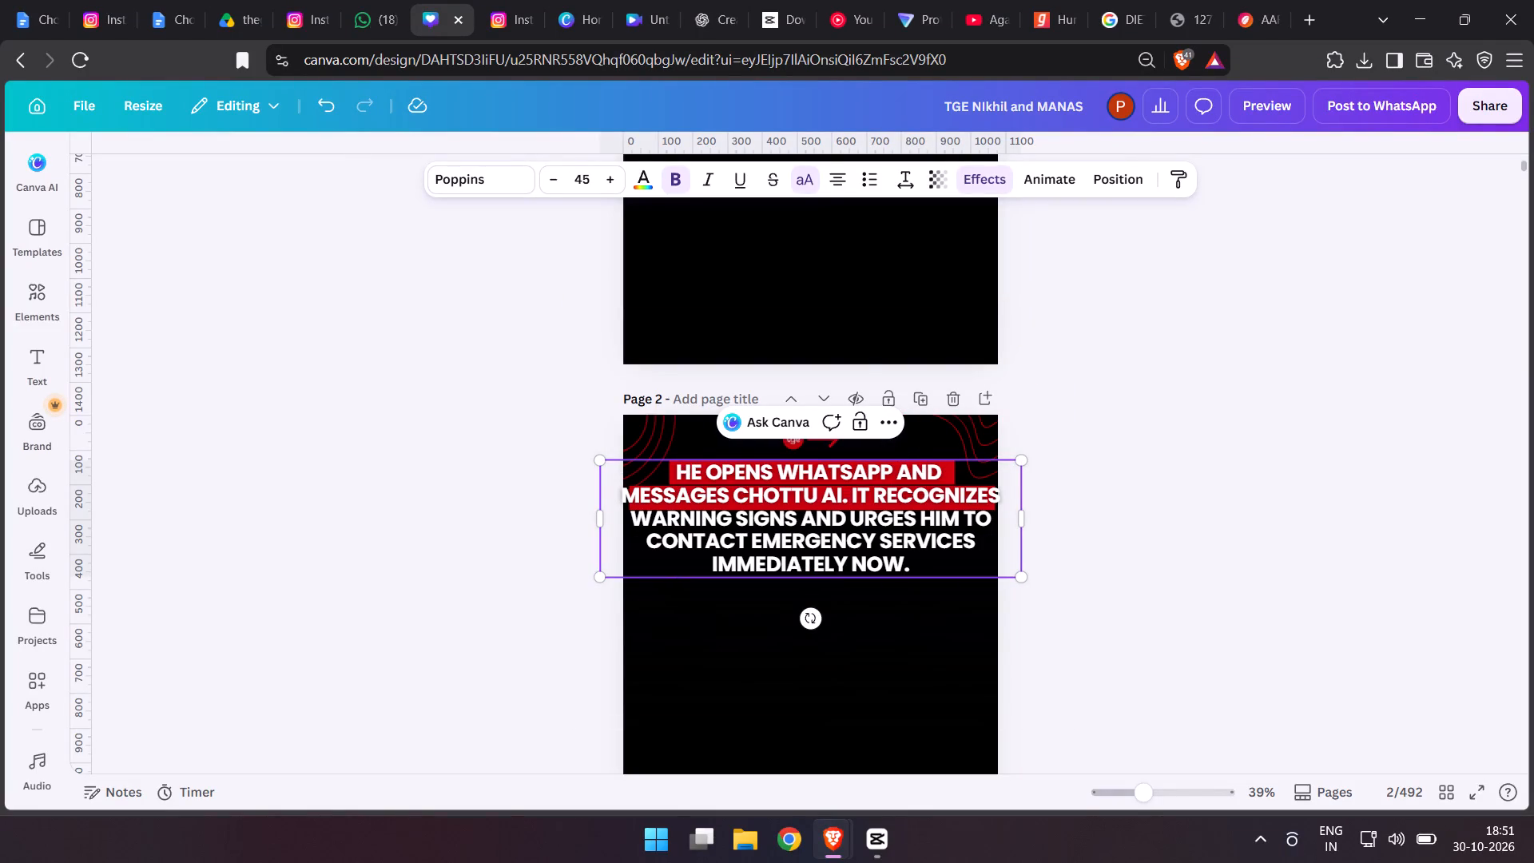
double_click(874, 495)
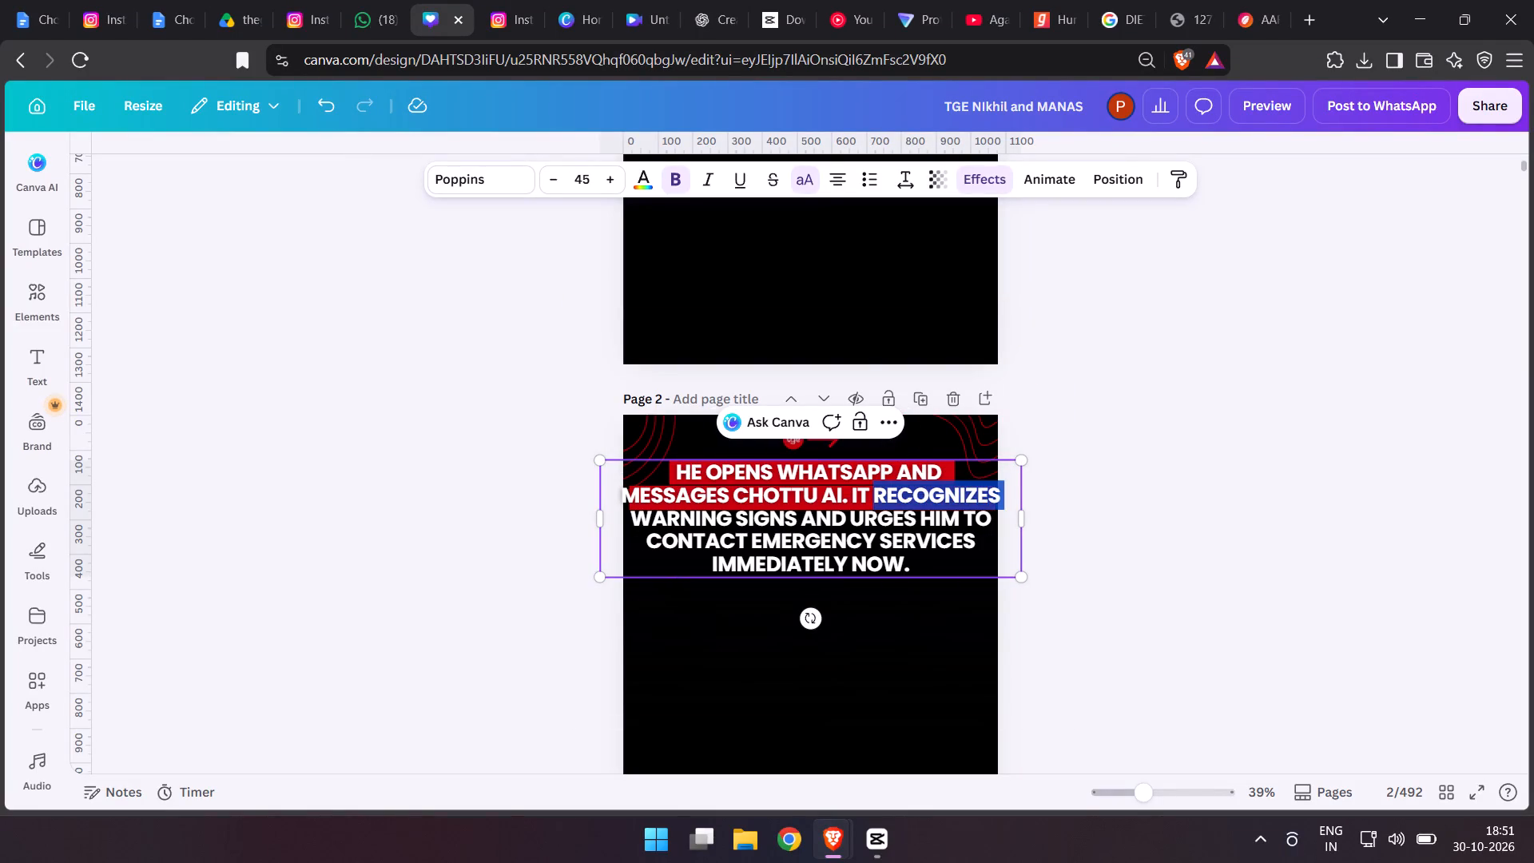
key(Return)
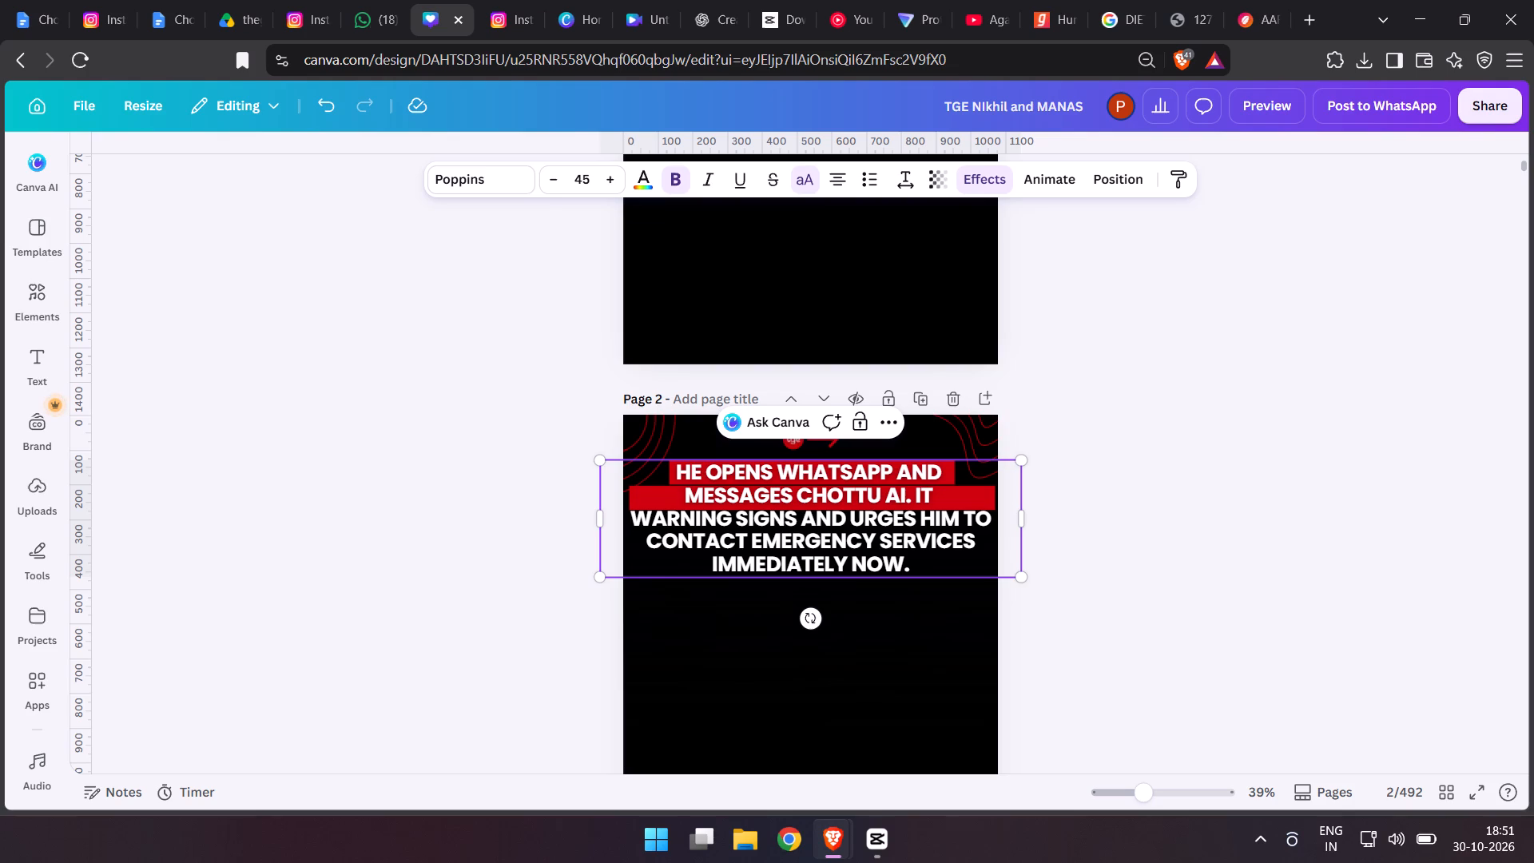
click(893, 472)
key(Return)
click(678, 519)
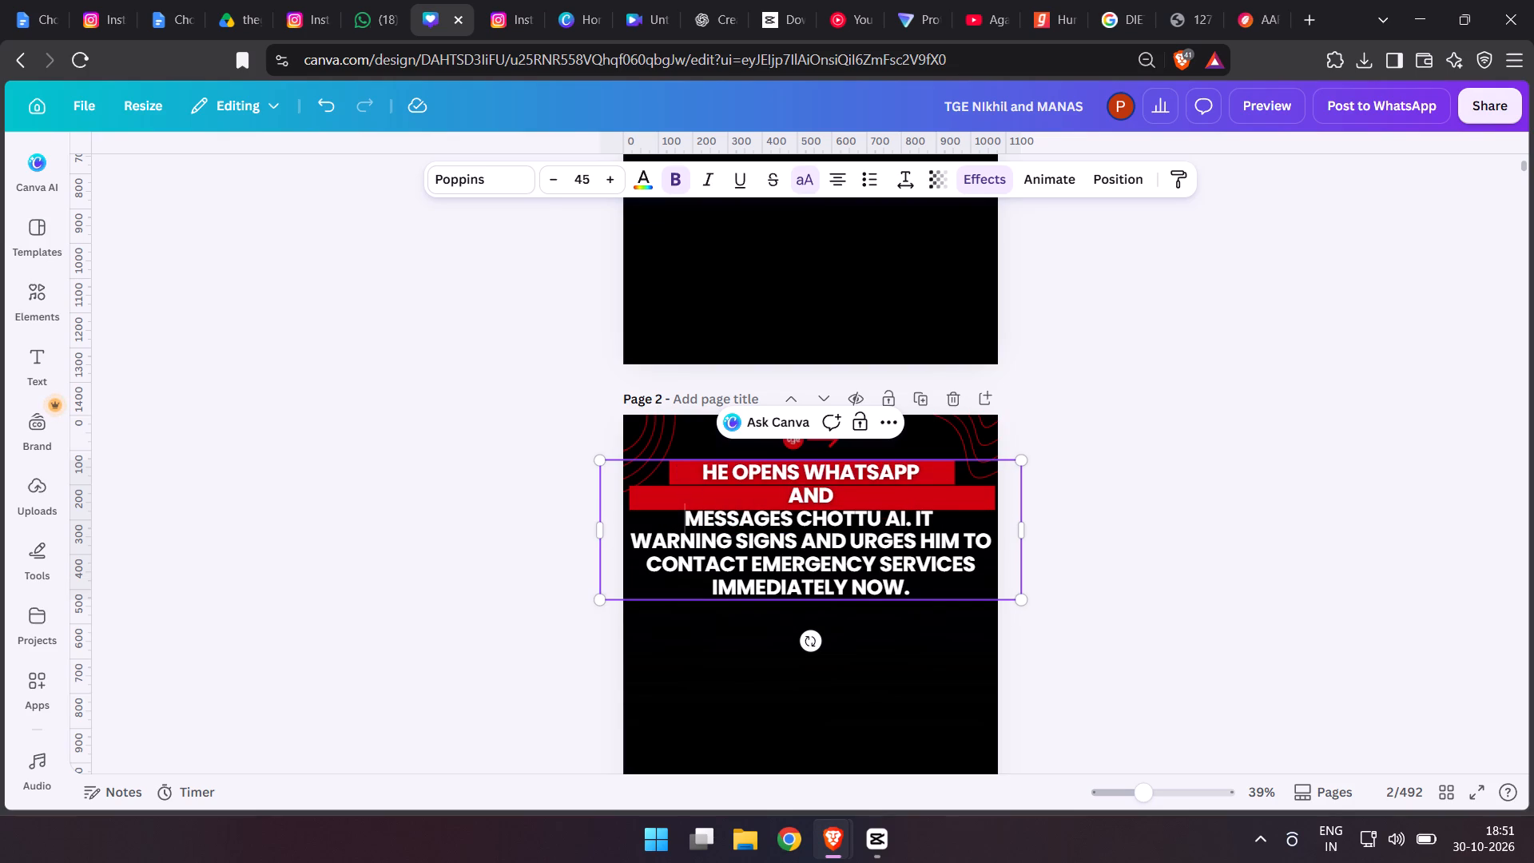
key(BackSpace)
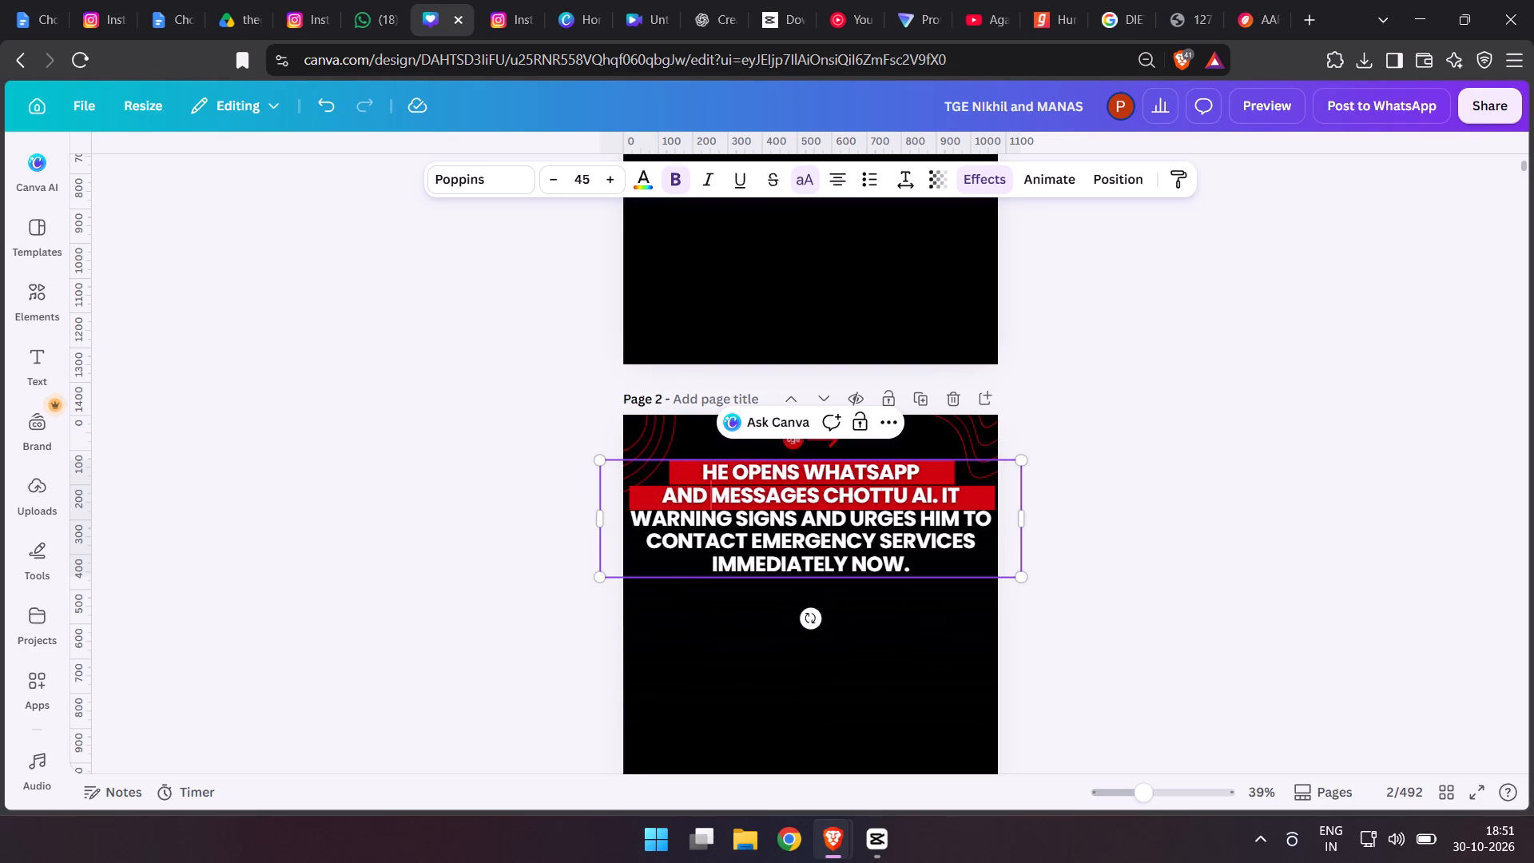
click(554, 540)
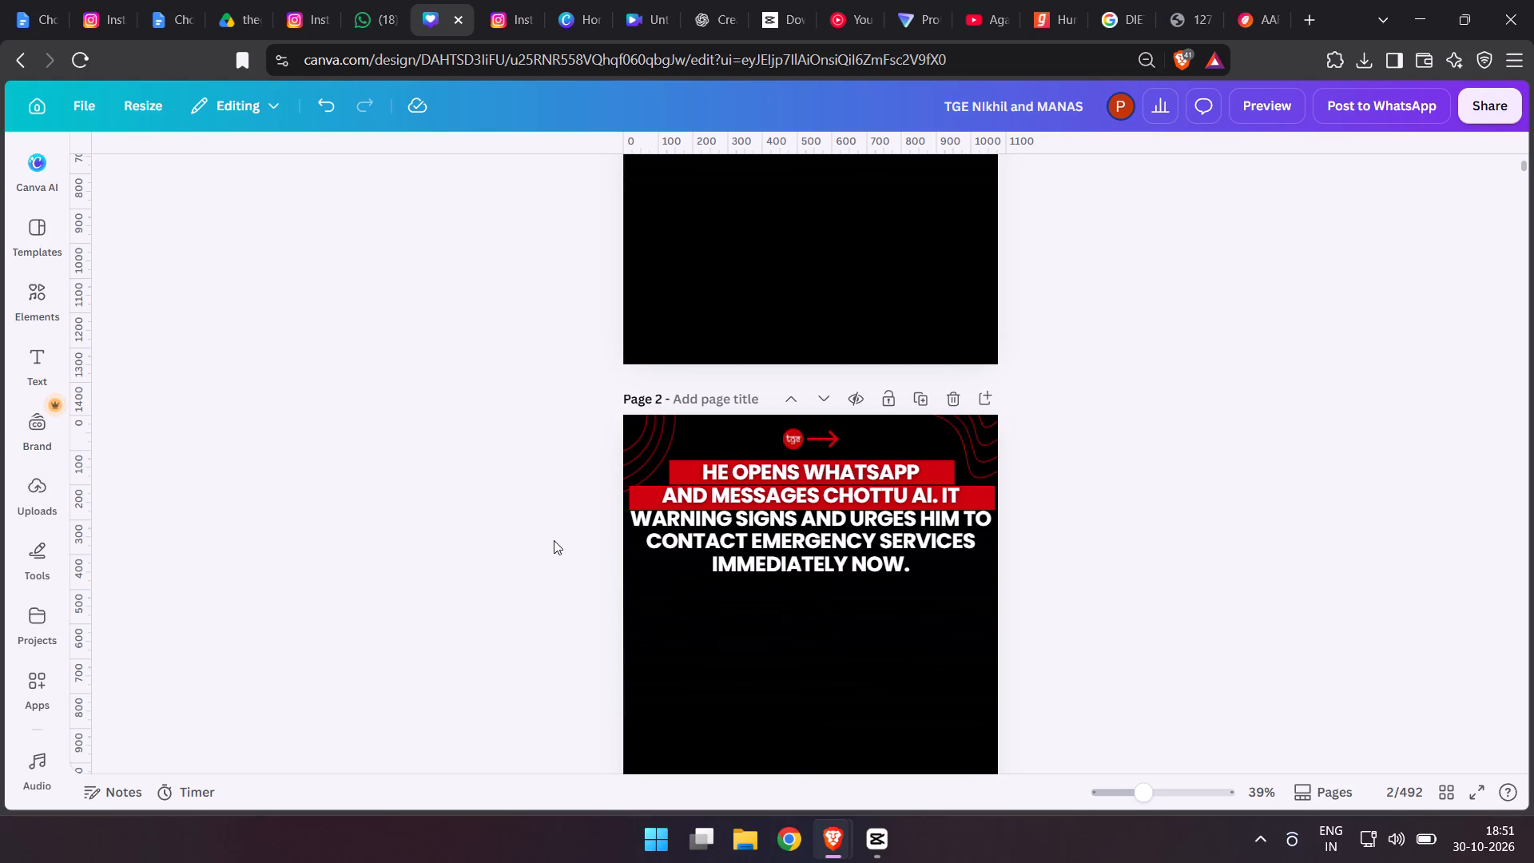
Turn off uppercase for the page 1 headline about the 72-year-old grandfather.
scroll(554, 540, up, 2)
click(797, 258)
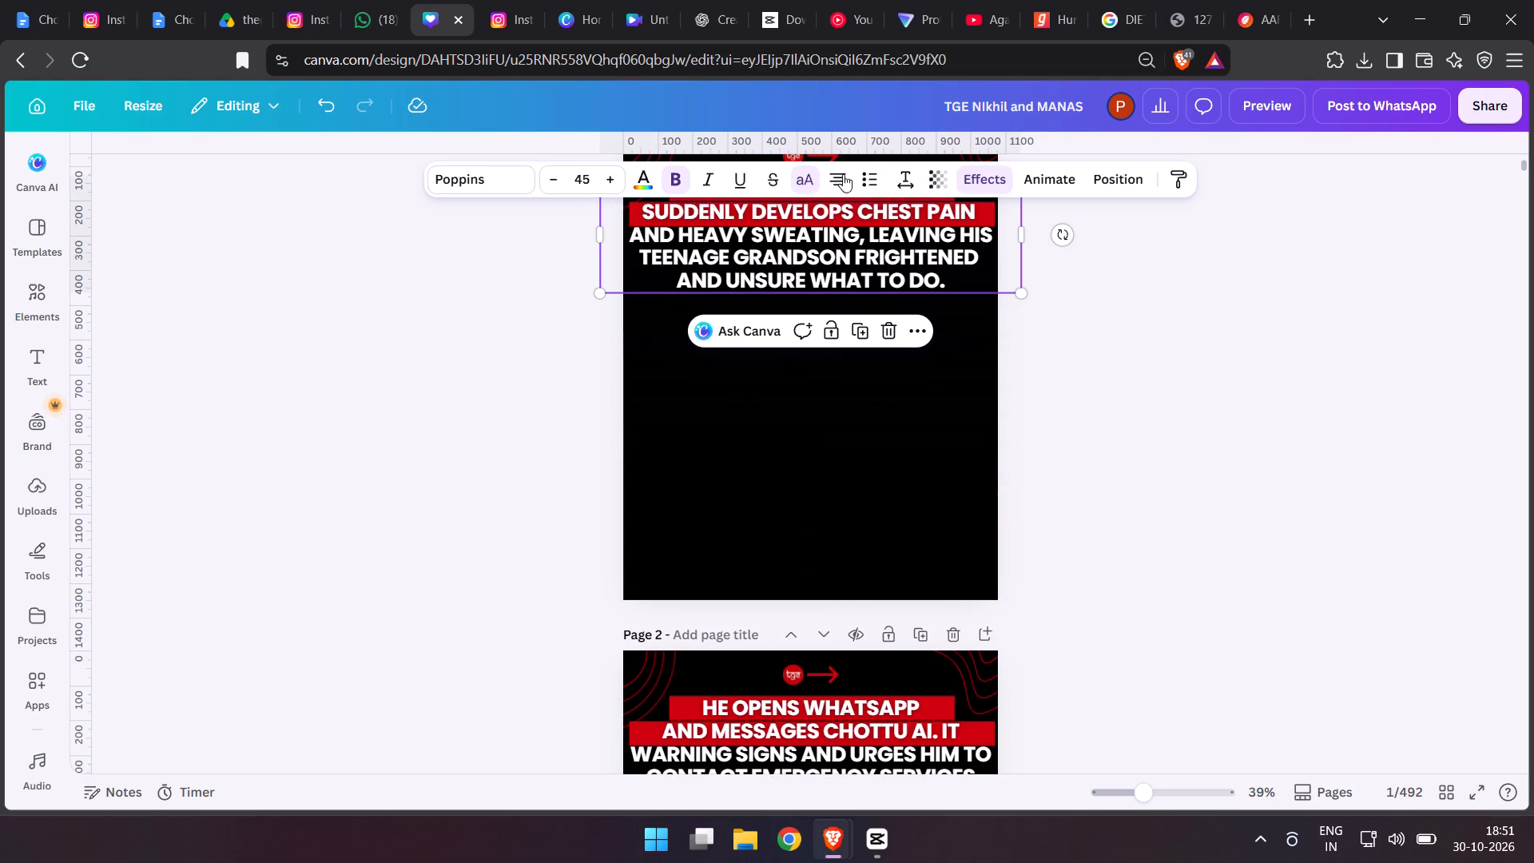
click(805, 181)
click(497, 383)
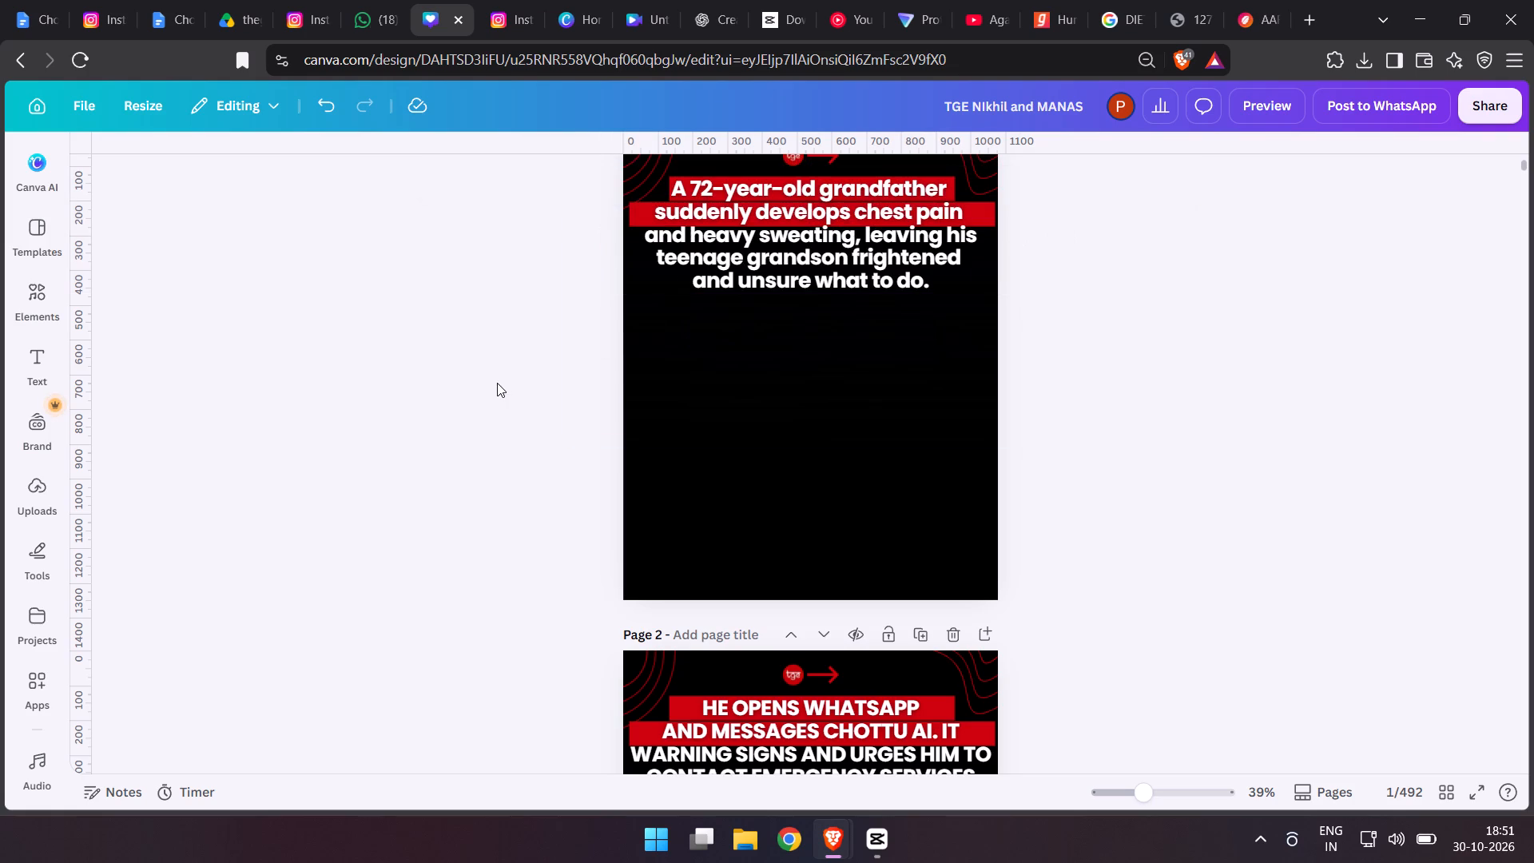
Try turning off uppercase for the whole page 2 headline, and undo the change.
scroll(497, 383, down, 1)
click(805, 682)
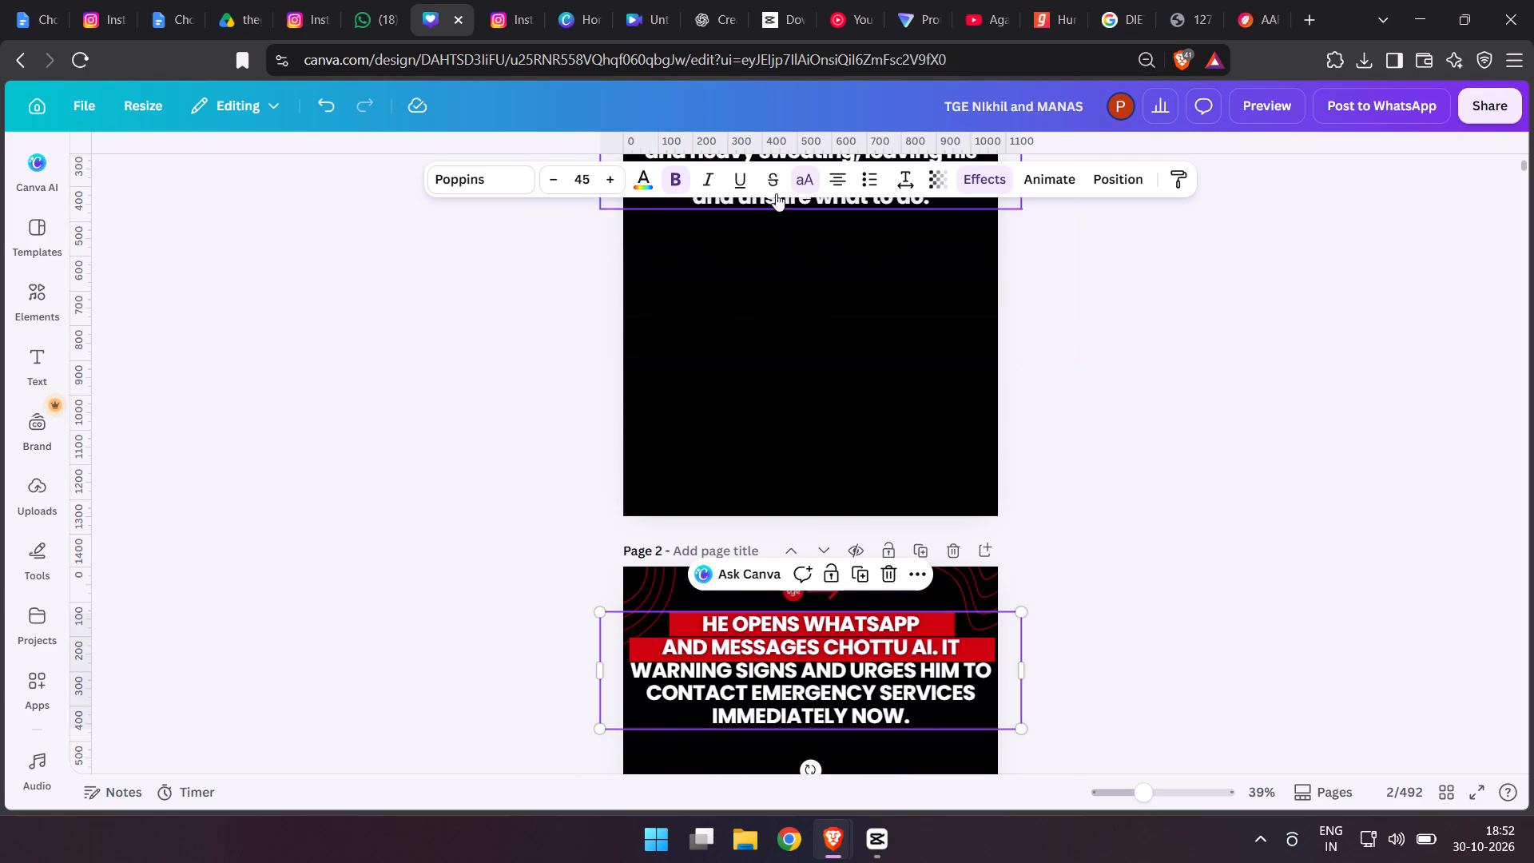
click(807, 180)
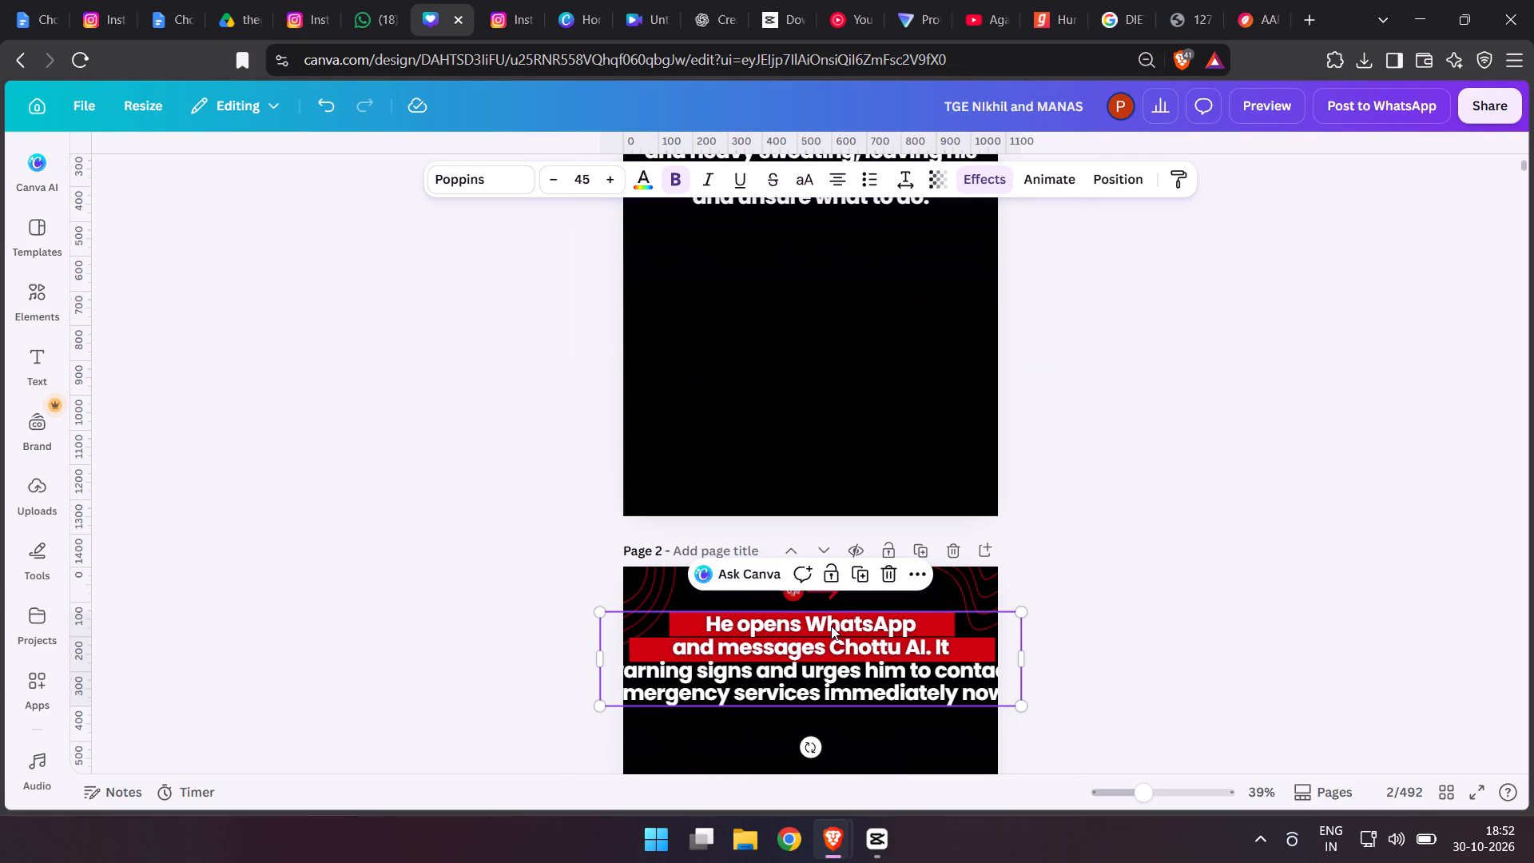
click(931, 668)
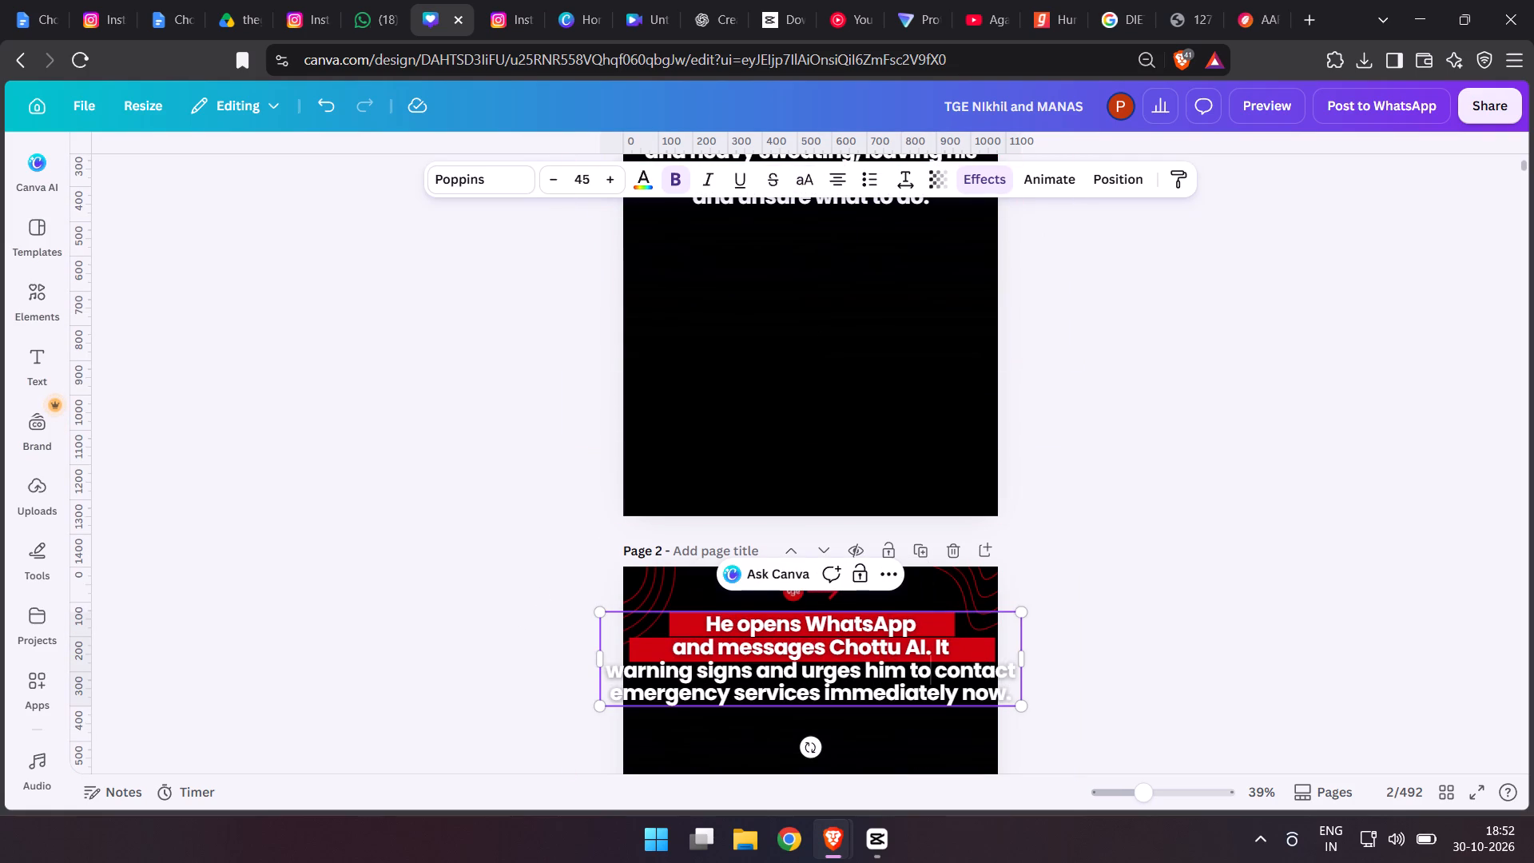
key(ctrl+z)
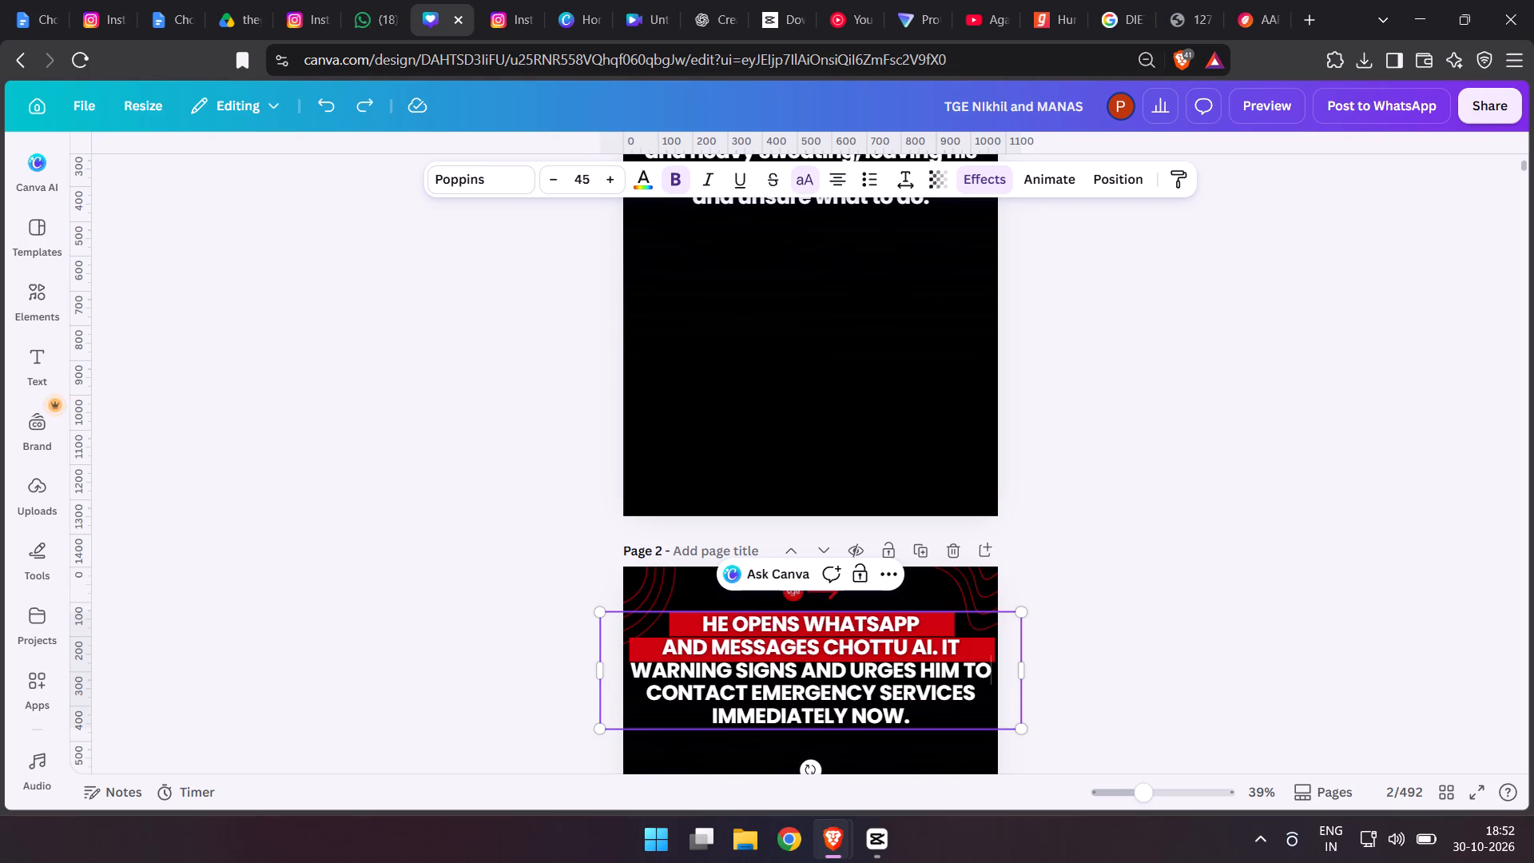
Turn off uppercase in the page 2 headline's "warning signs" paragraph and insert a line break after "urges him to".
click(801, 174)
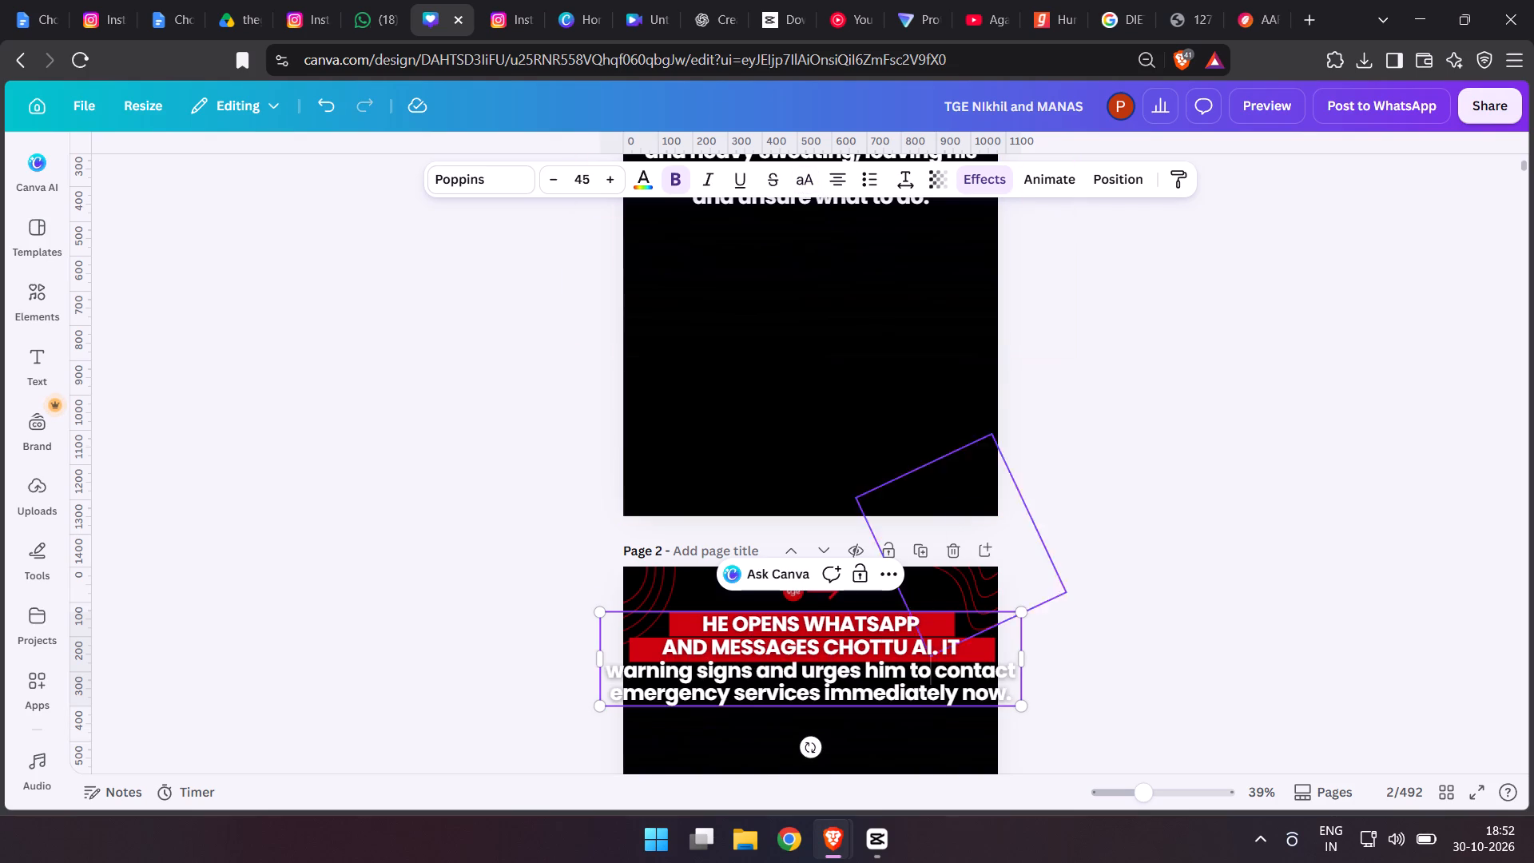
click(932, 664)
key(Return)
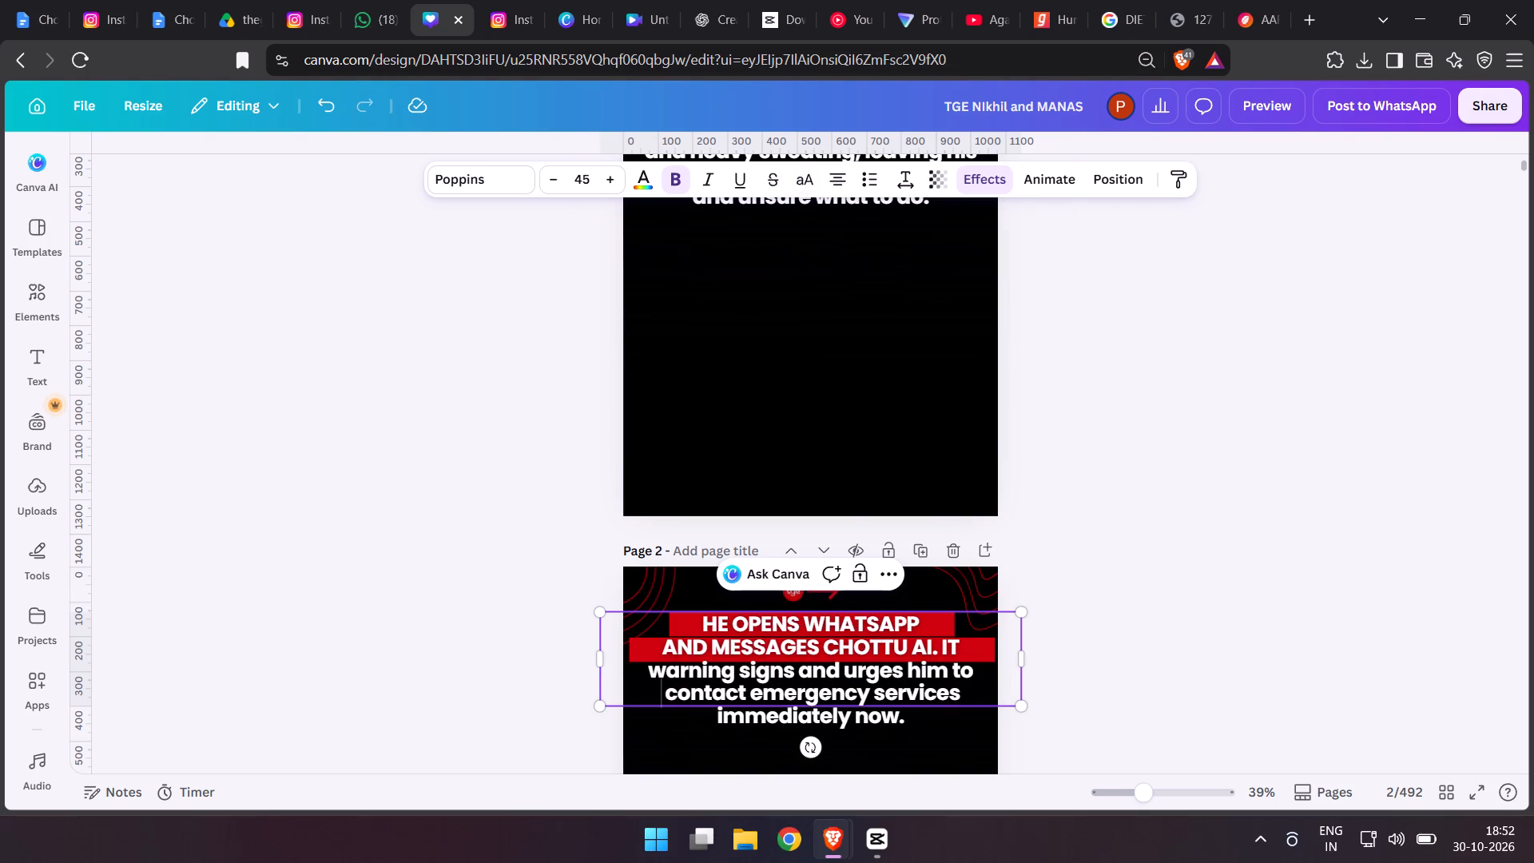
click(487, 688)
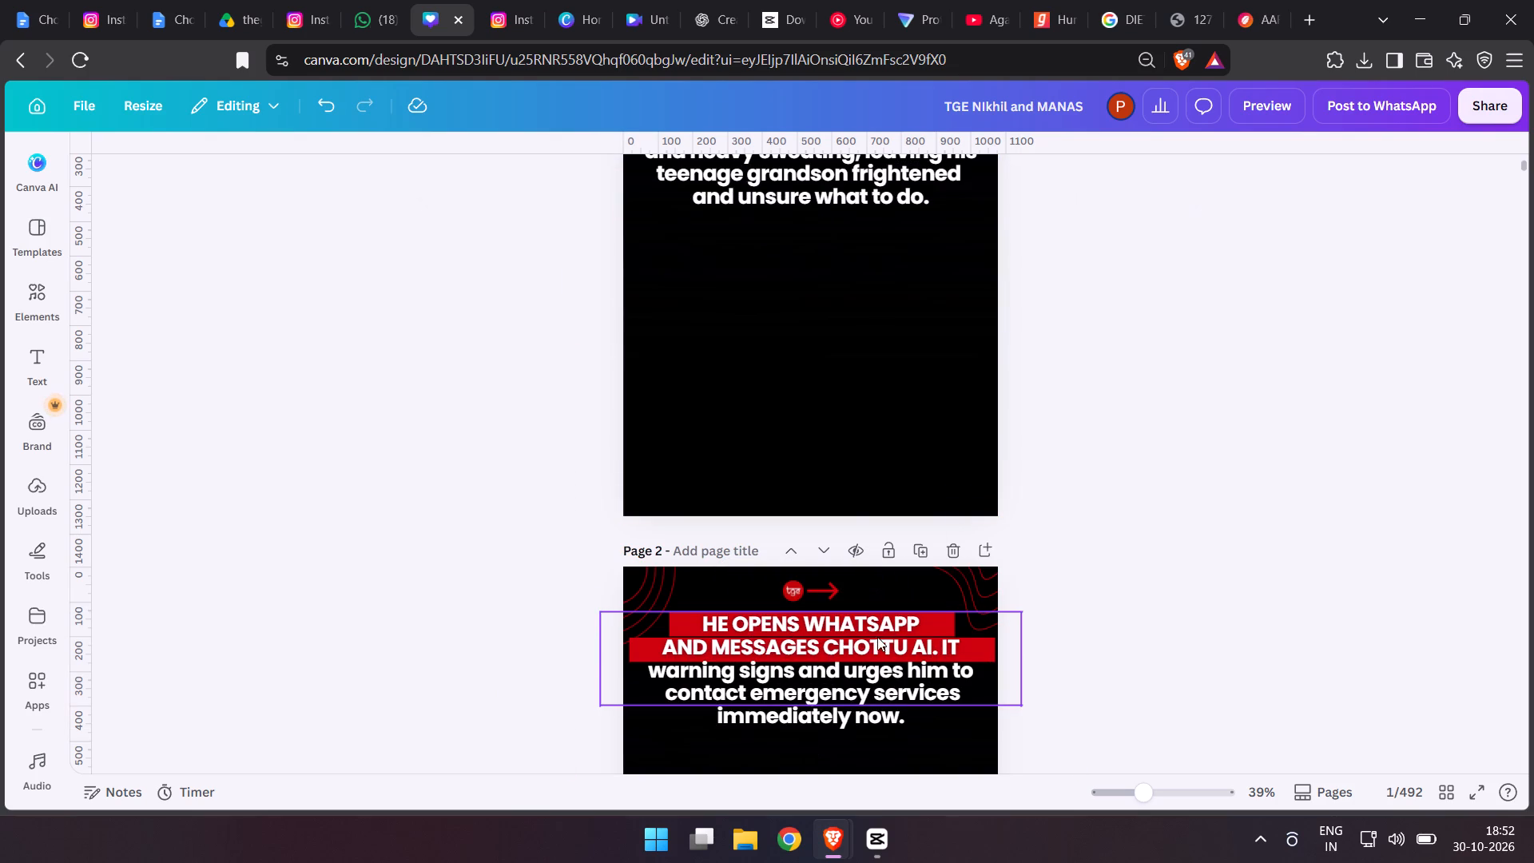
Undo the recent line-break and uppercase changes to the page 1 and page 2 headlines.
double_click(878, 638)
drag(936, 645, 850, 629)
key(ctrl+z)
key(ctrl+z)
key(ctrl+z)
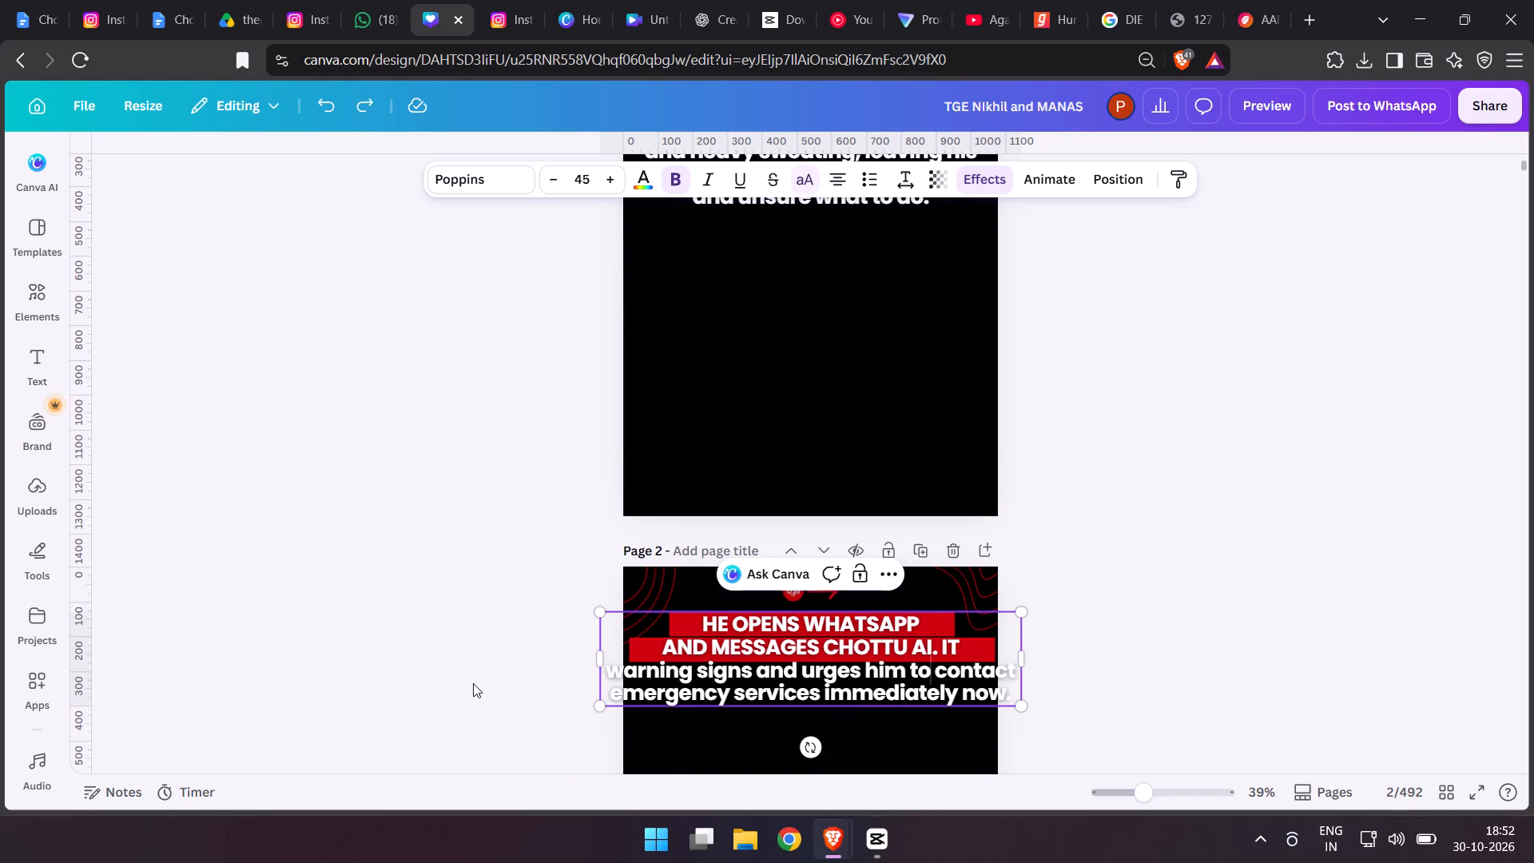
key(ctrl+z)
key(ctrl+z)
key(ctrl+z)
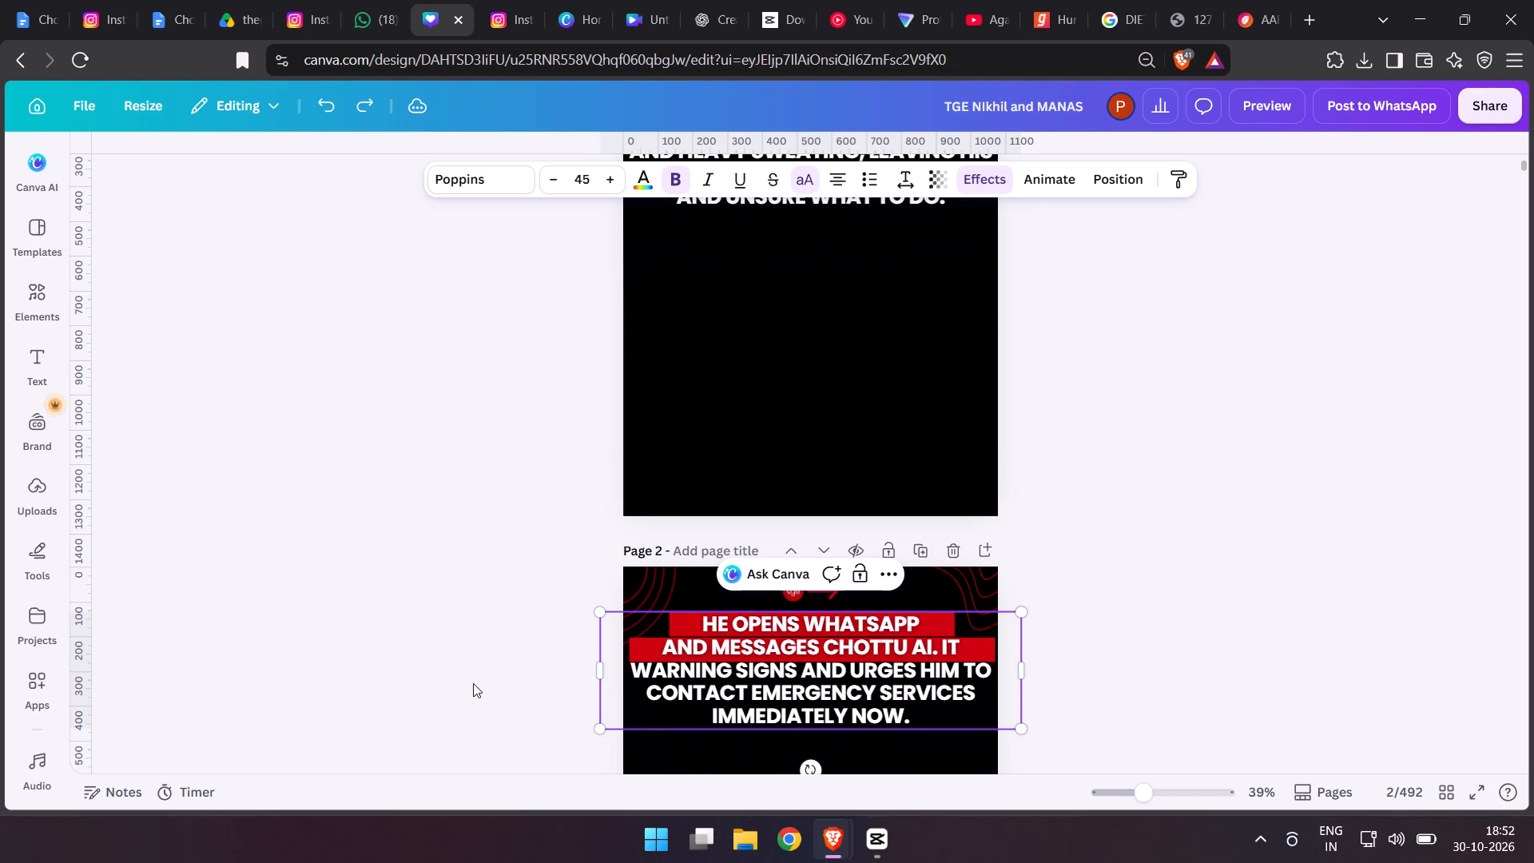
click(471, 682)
Turn off uppercase for the whole page 2 headline and insert a line break after "urges him to".
click(813, 644)
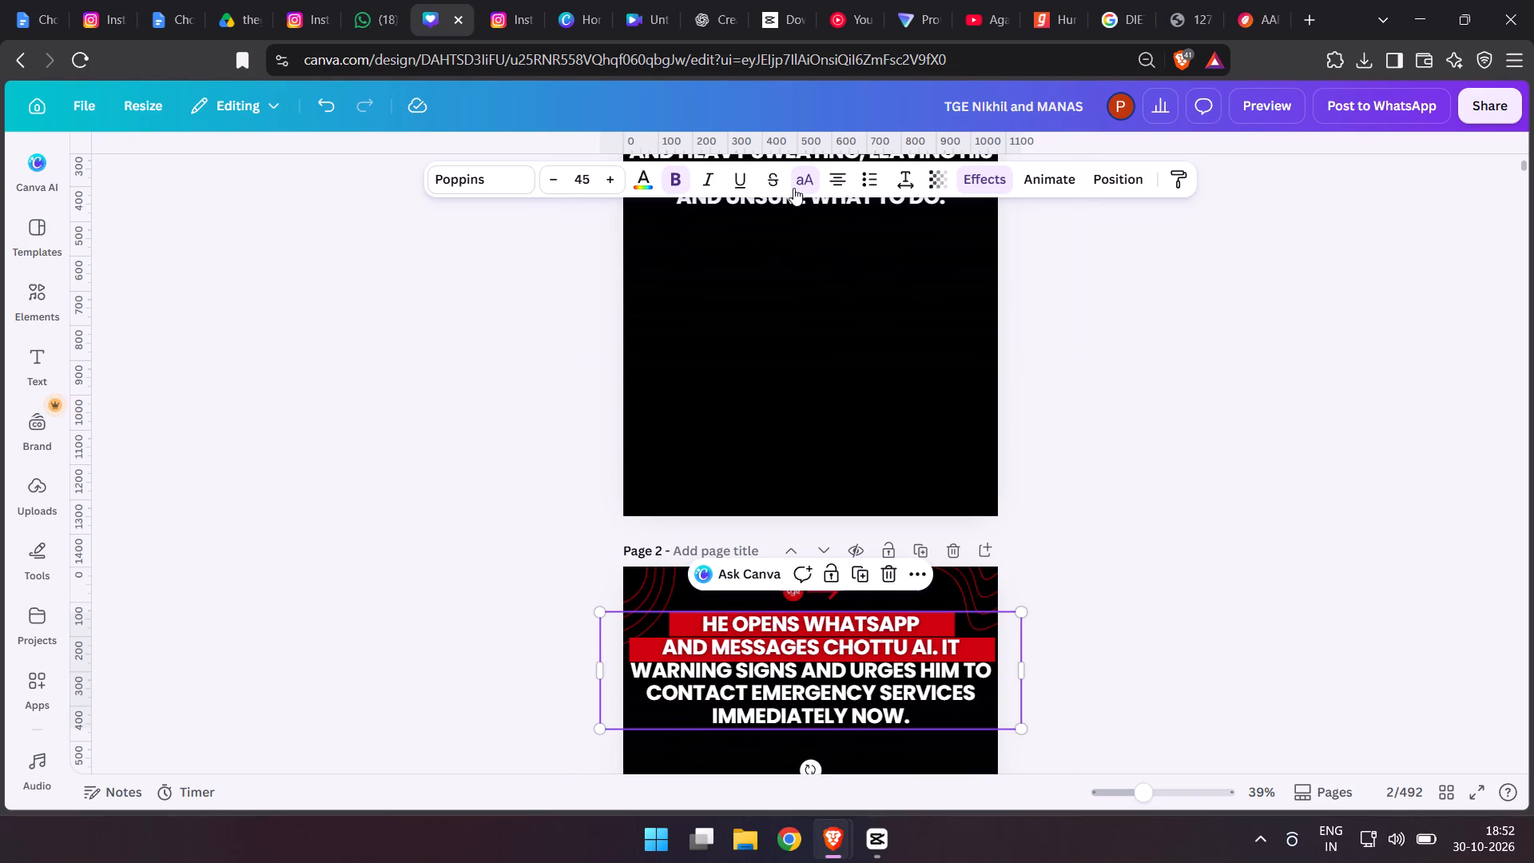
click(802, 186)
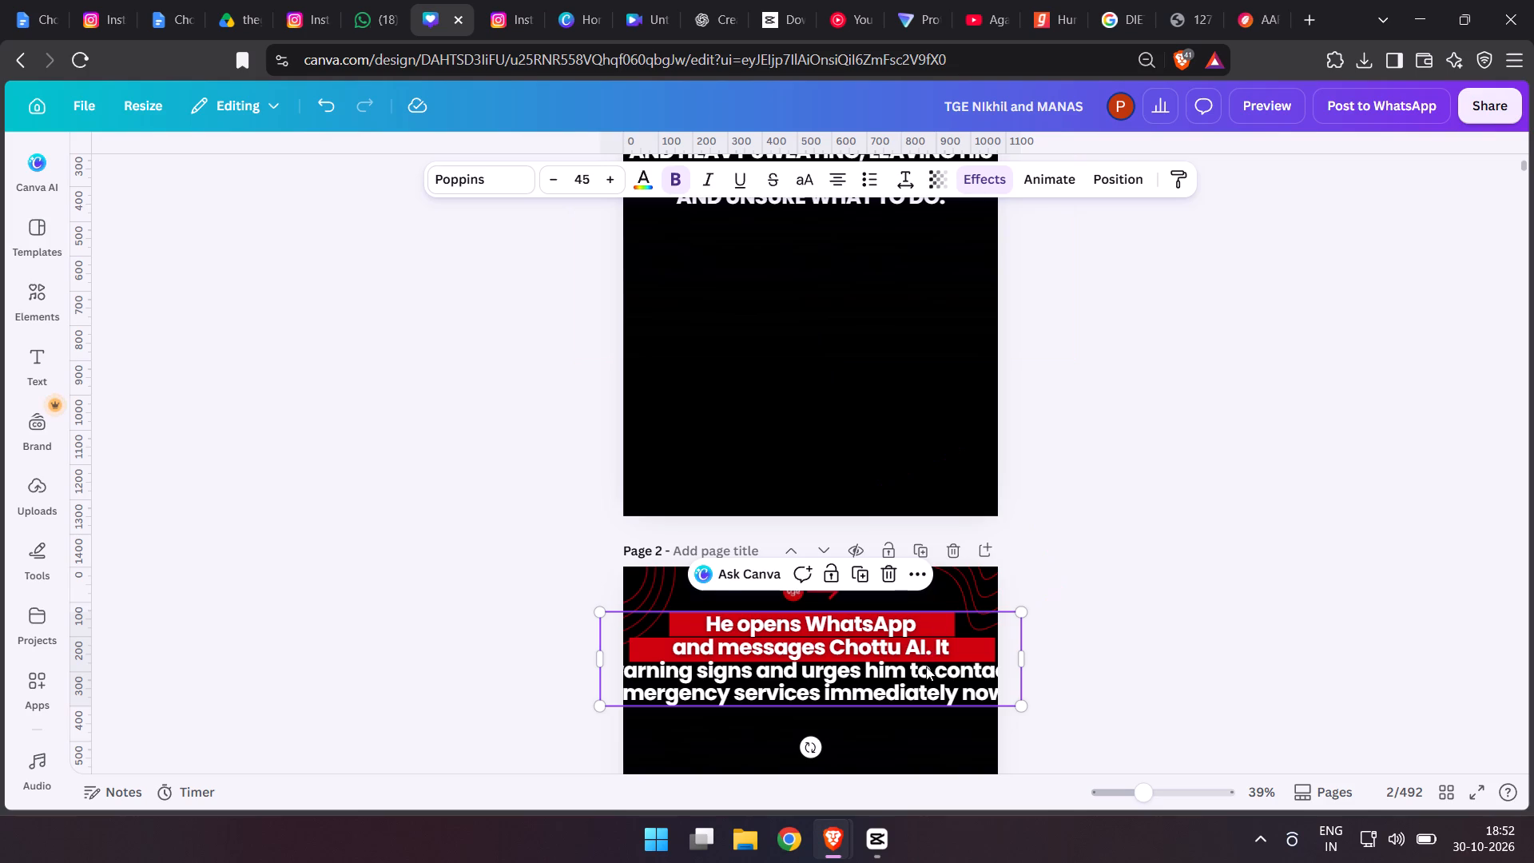
click(935, 670)
key(Return)
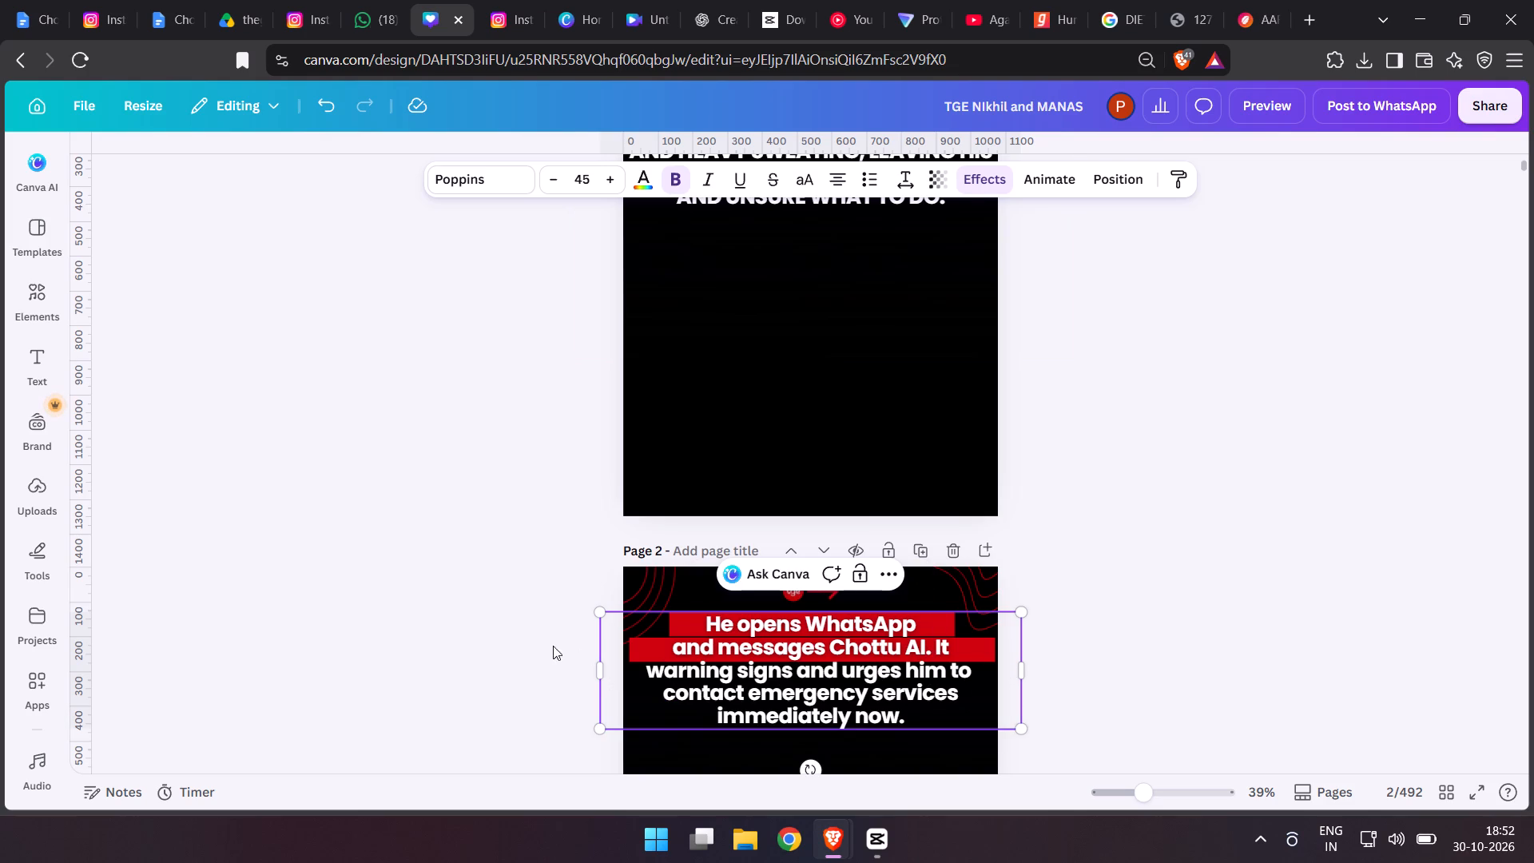
click(442, 650)
Turn off uppercase for the page 1 headline about the 72-year-old grandfather and deselect it.
scroll(442, 650, up, 4)
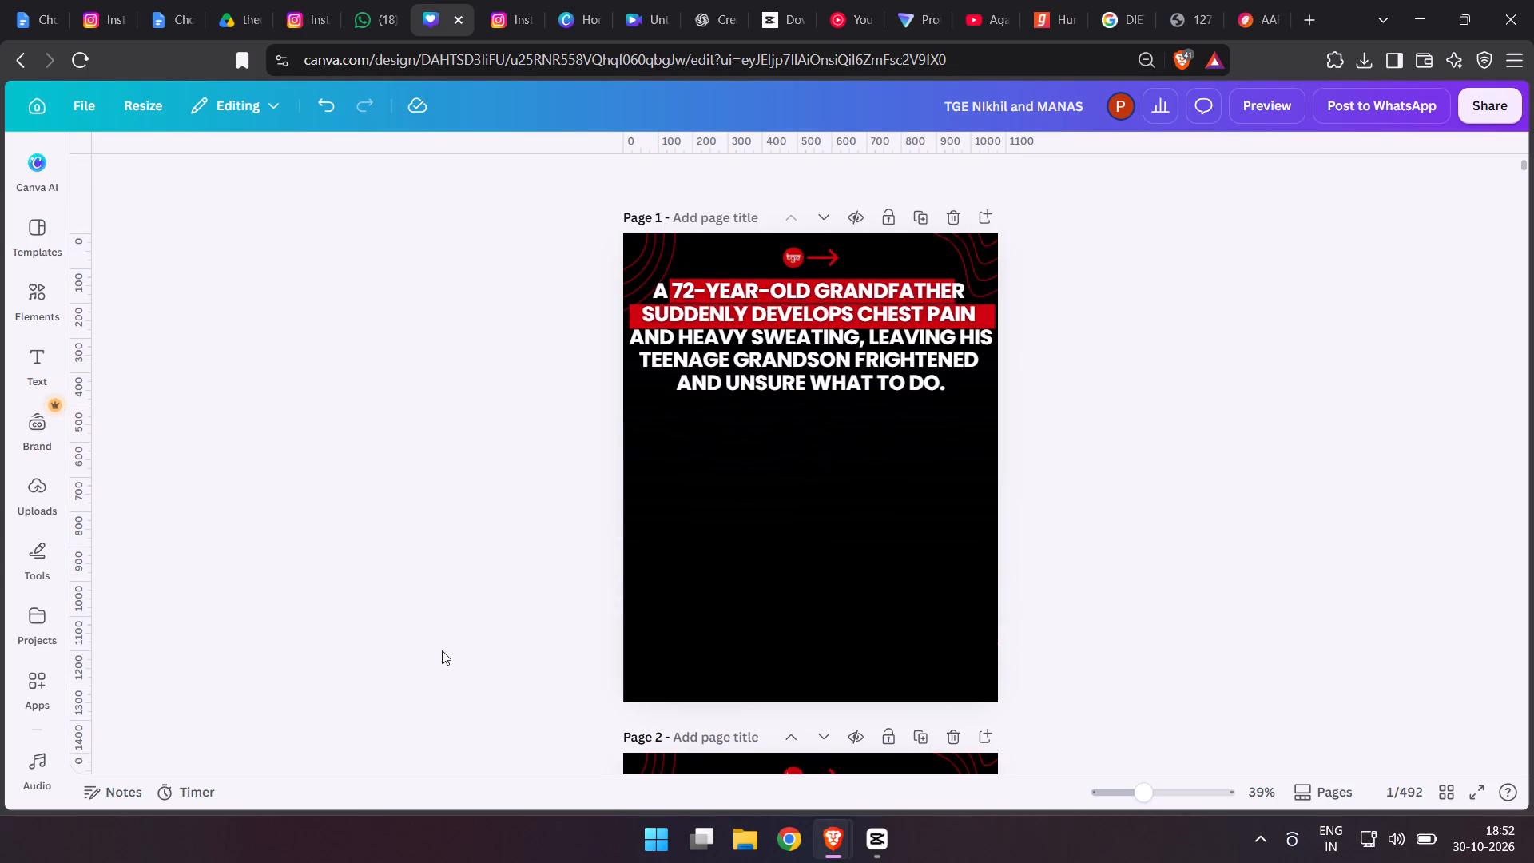
scroll(442, 650, up, 1)
click(756, 393)
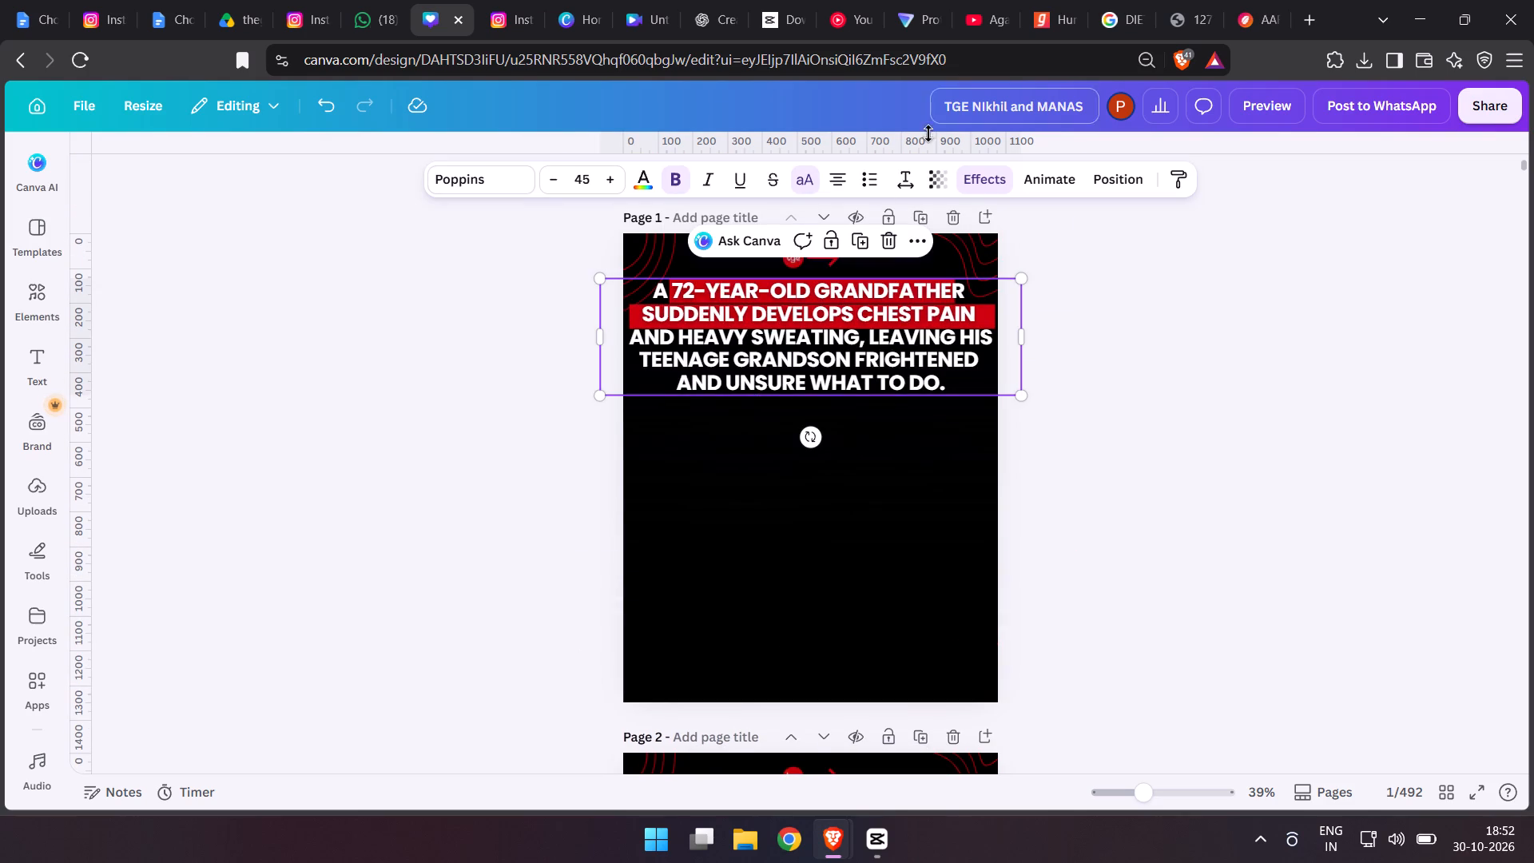
click(808, 175)
click(477, 385)
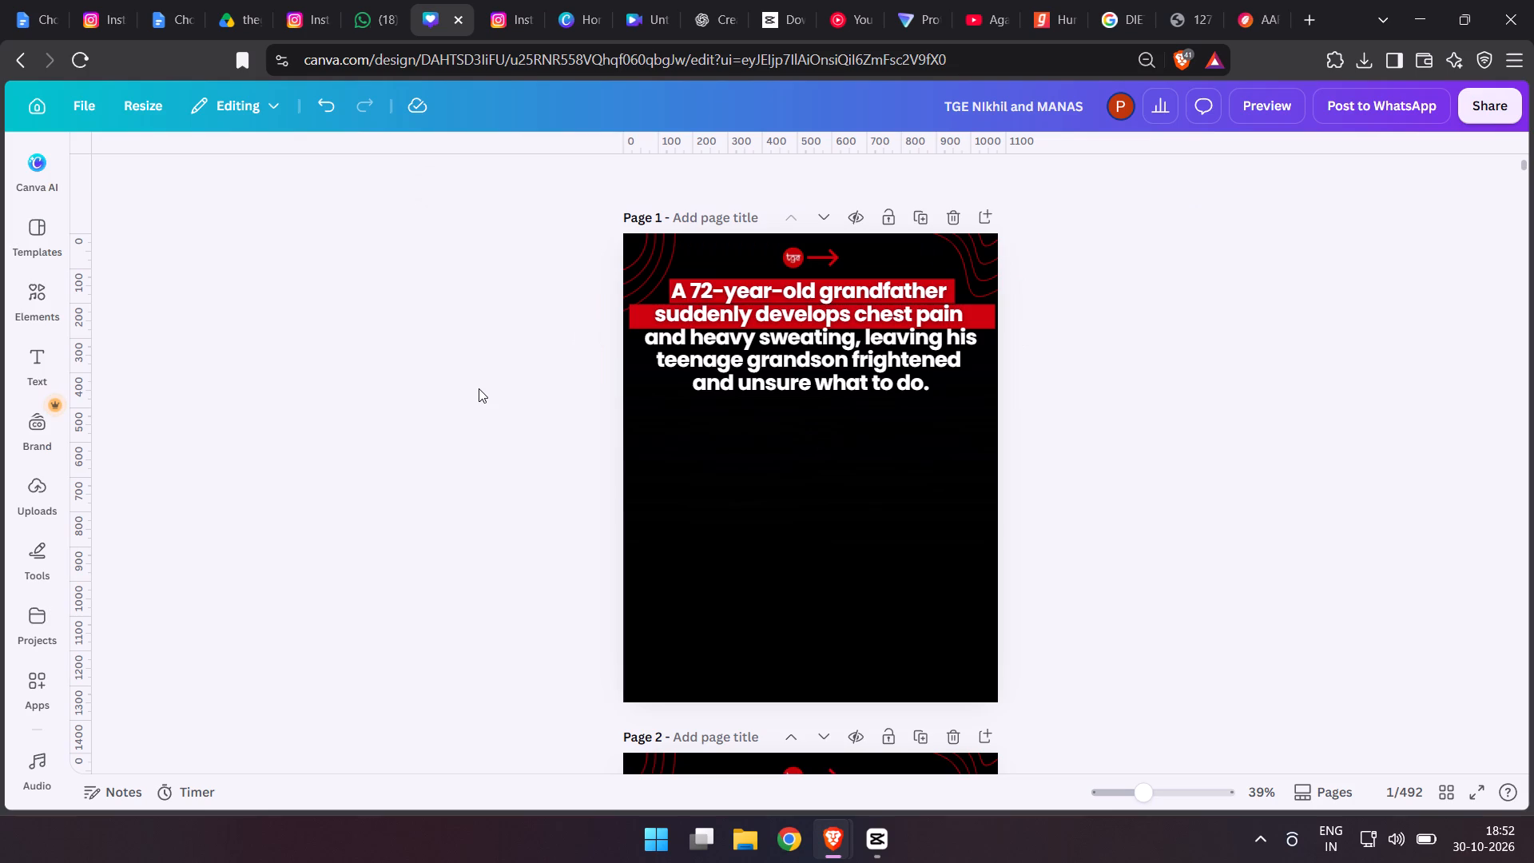
Duplicate page 2 with the "He opens WhatsApp" headline.
scroll(479, 388, down, 1)
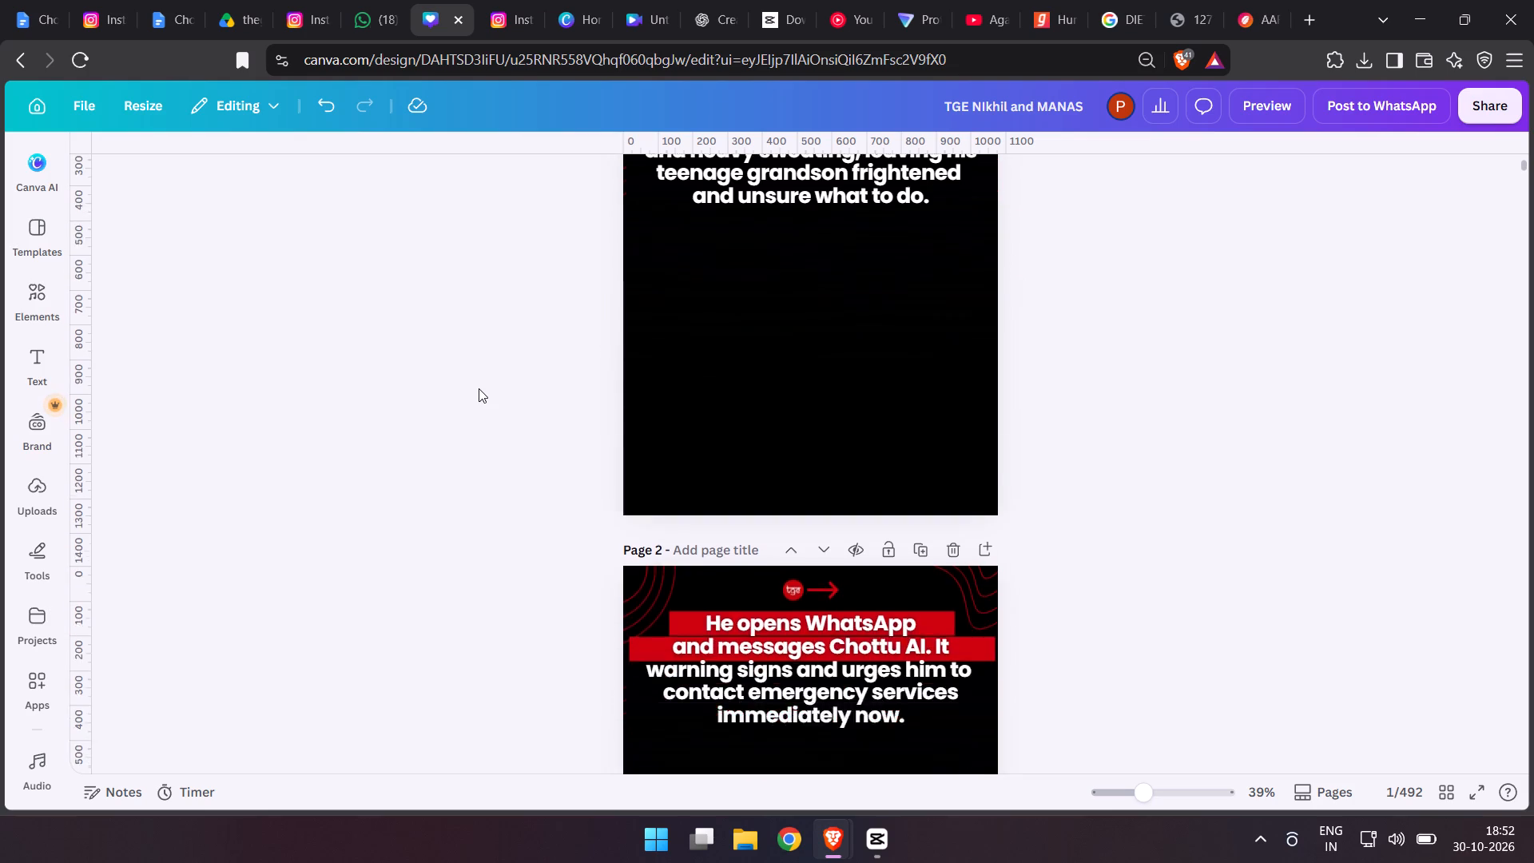
scroll(479, 388, down, 1)
click(918, 441)
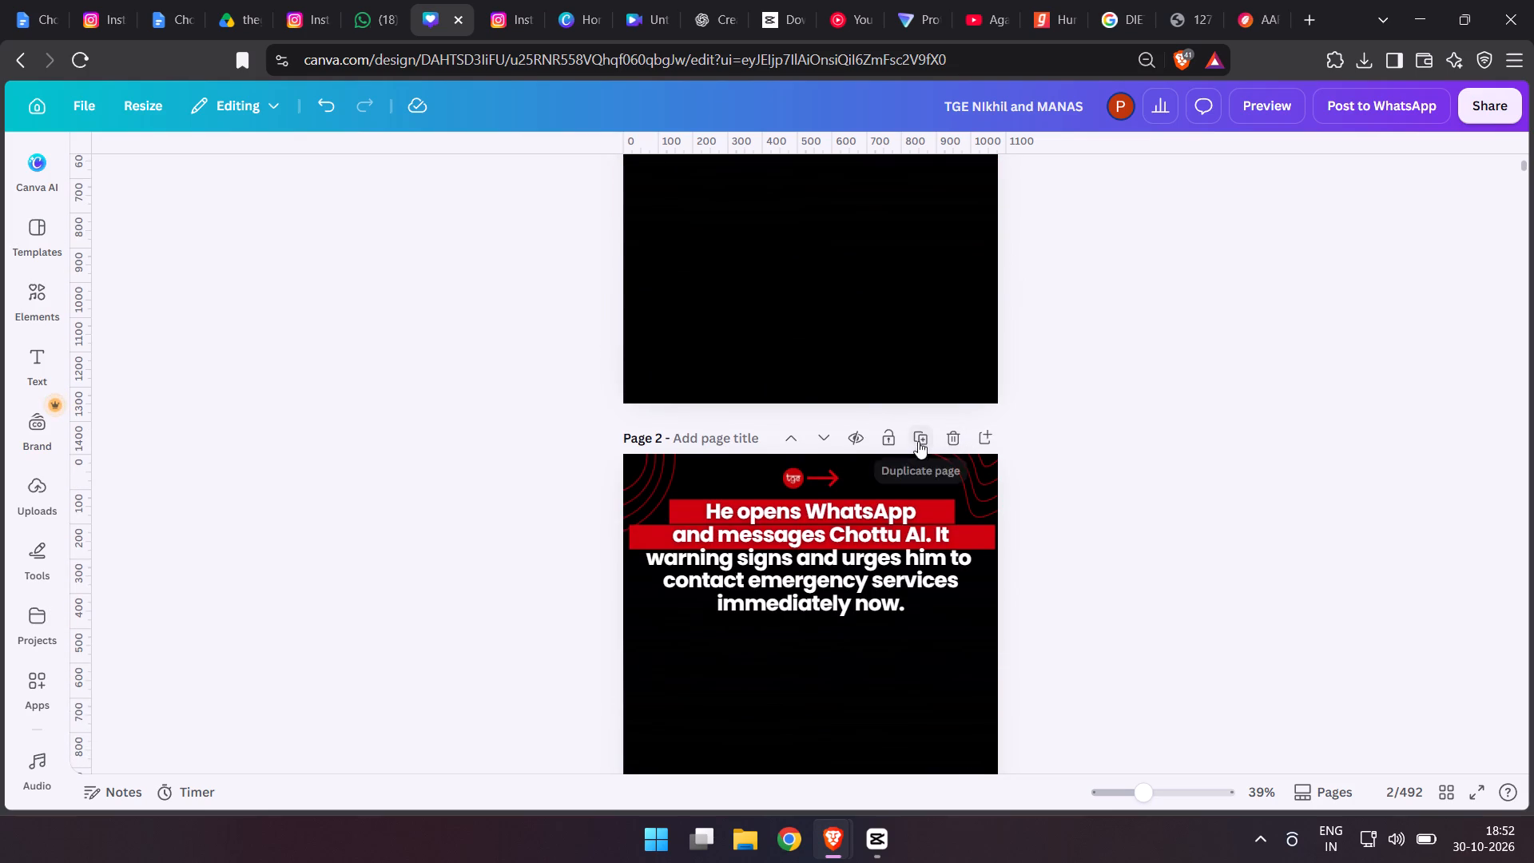
click(246, 98)
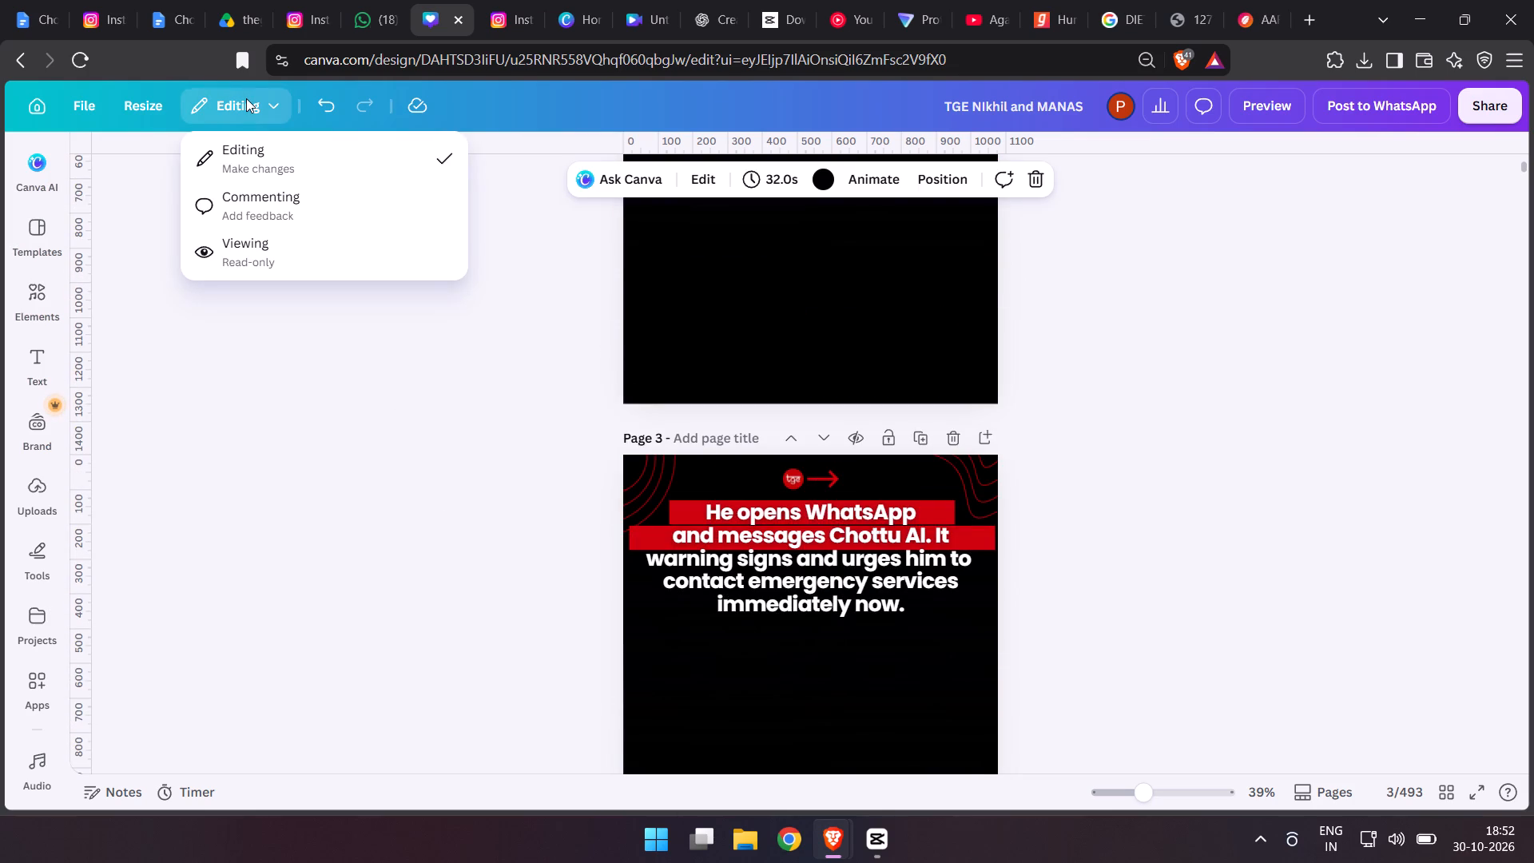
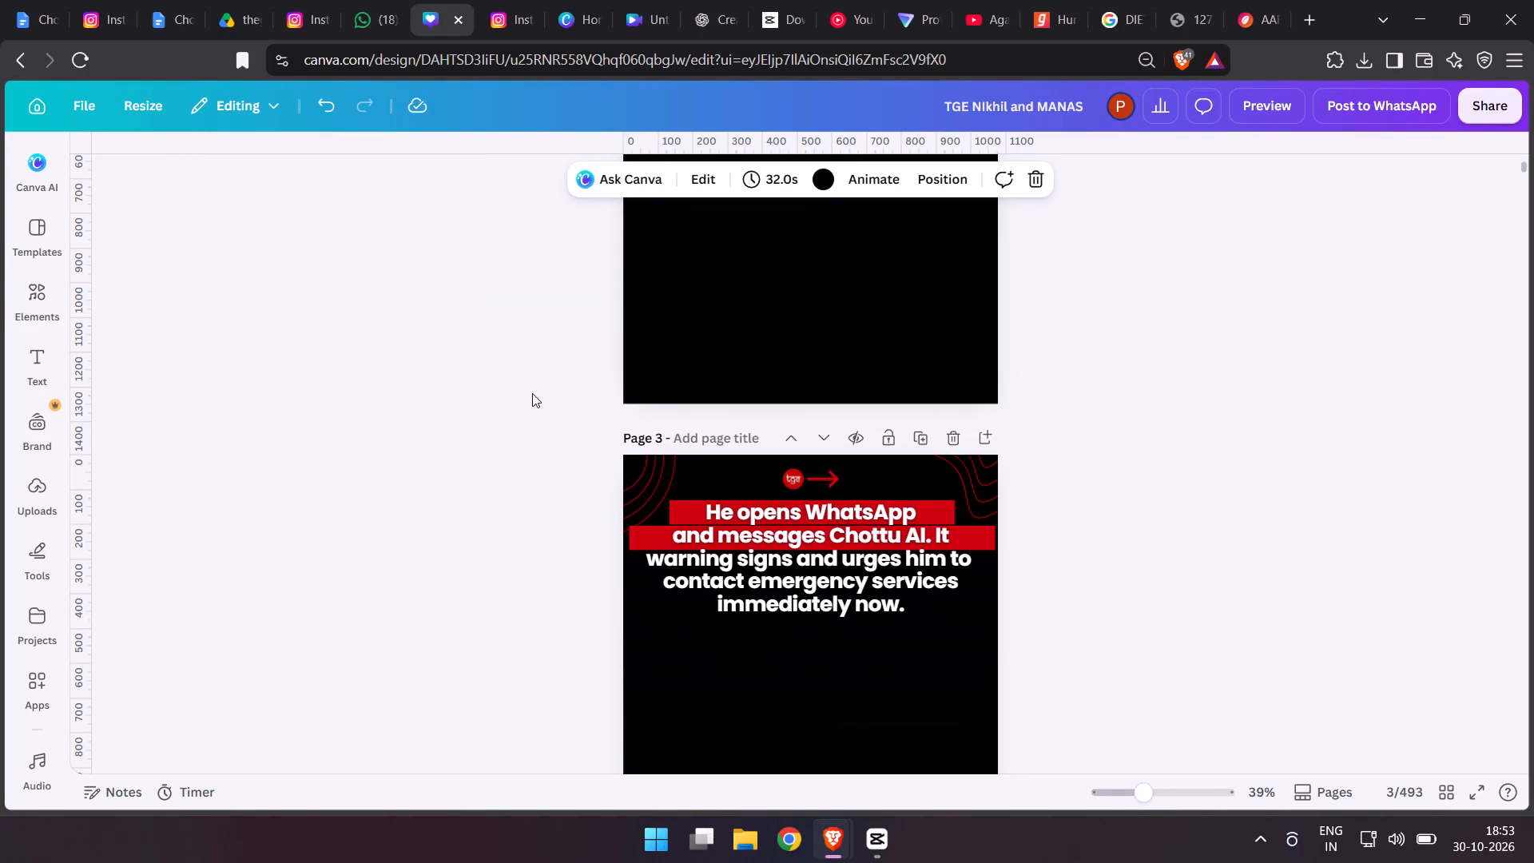
Switch to YouTube Music, search for "SHIV KAILA" and play the song Shiv Kailash (Live in Mumbai).
click(841, 0)
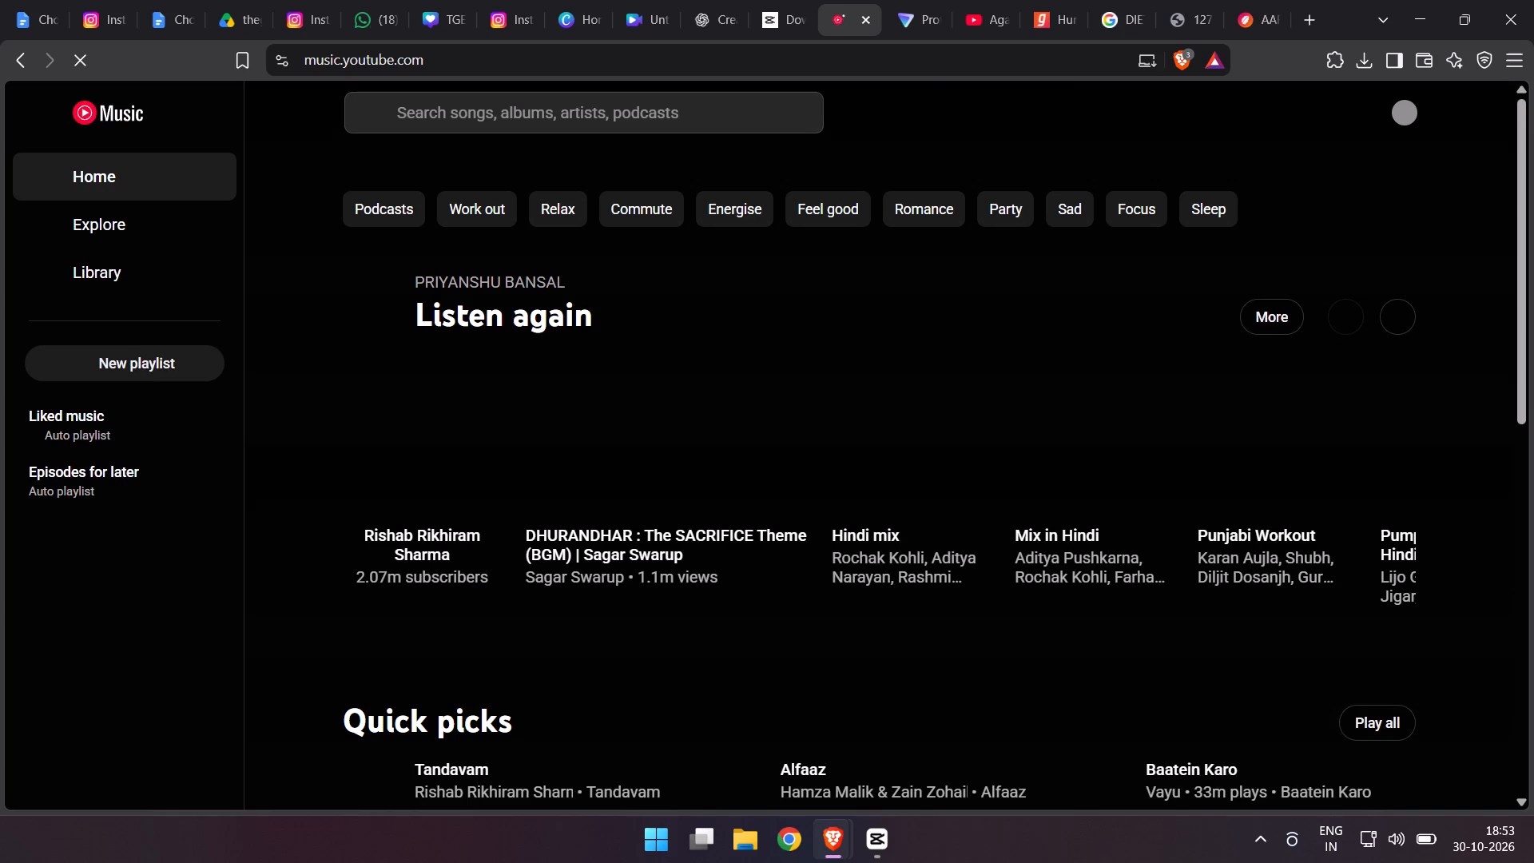
click(427, 128)
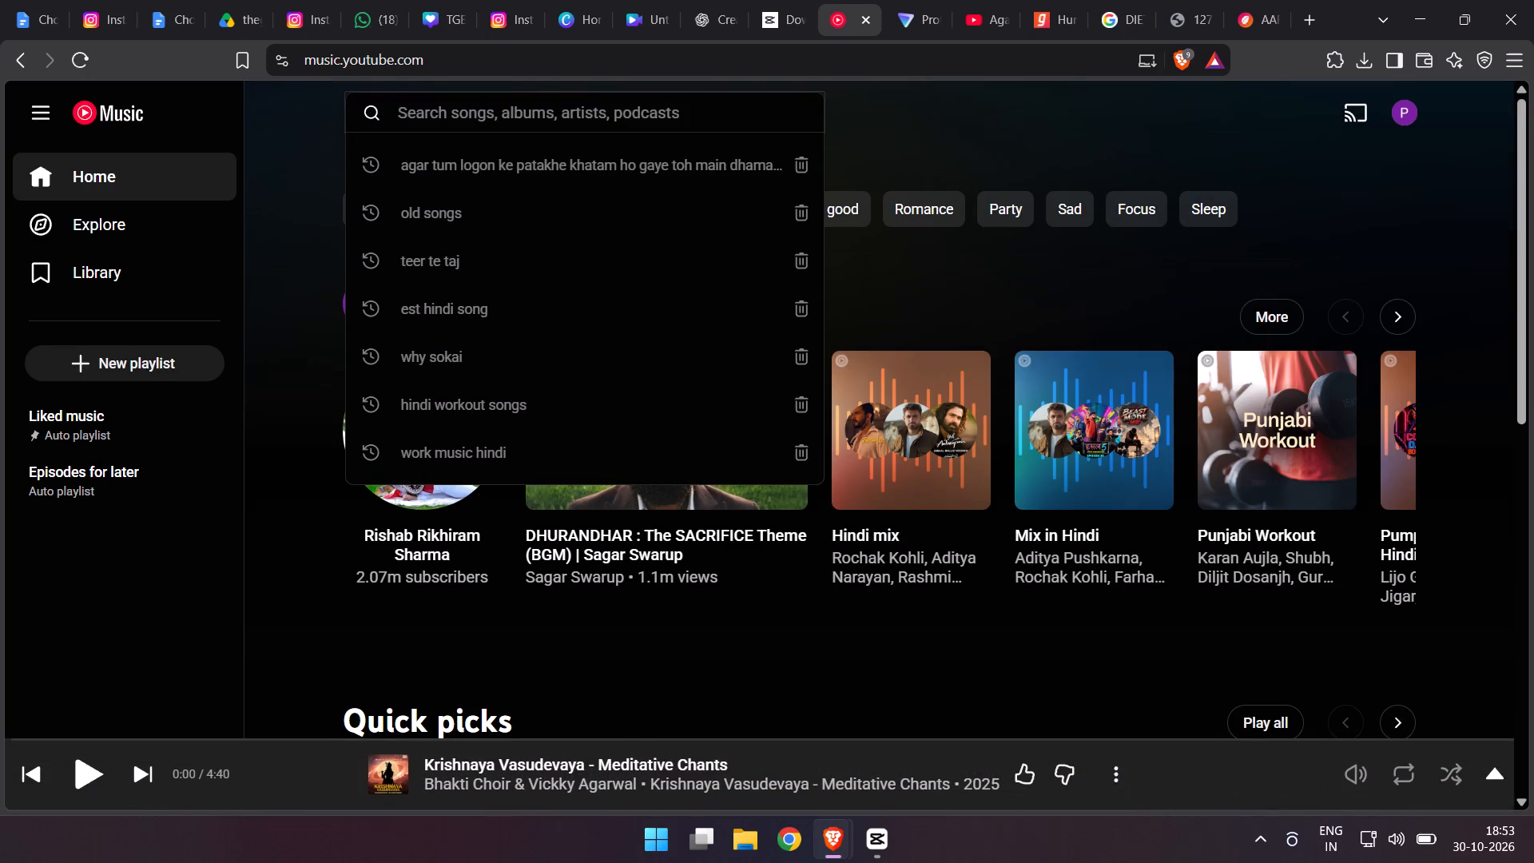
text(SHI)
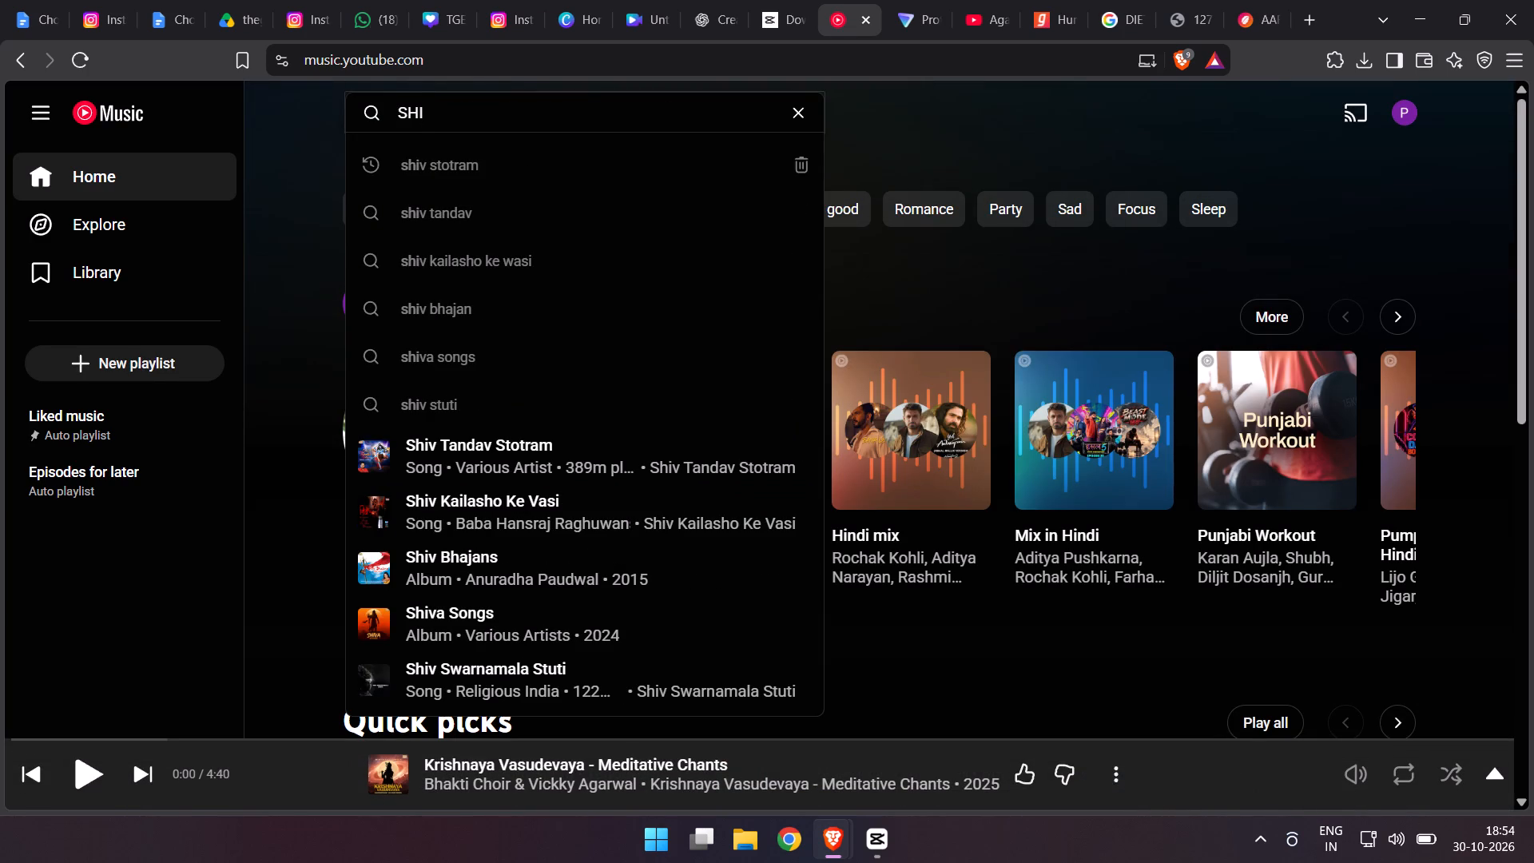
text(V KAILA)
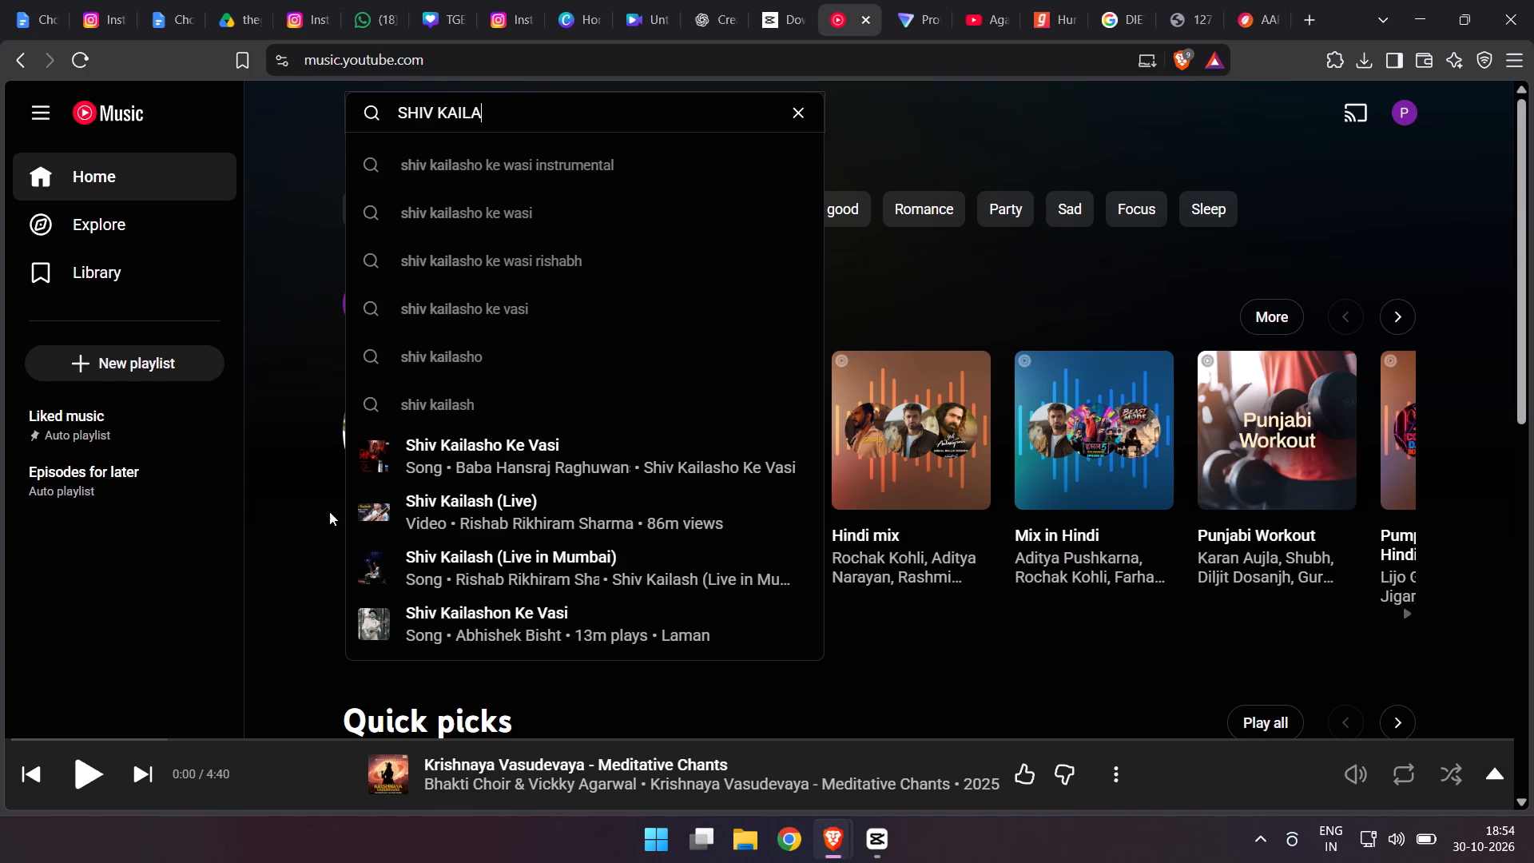
click(374, 559)
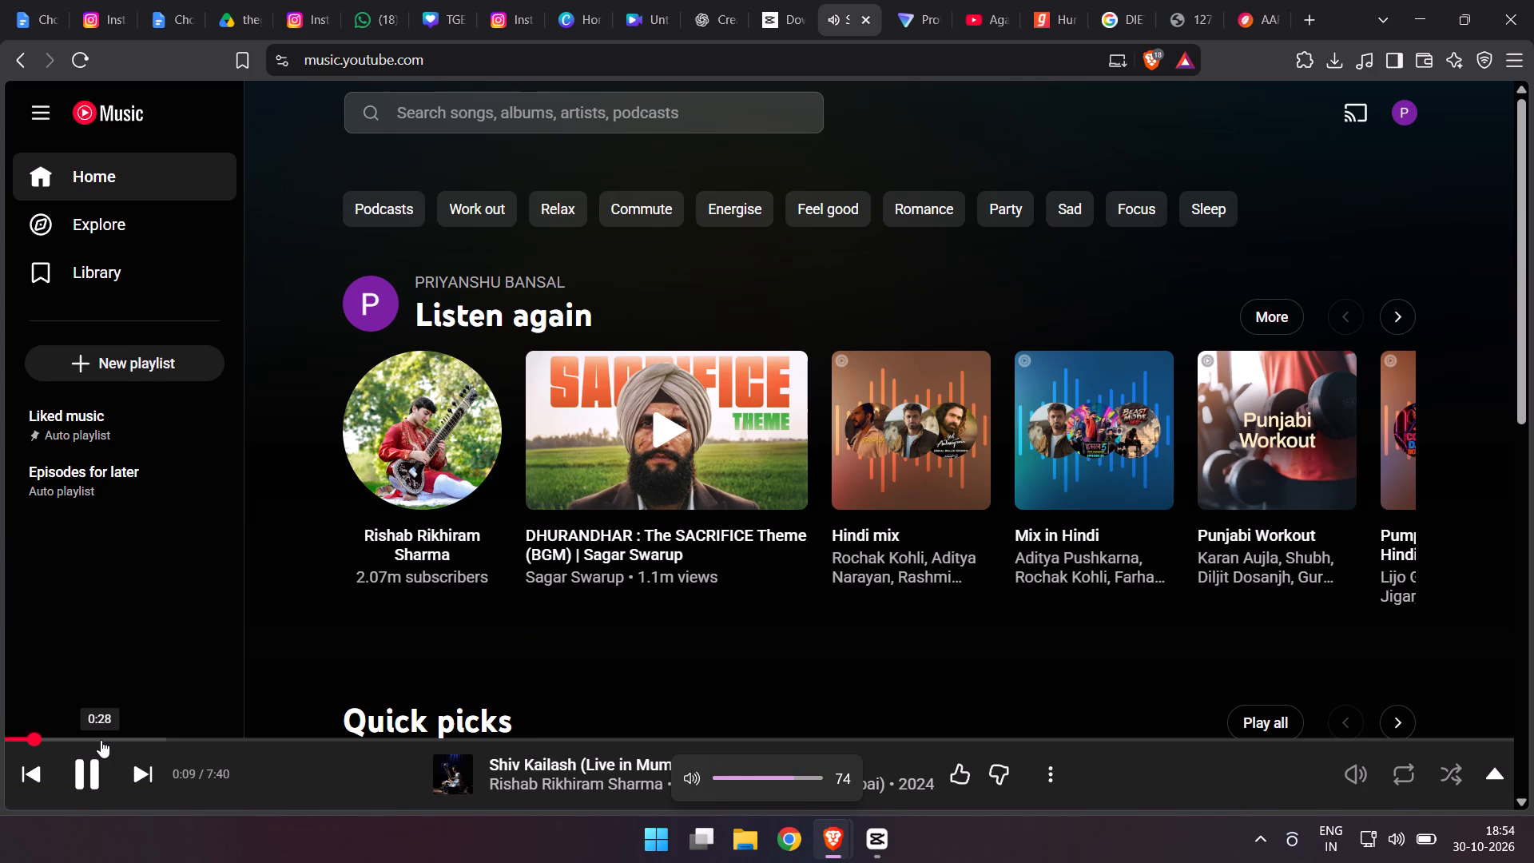
Back in the Canva design, set the height of the red bar behind page 1's second headline line to 65 px.
click(427, 1)
scroll(557, 335, up, 7)
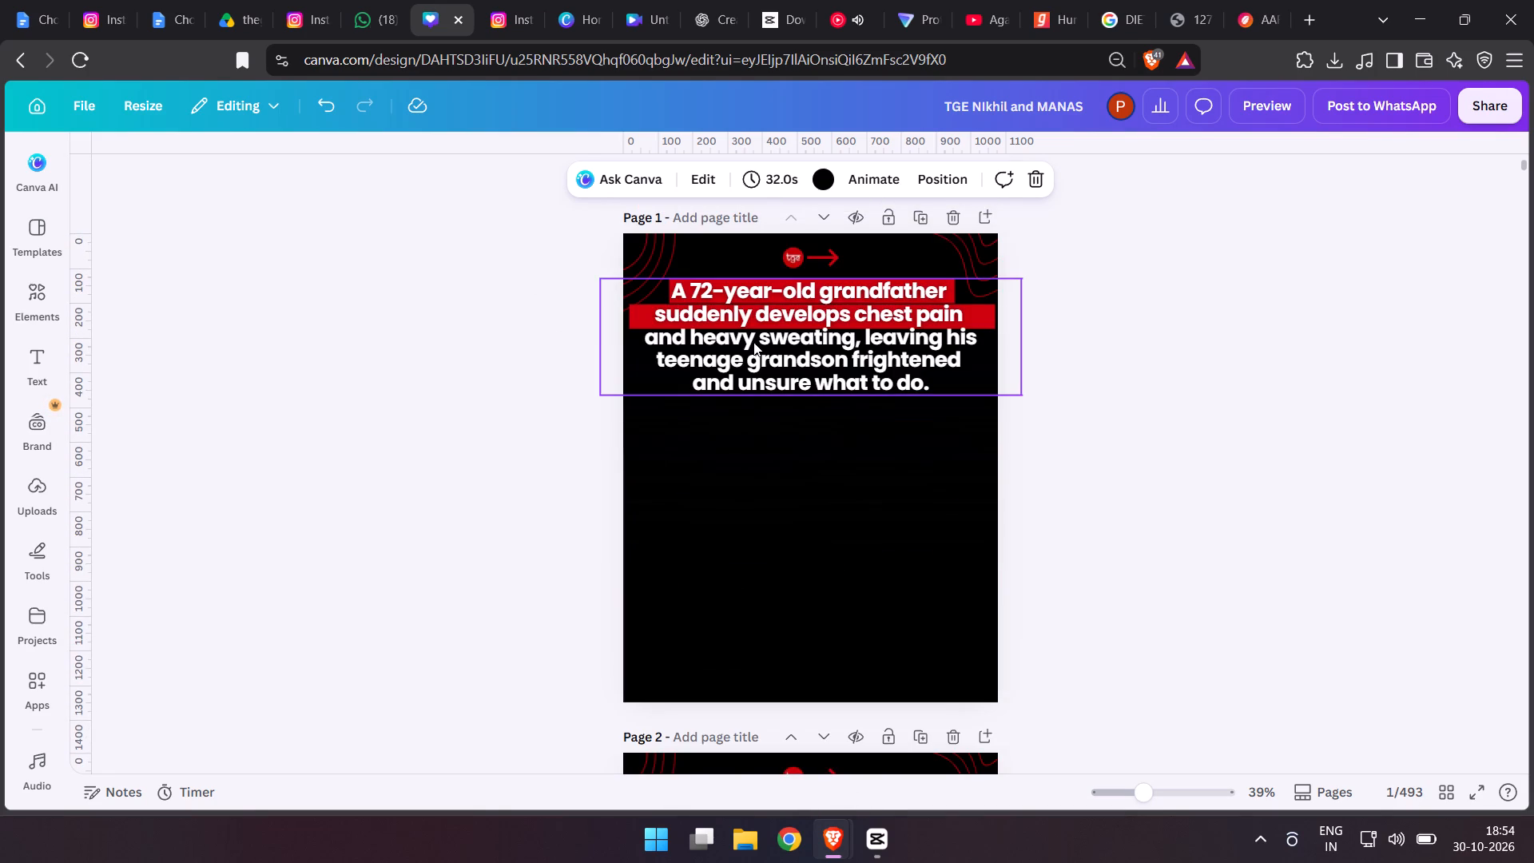
click(757, 344)
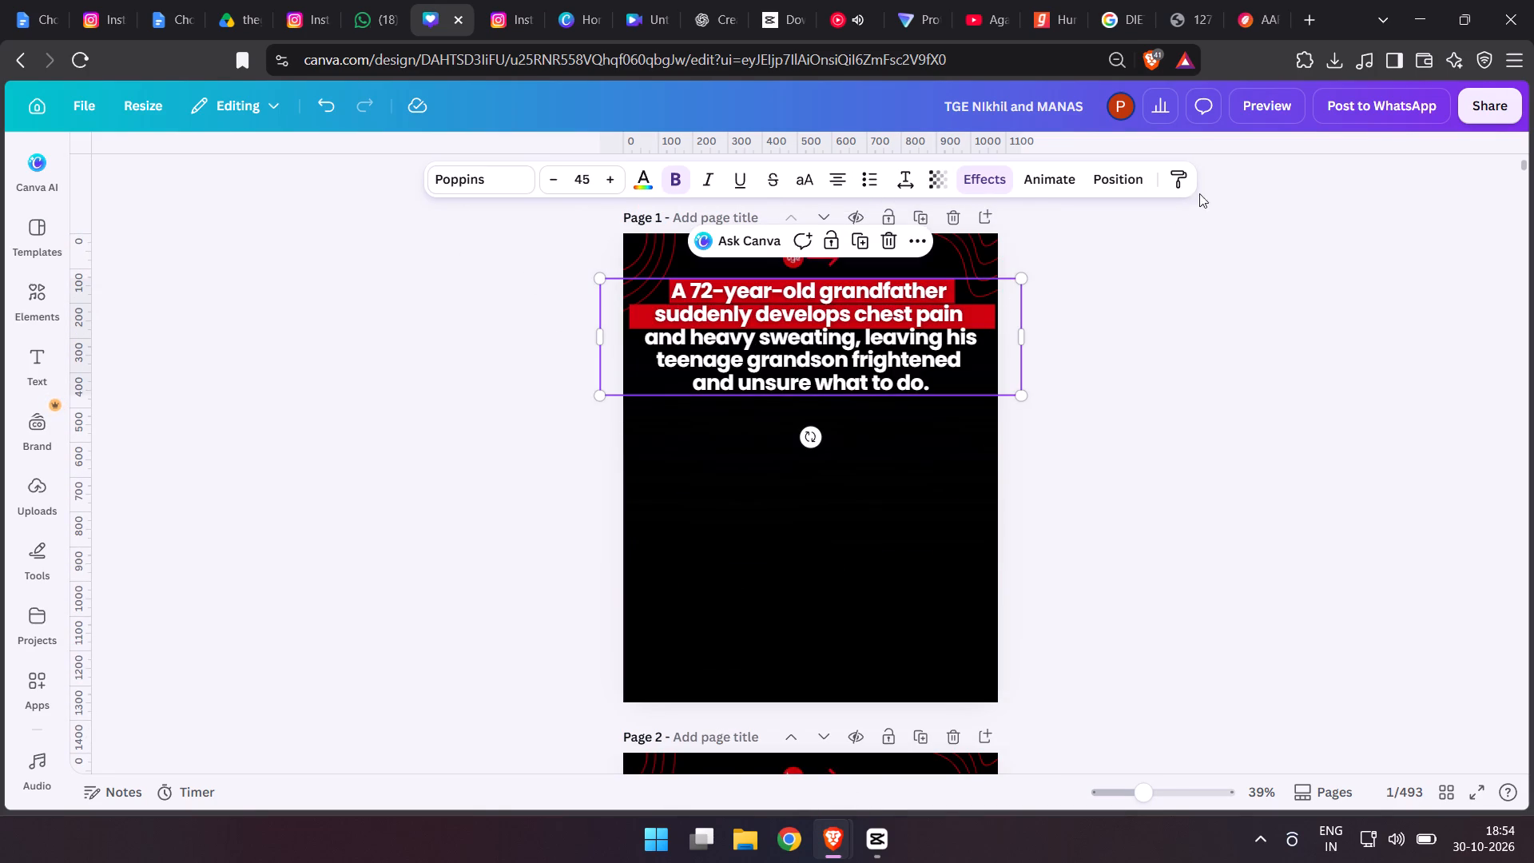
click(1109, 176)
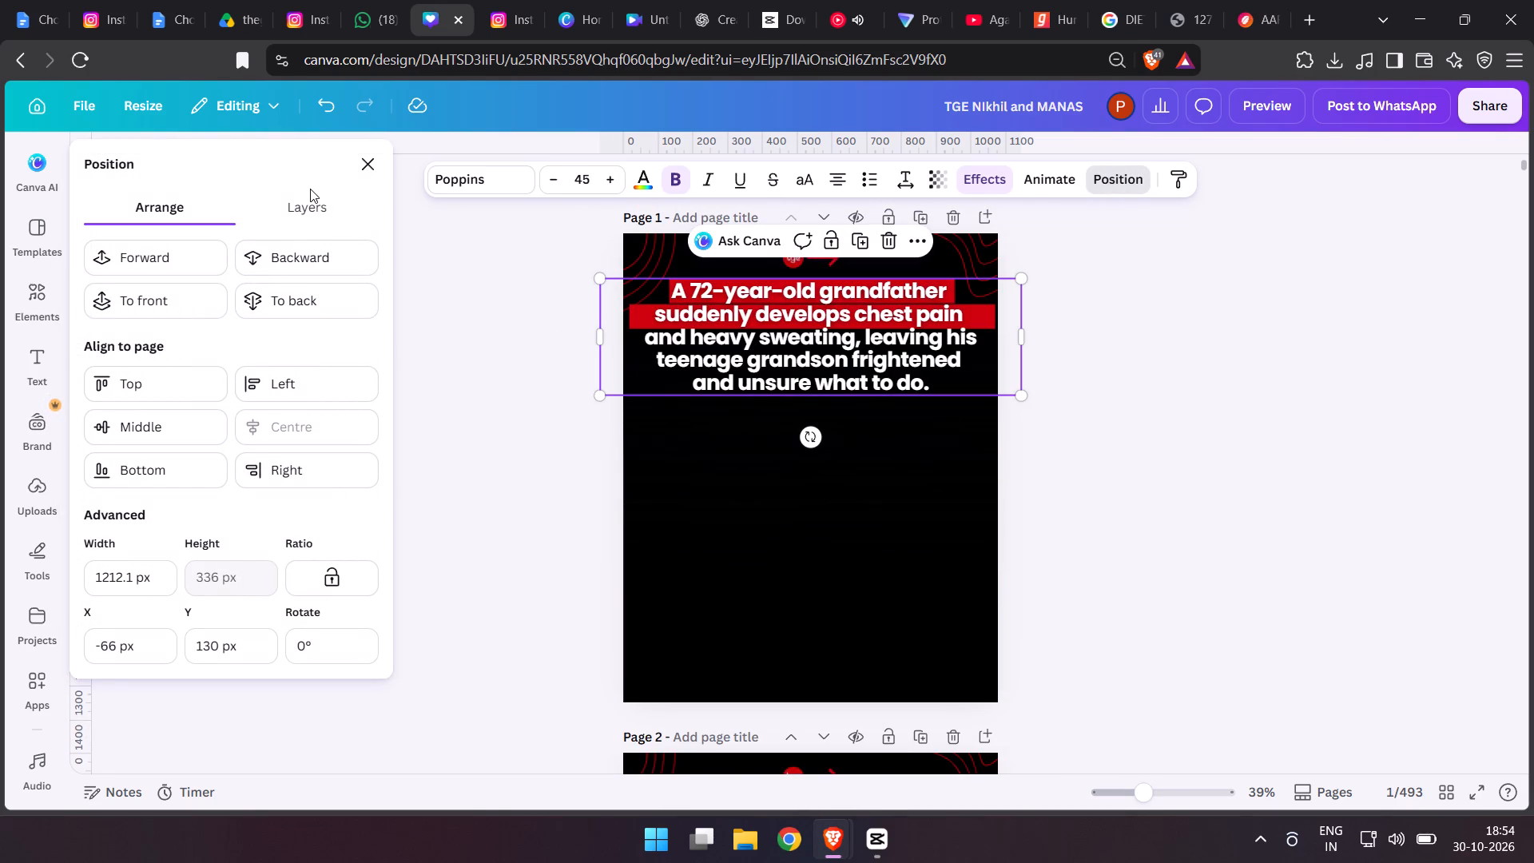
click(310, 189)
click(304, 201)
click(163, 202)
click(305, 198)
click(268, 430)
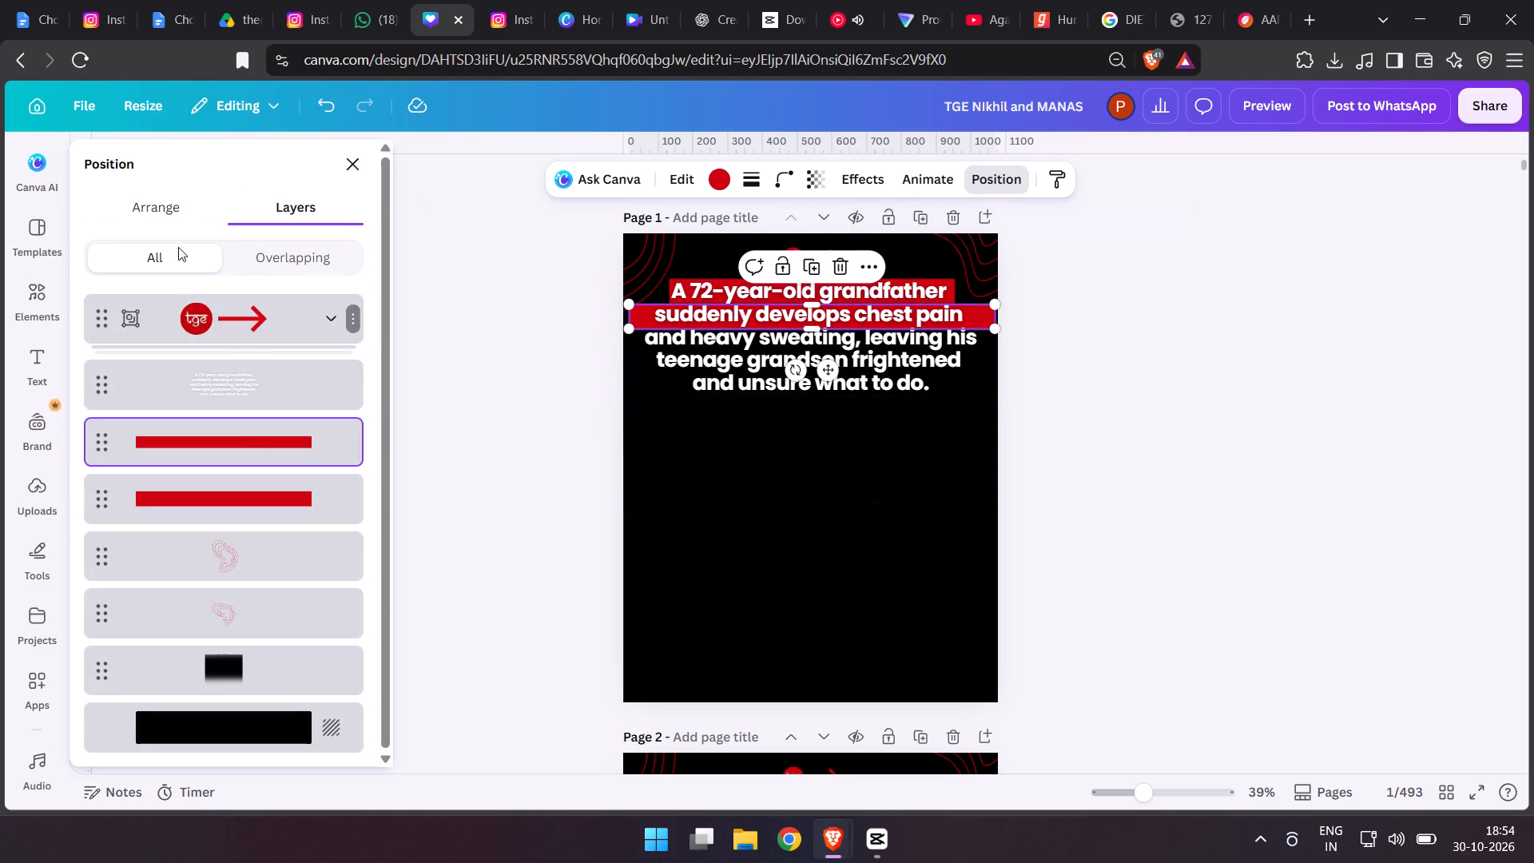
click(165, 207)
click(227, 574)
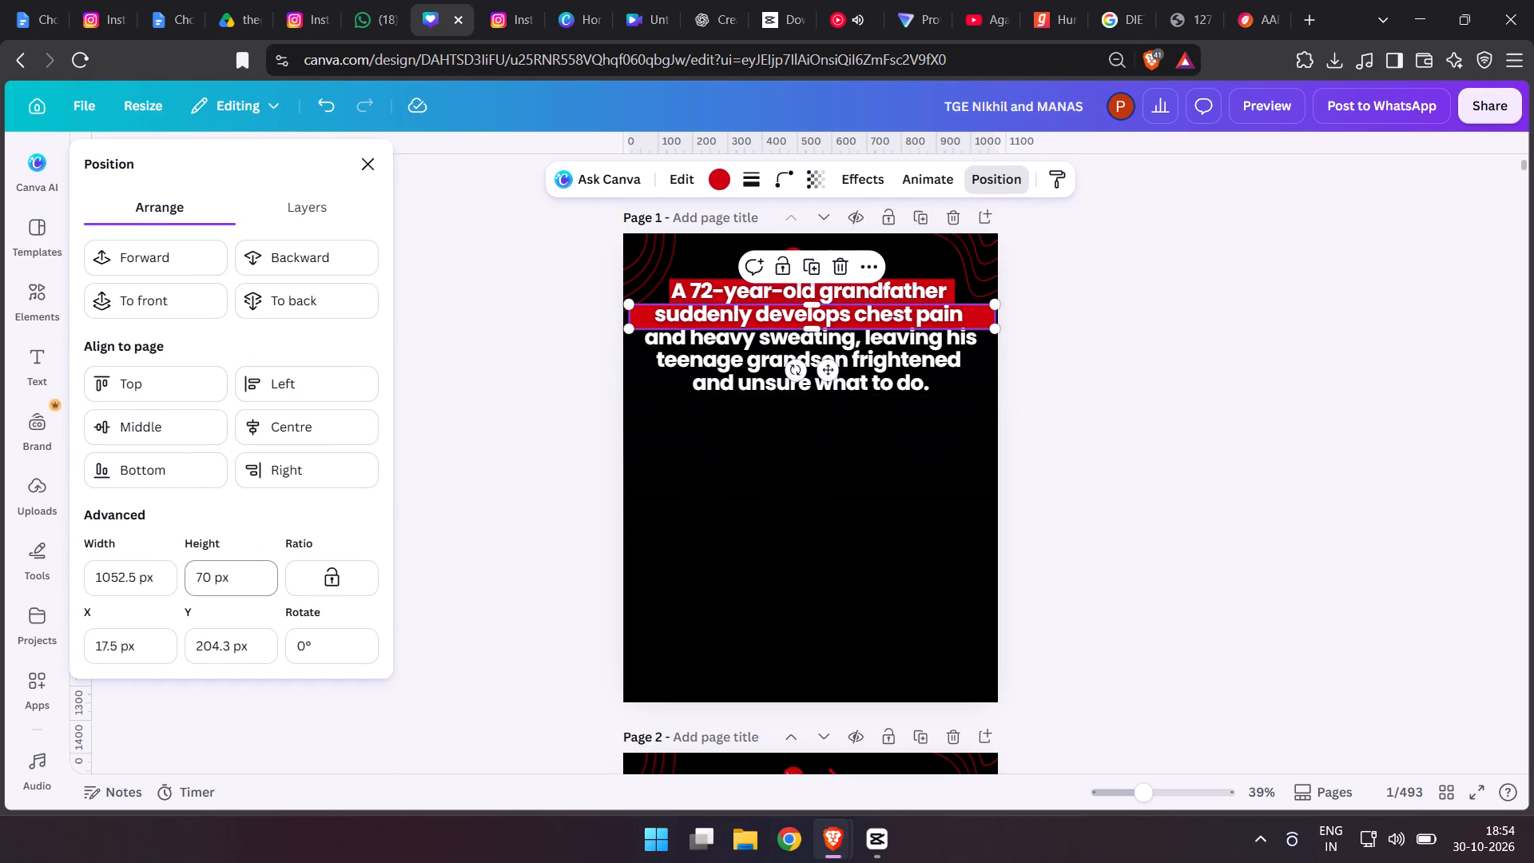
key(BackSpace)
key(BackSpace)
key(BackSpace)
text(653)
key(Return)
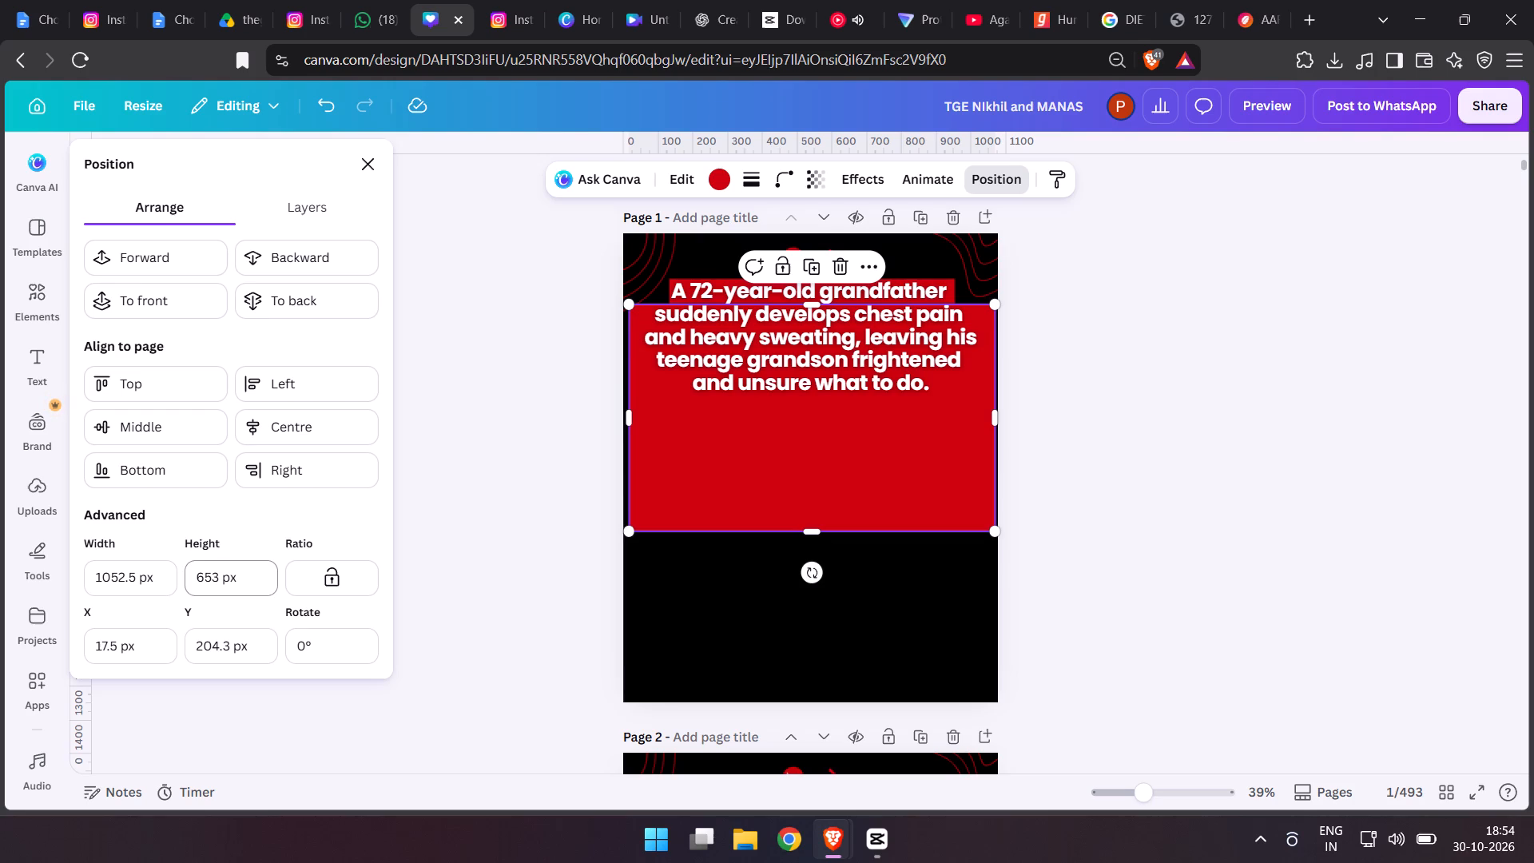
click(215, 575)
key(Right)
key(BackSpace)
key(Return)
Set the height of the red bar behind the first headline line on page 1 to 65 px.
click(337, 189)
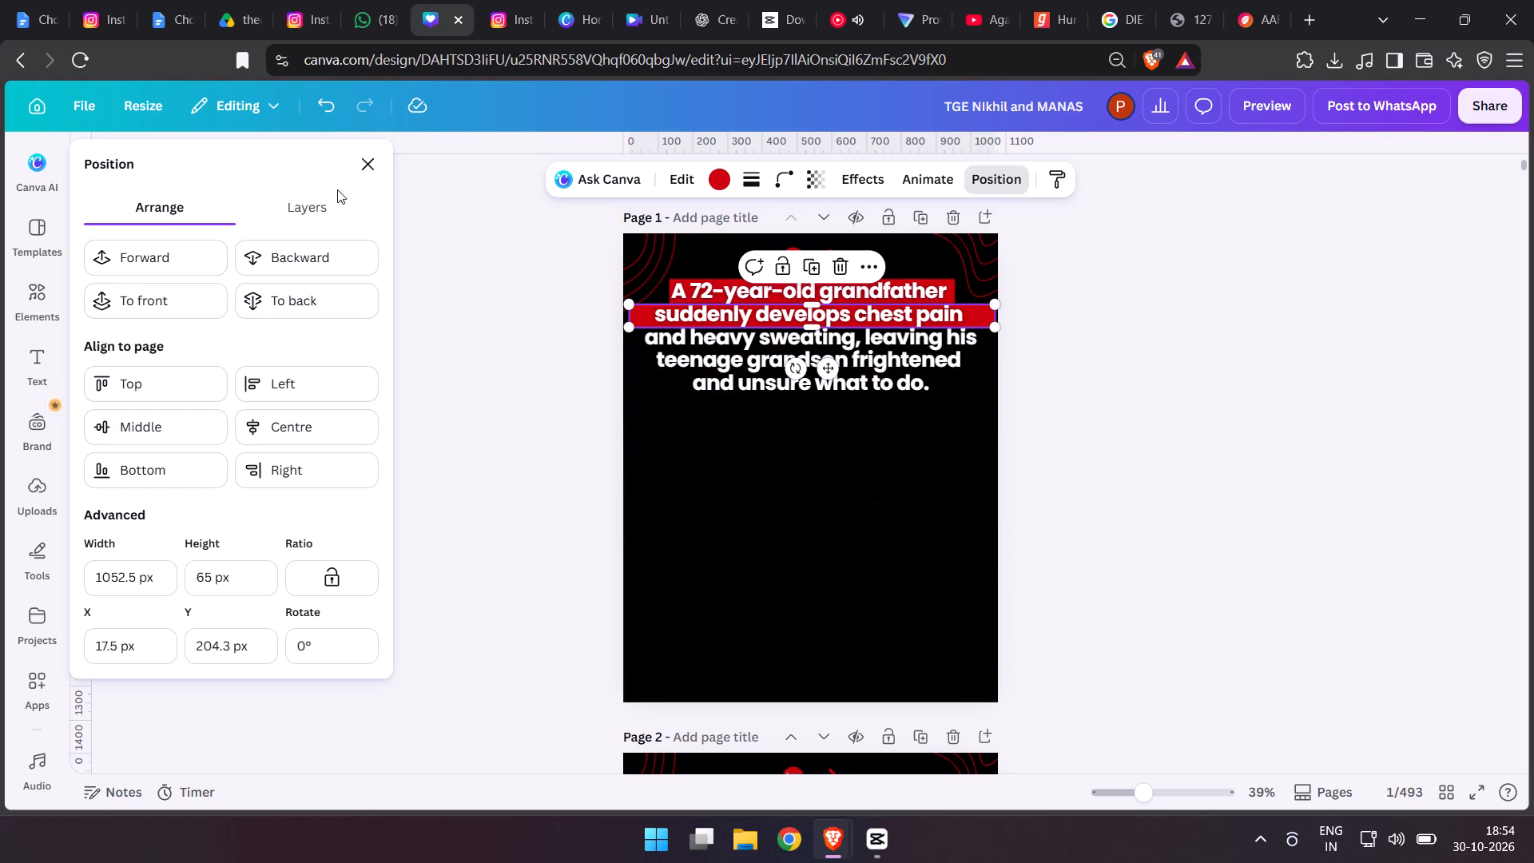
click(308, 194)
click(244, 475)
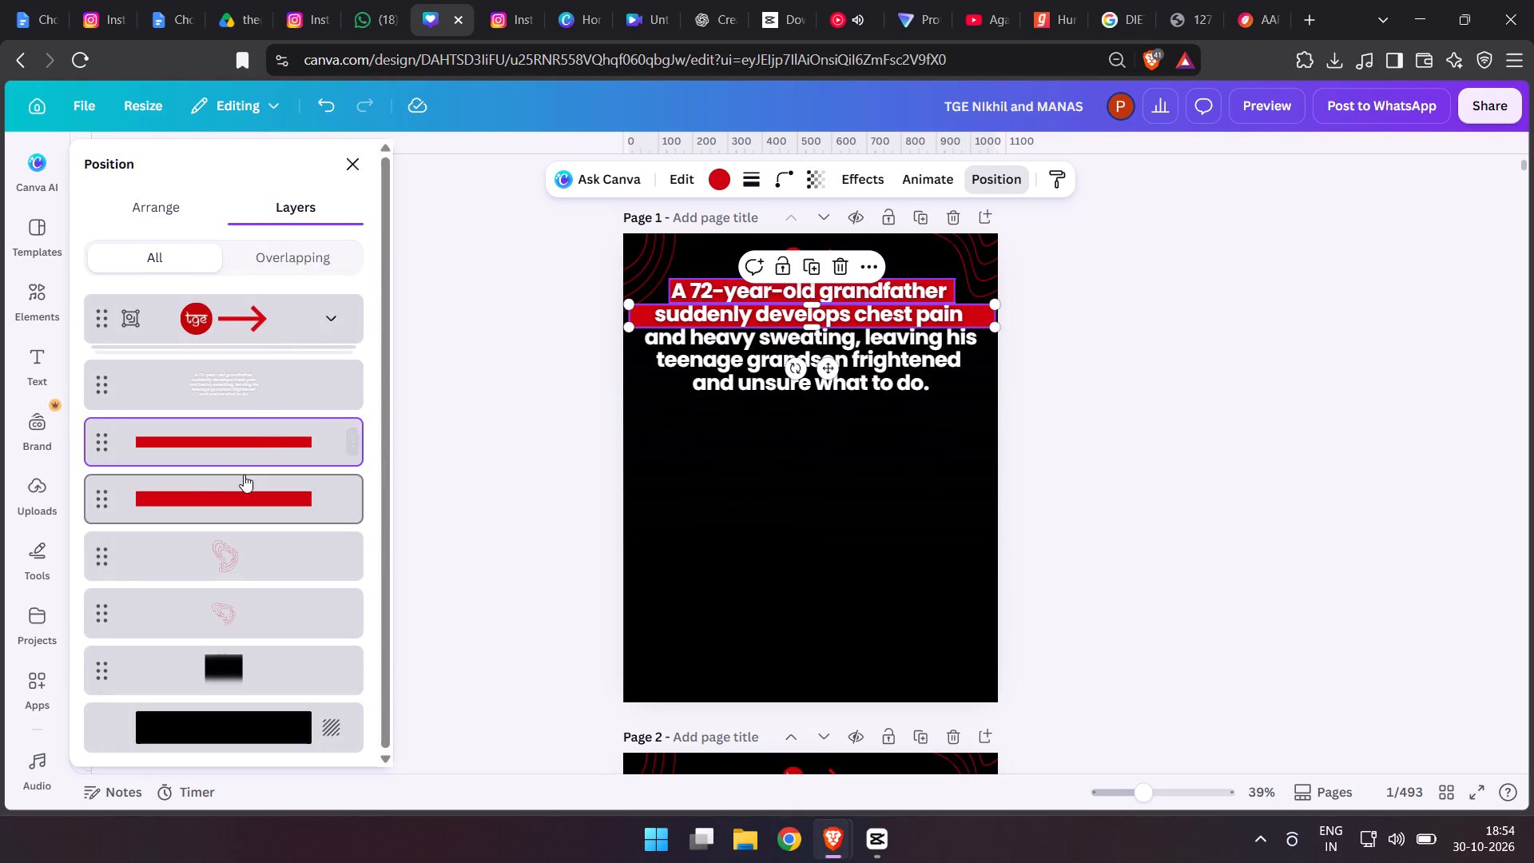
click(164, 211)
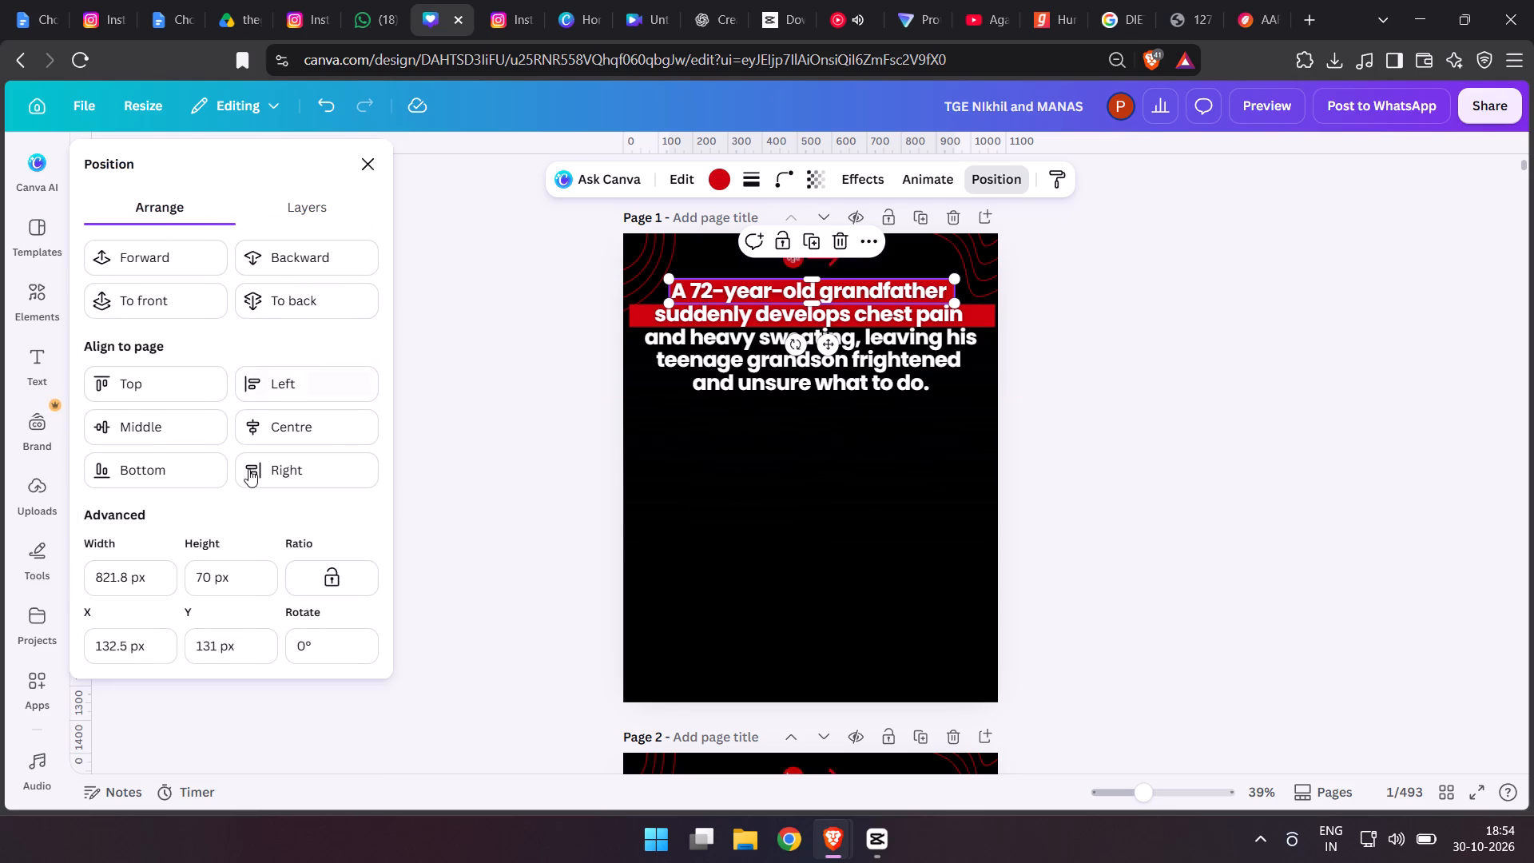
click(246, 574)
key(BackSpace)
key(BackSpace)
key(BackSpace)
text(65)
key(Return)
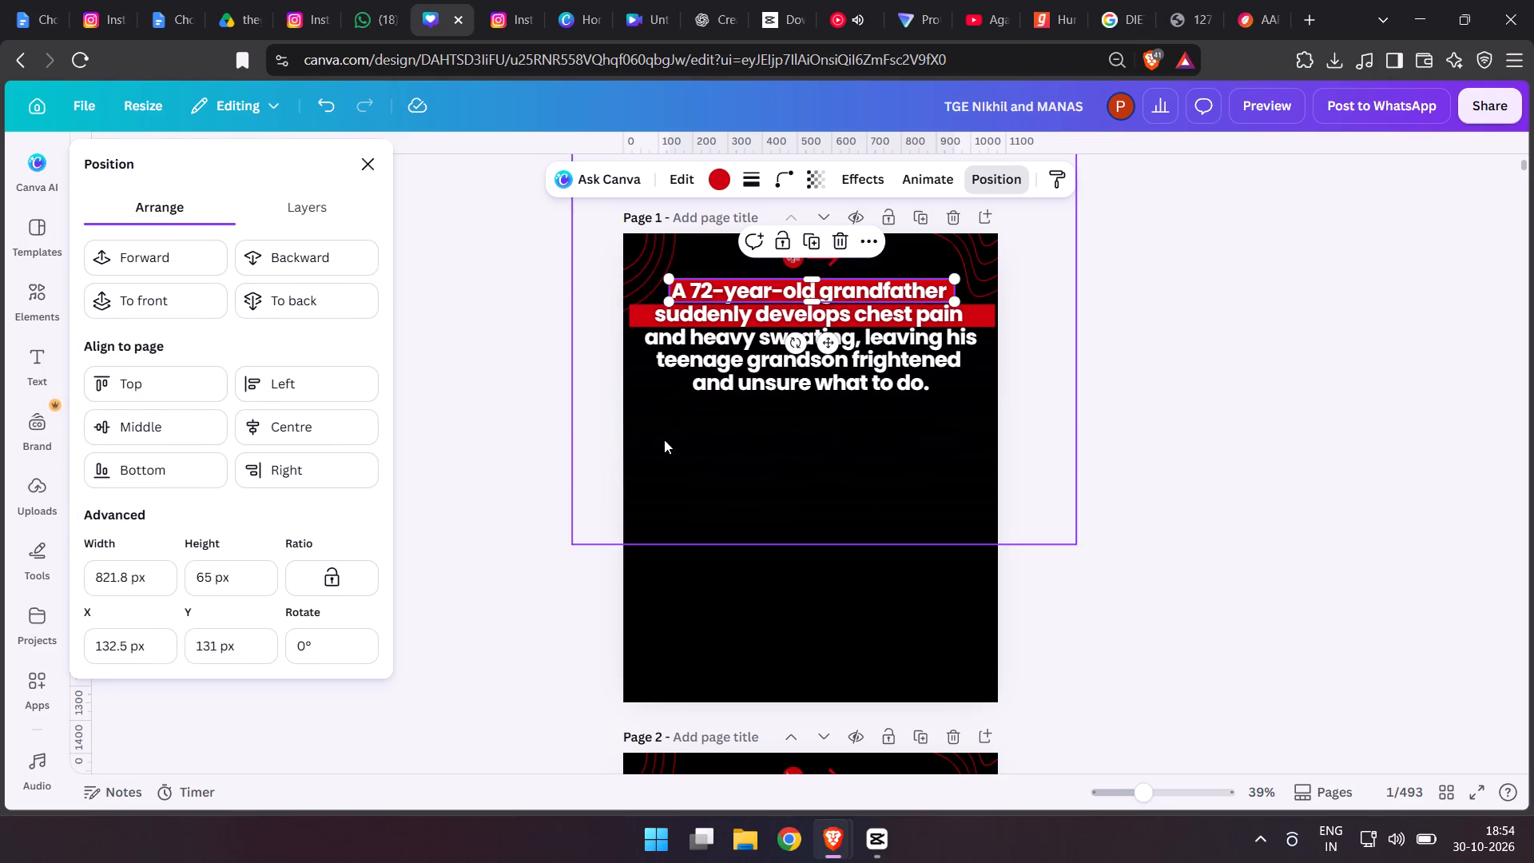
Move the first-line red bar slightly down so it sits centred behind "A 72-year-old grandfather".
click(872, 340)
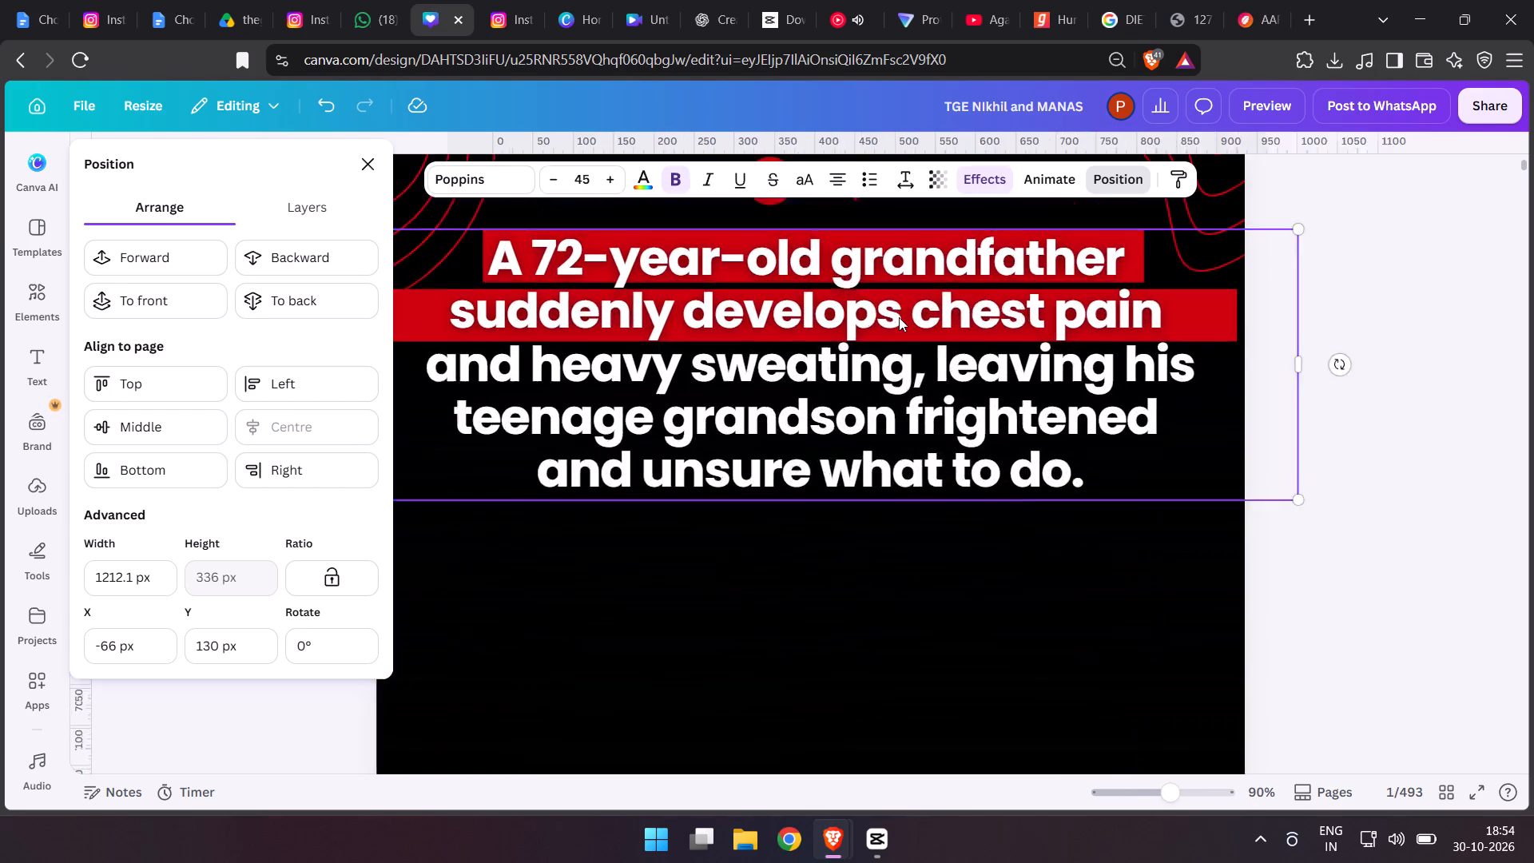
scroll(899, 317, up, 1)
scroll(899, 317, down, 1)
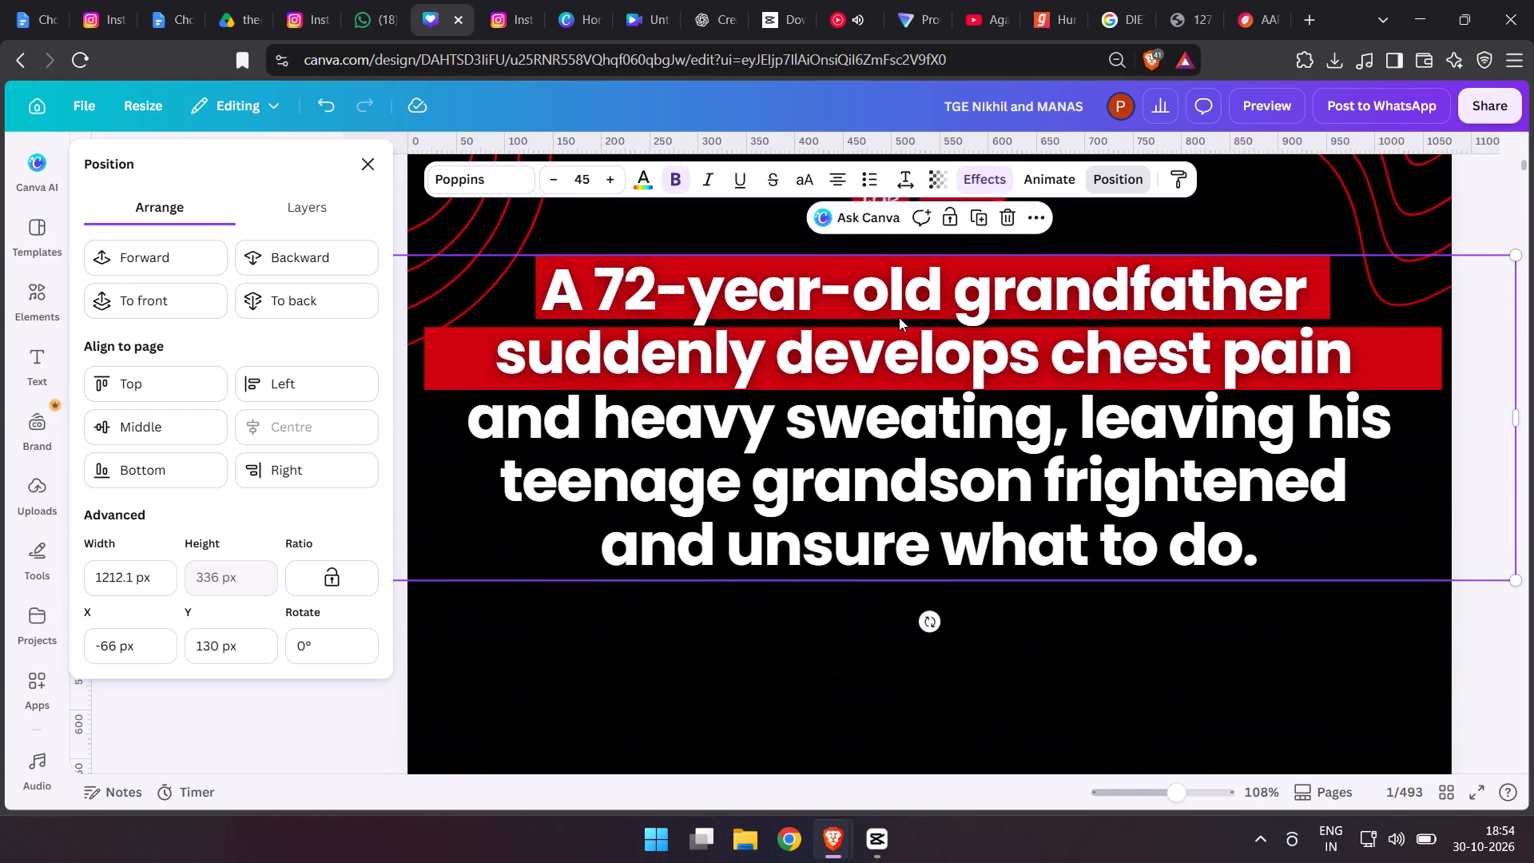
click(280, 204)
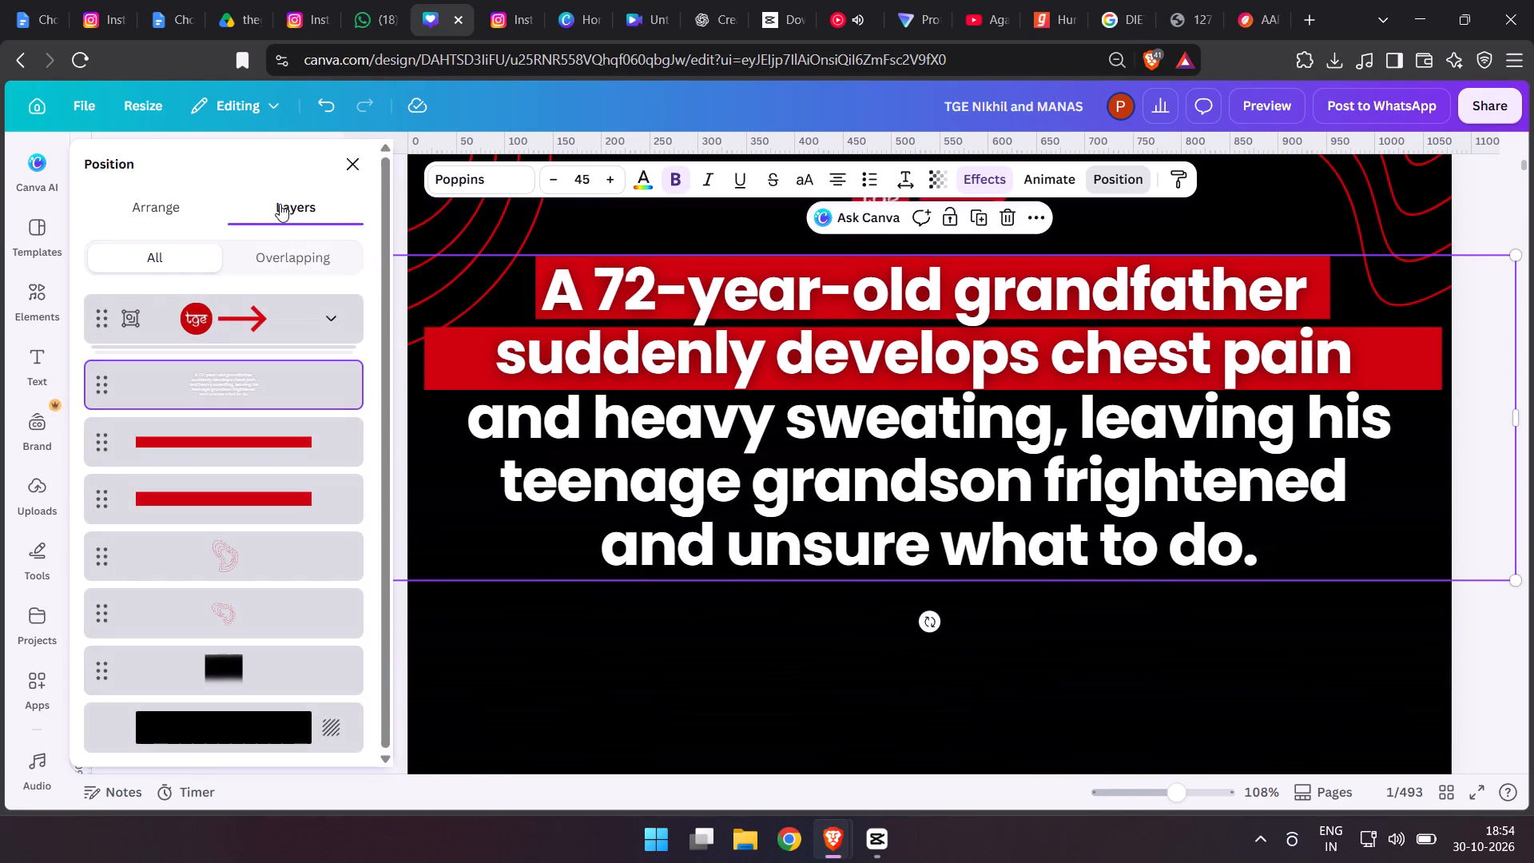
click(264, 434)
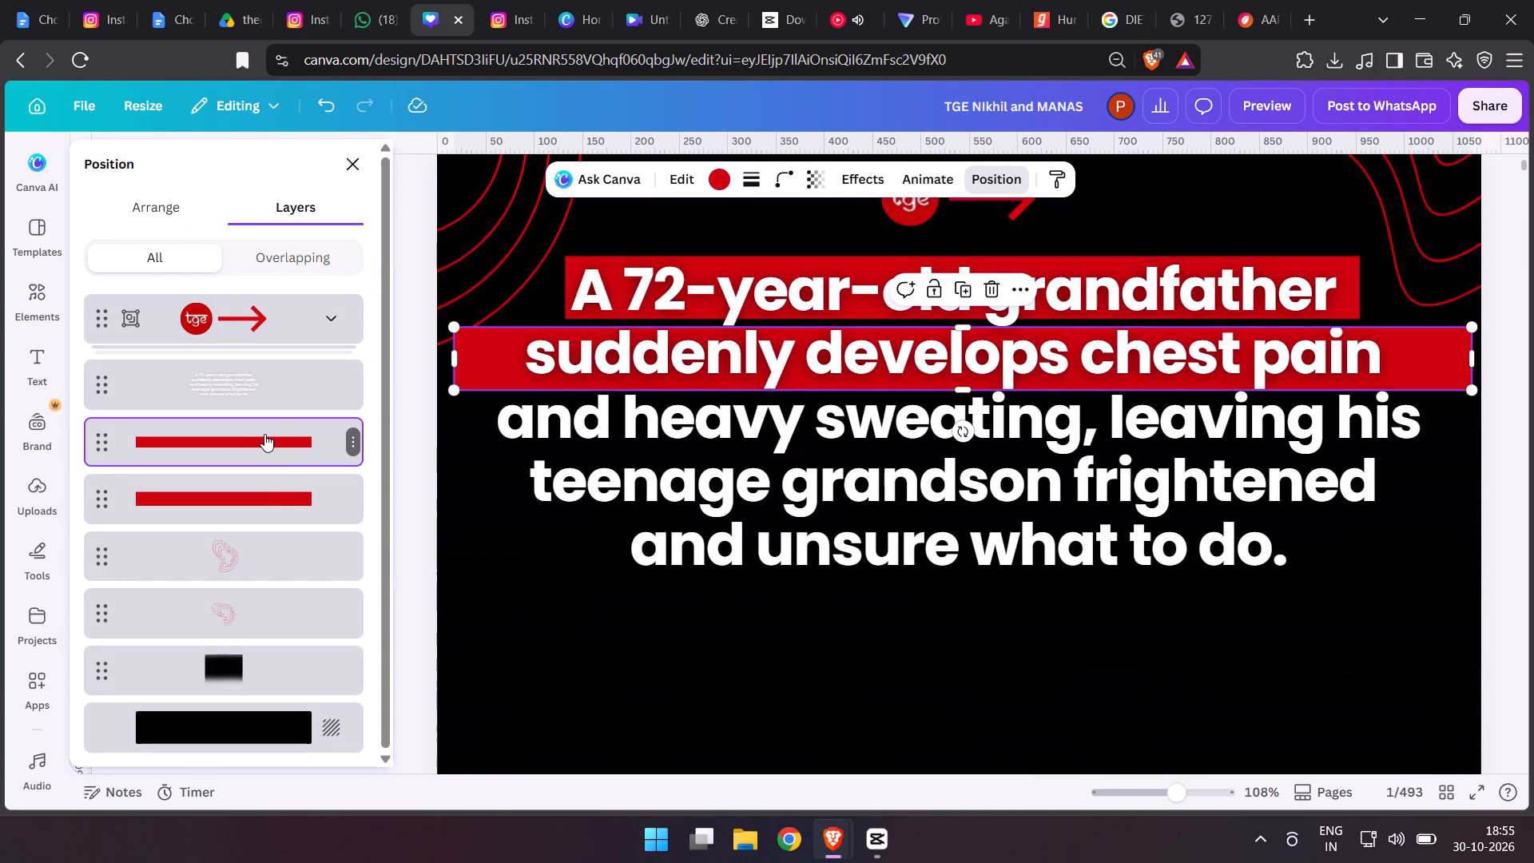
click(263, 495)
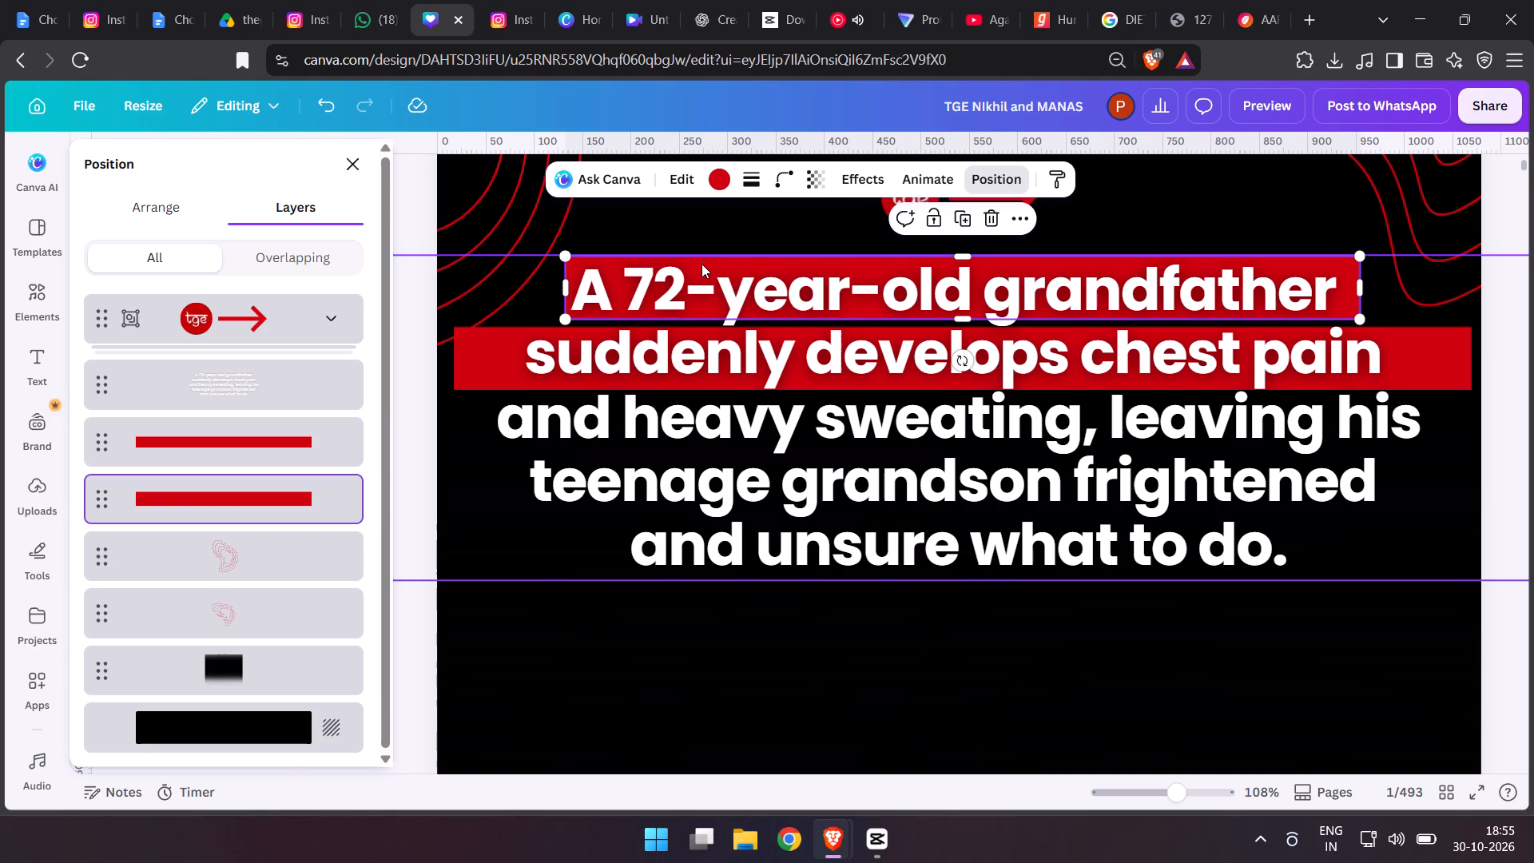
click(701, 264)
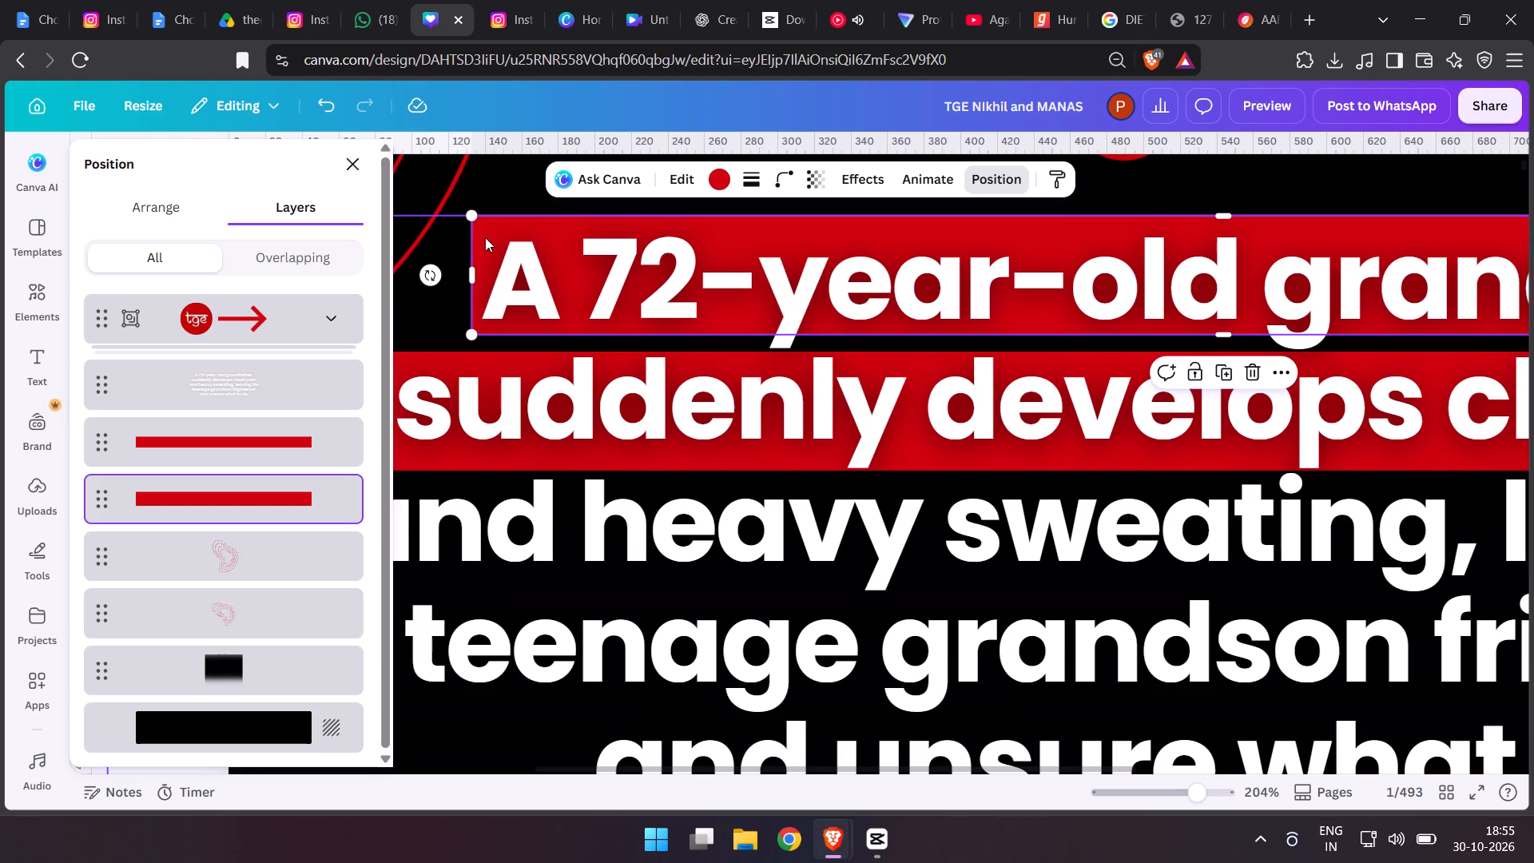
drag(485, 241, 486, 249)
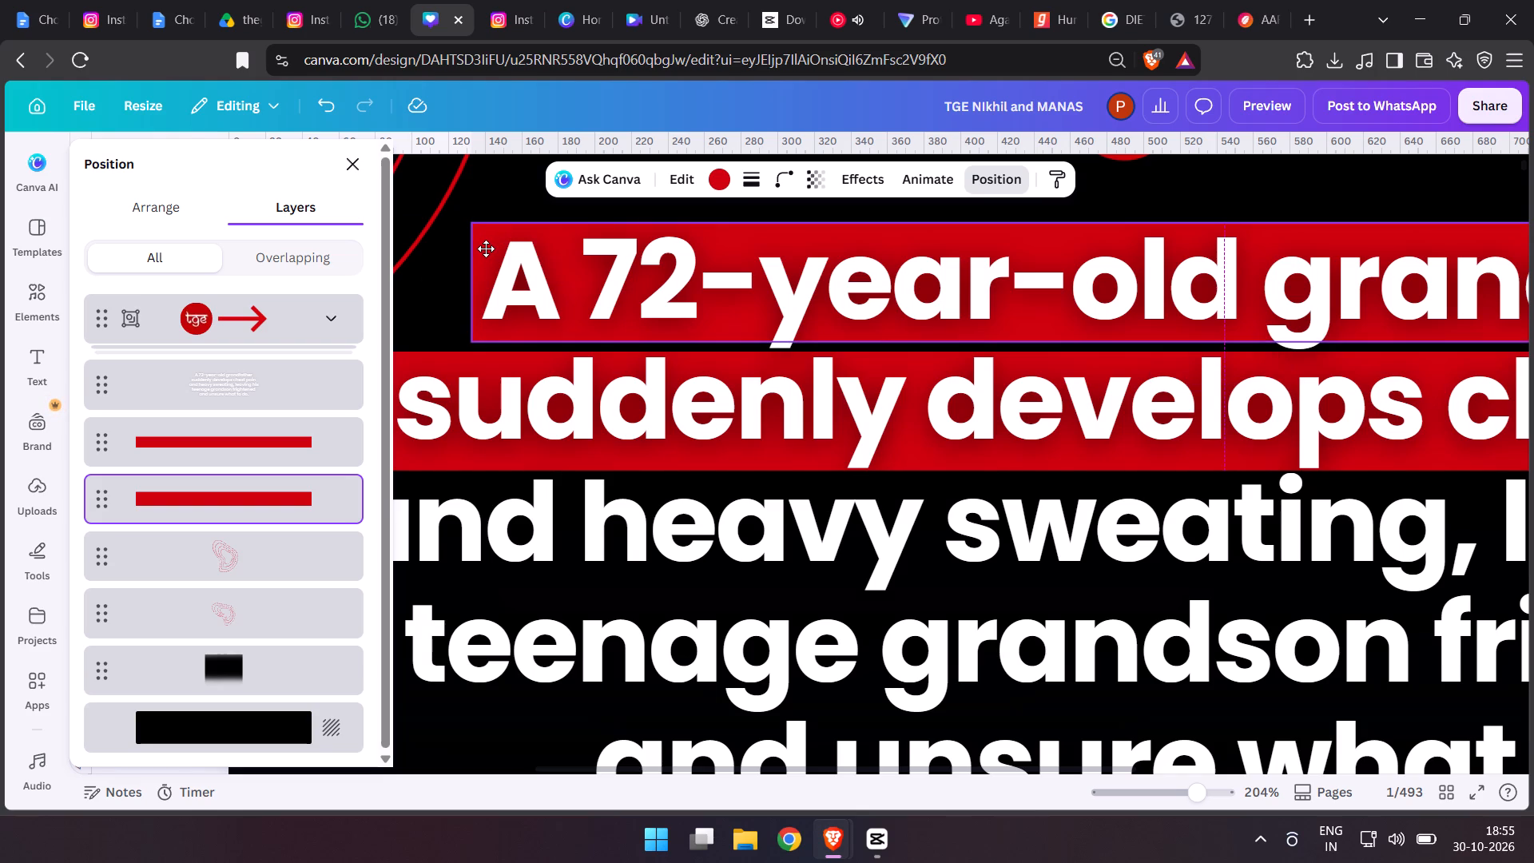
drag(486, 249, 487, 249)
Narrow the second-line red bar from both ends to fit the words "suddenly develops chest pain".
click(267, 447)
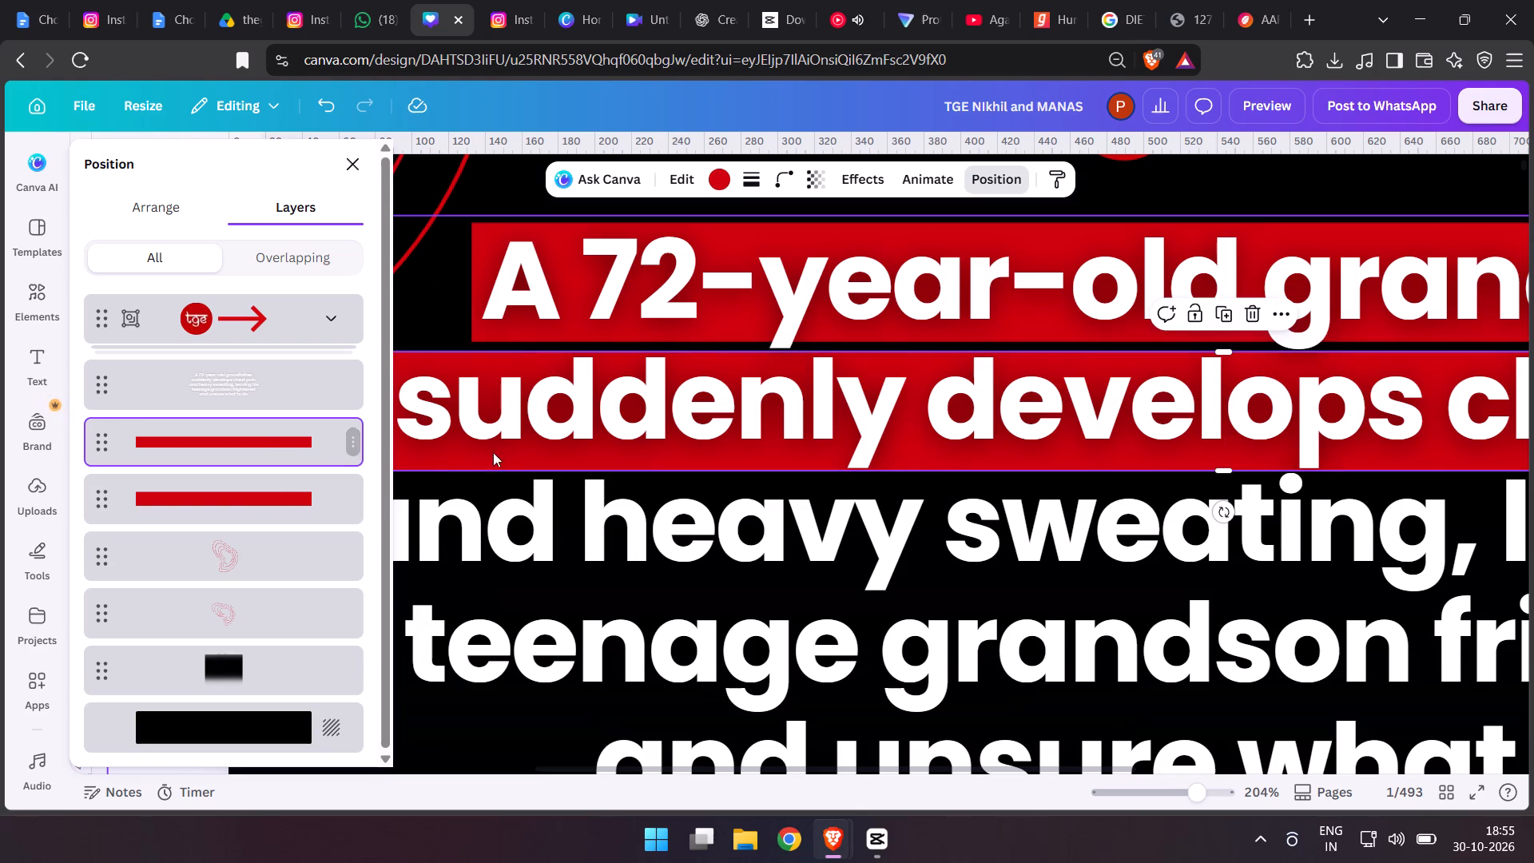
click(573, 453)
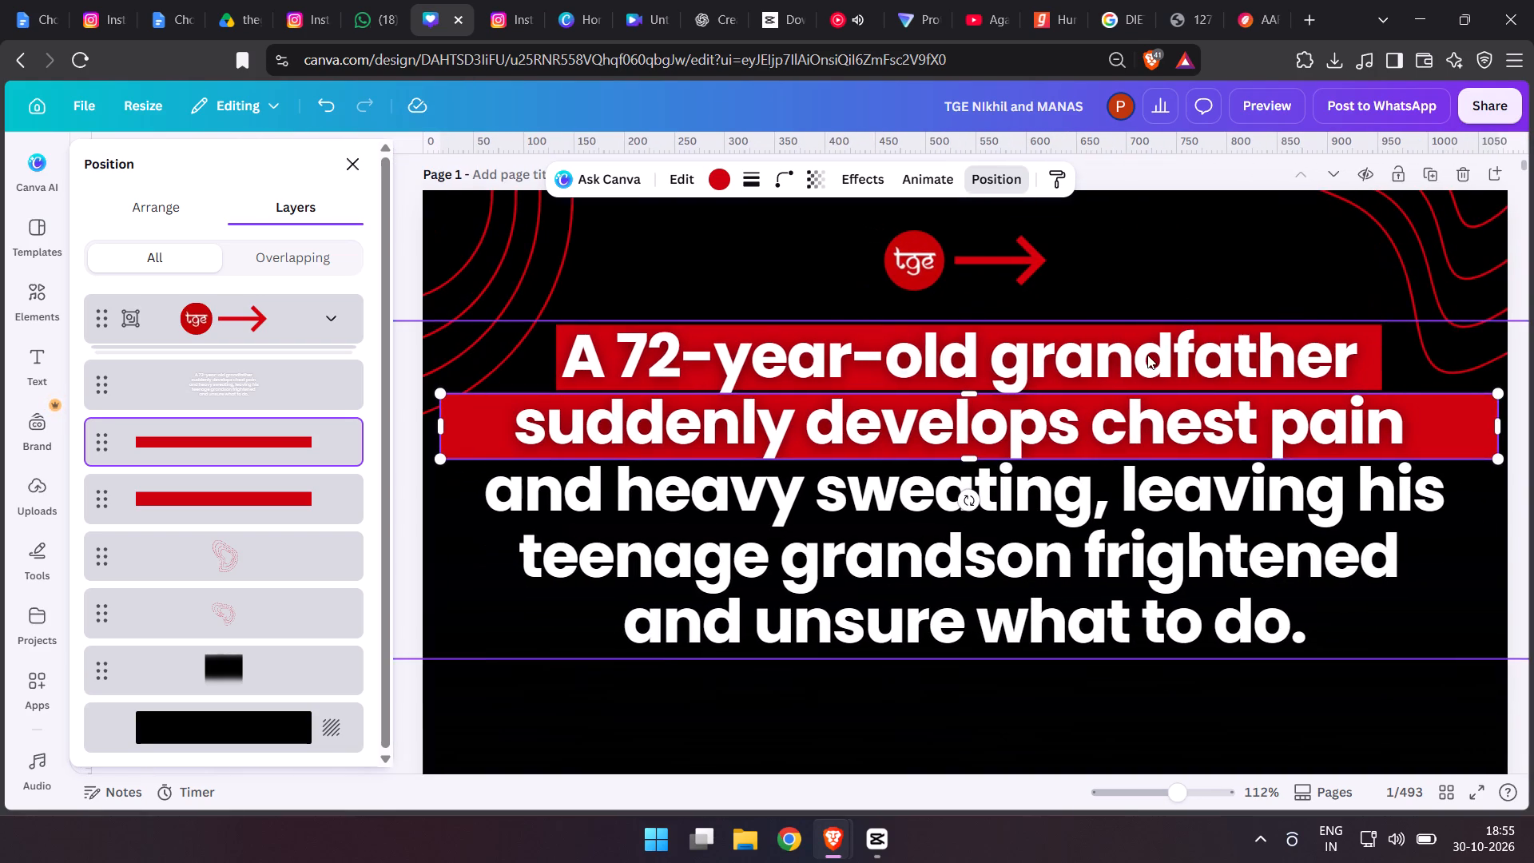
click(153, 201)
click(316, 221)
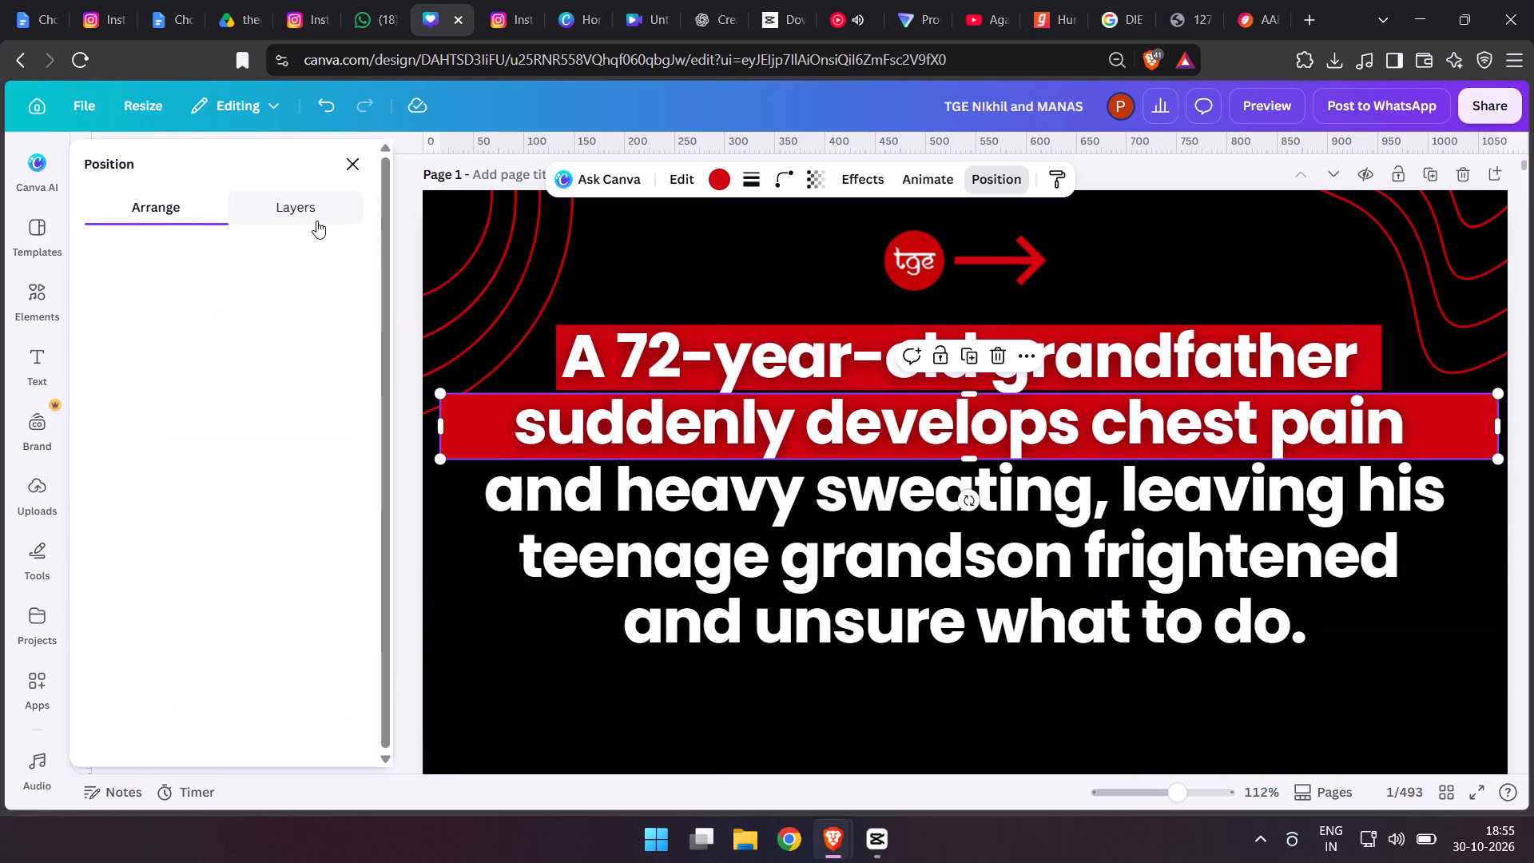
drag(435, 427, 480, 438)
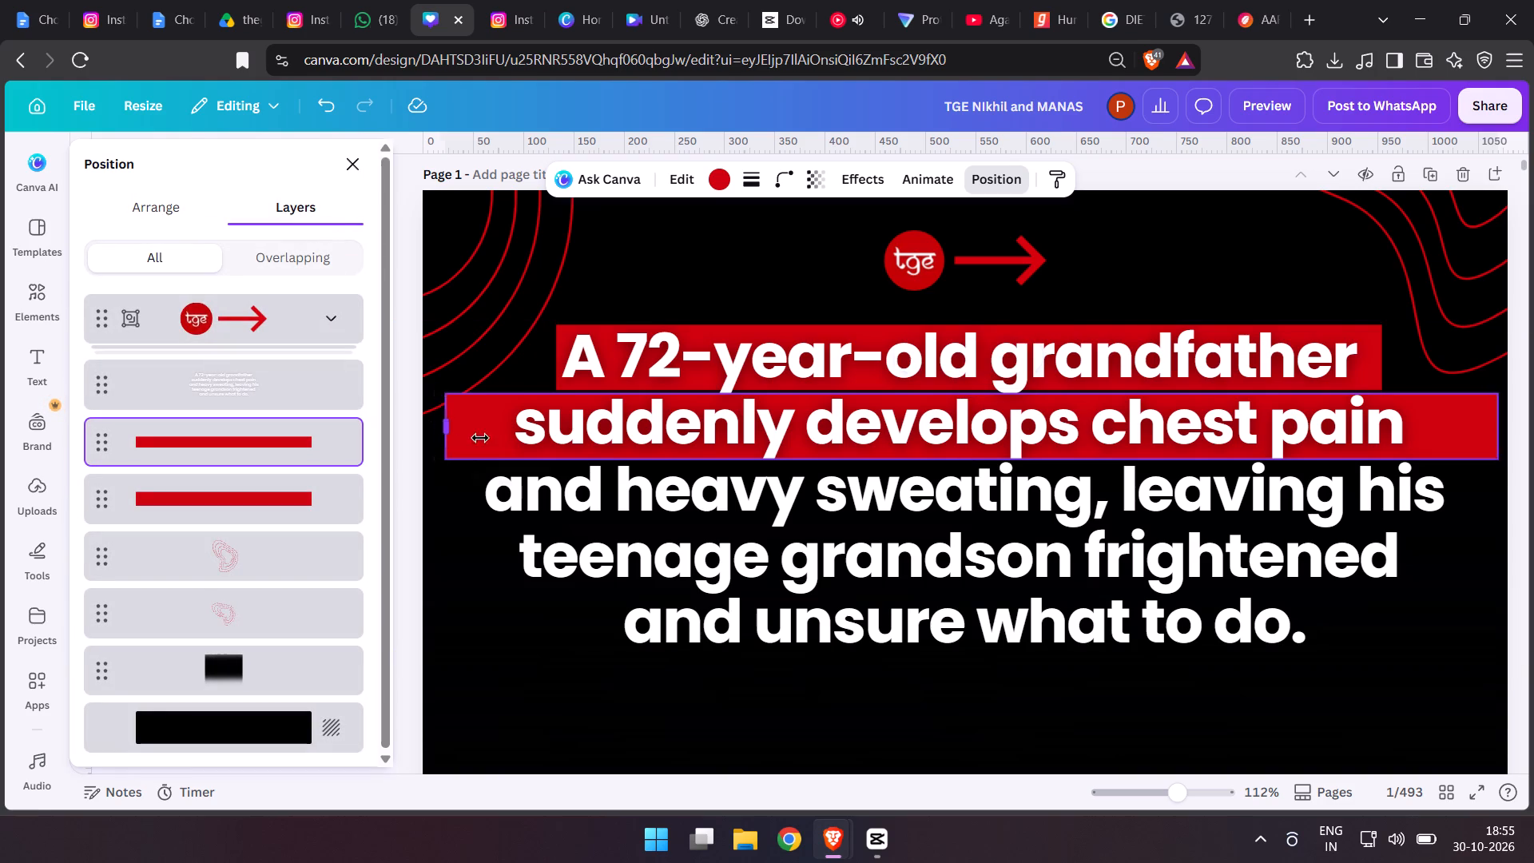
drag(480, 438, 507, 443)
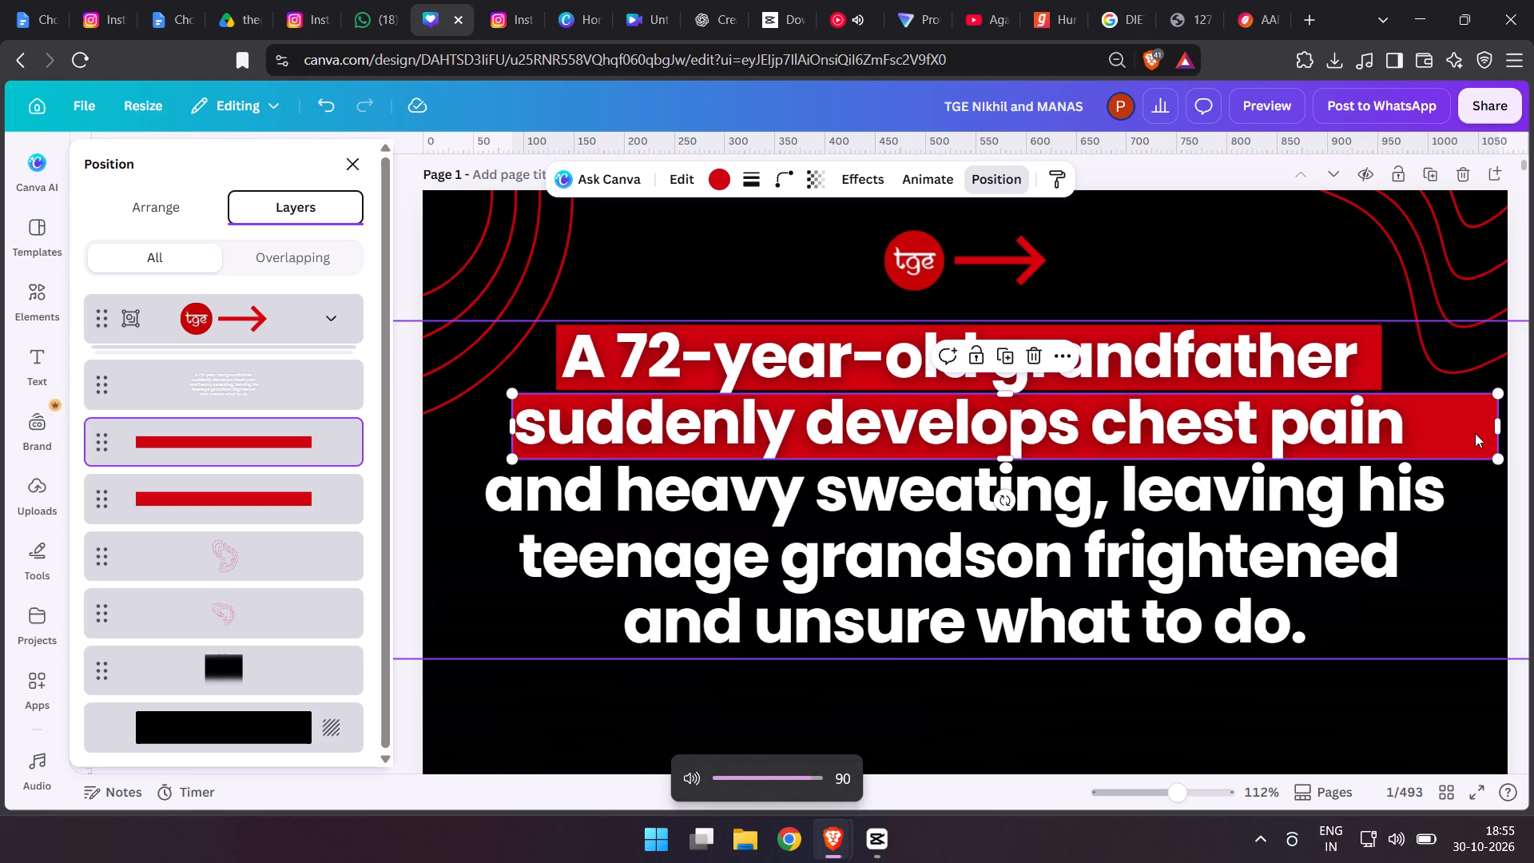
drag(1503, 429, 1417, 424)
Duplicate the second-line red bar, place the copy over the third line and narrow it to about 625 px to span "and heavy sweating,".
key(ctrl+d)
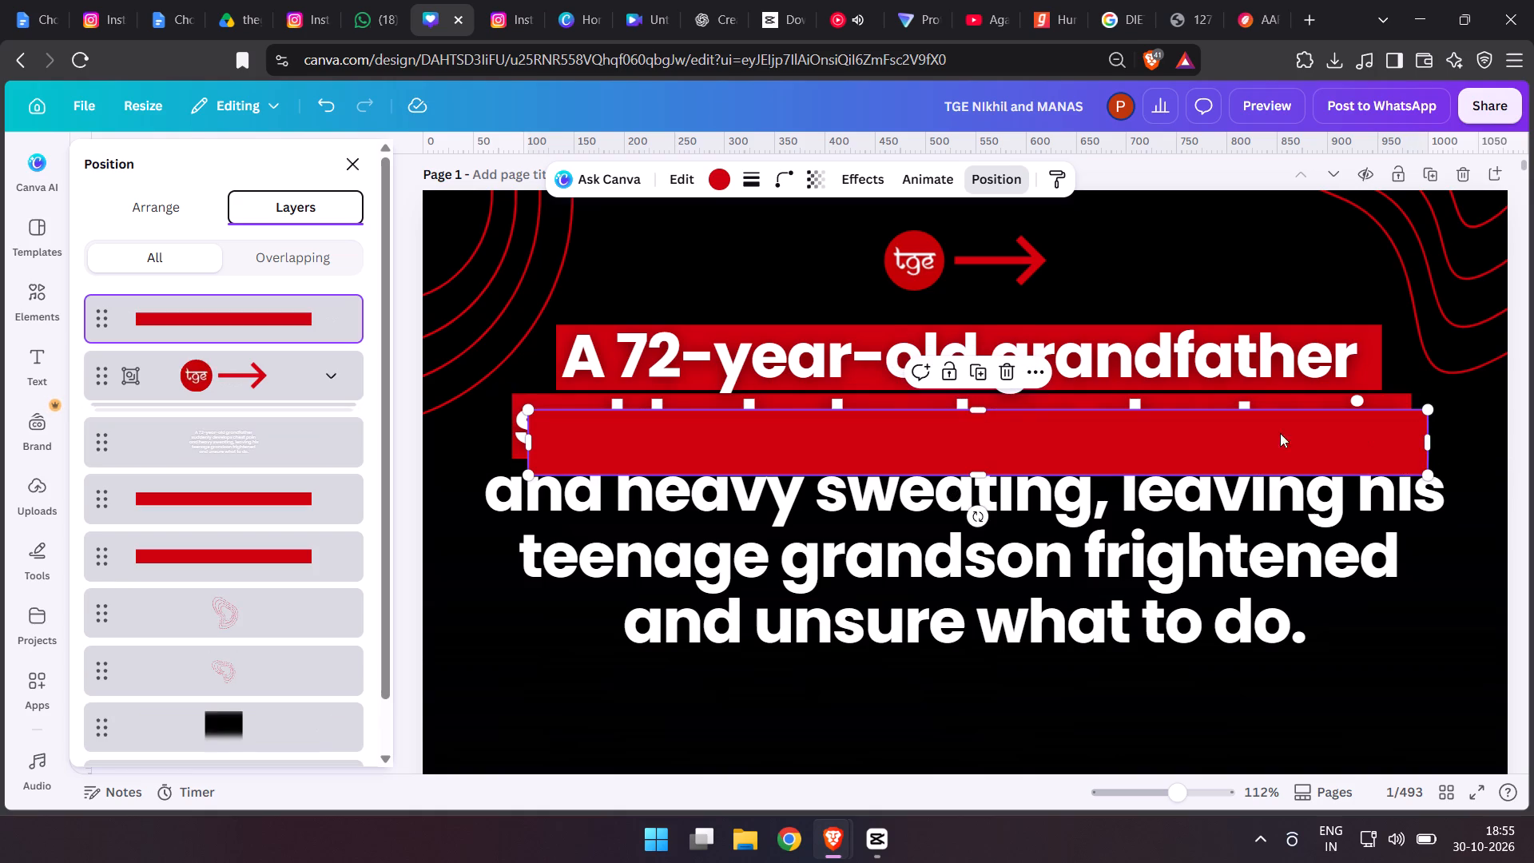
drag(915, 454, 877, 500)
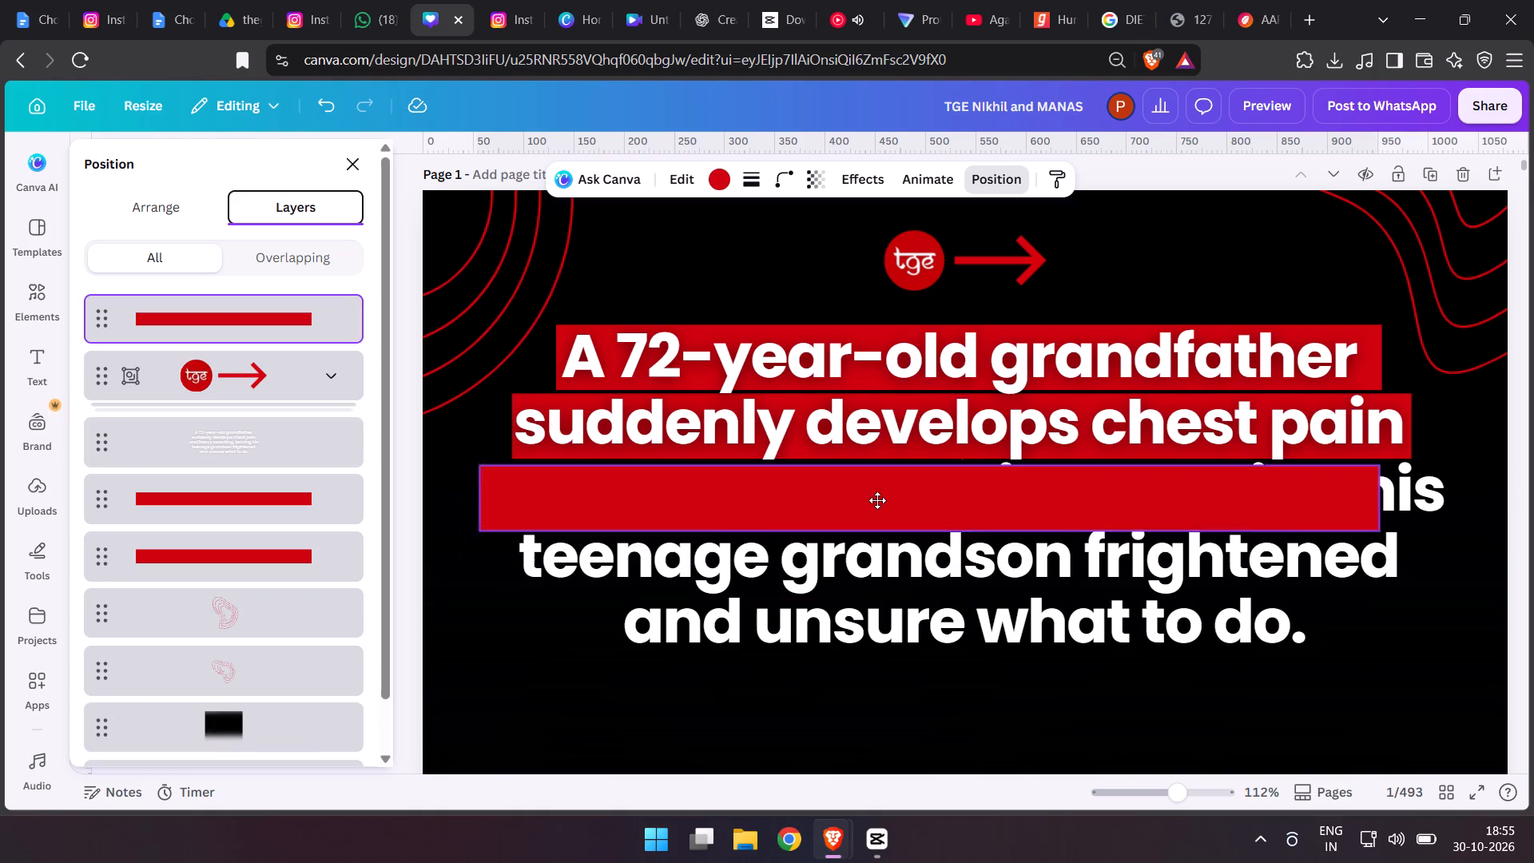
drag(877, 500, 872, 507)
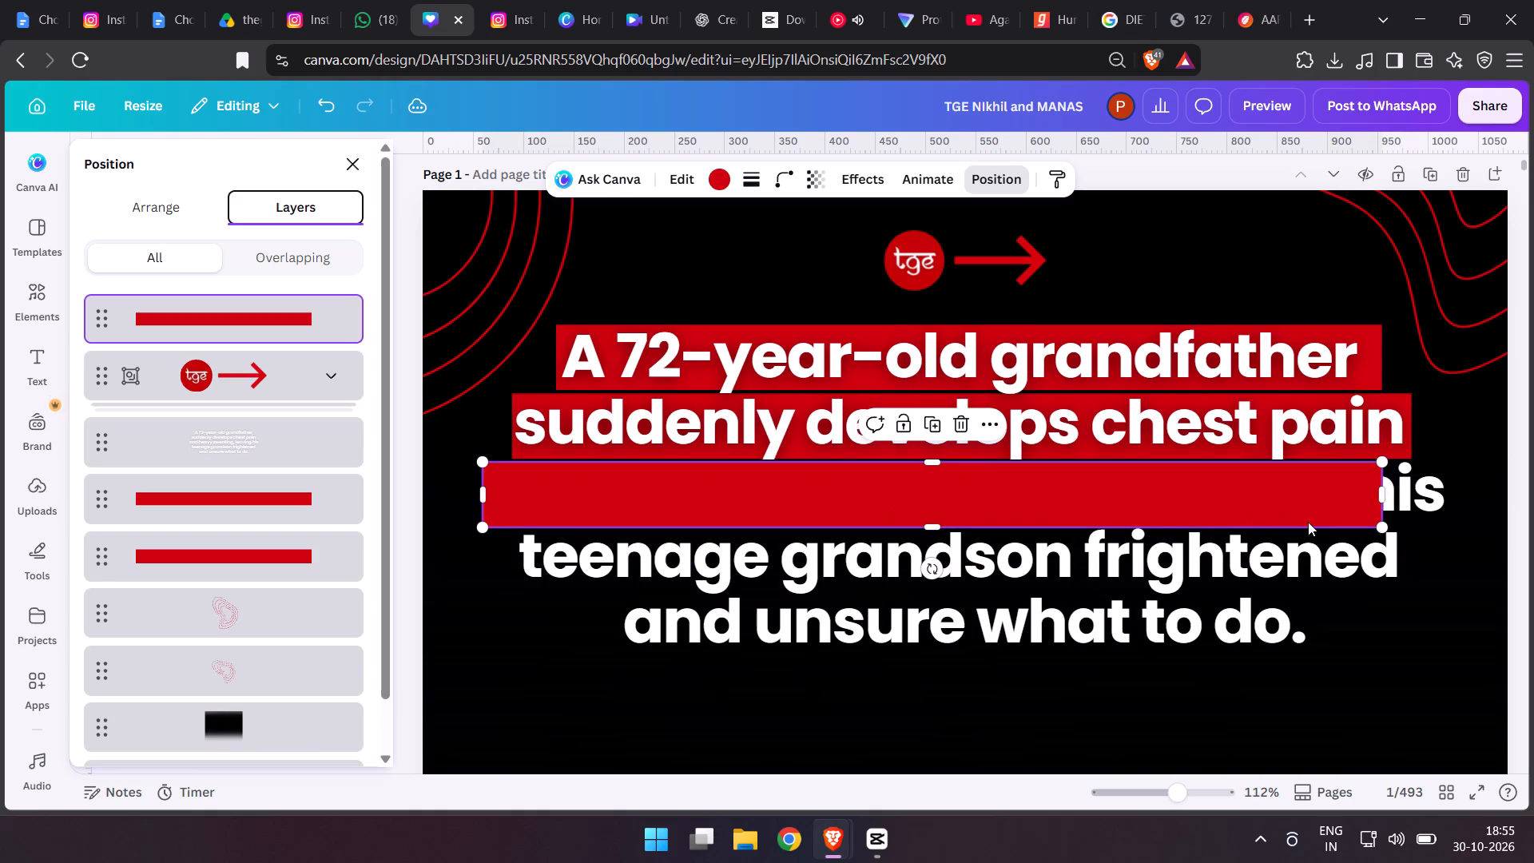
drag(1381, 491, 1100, 512)
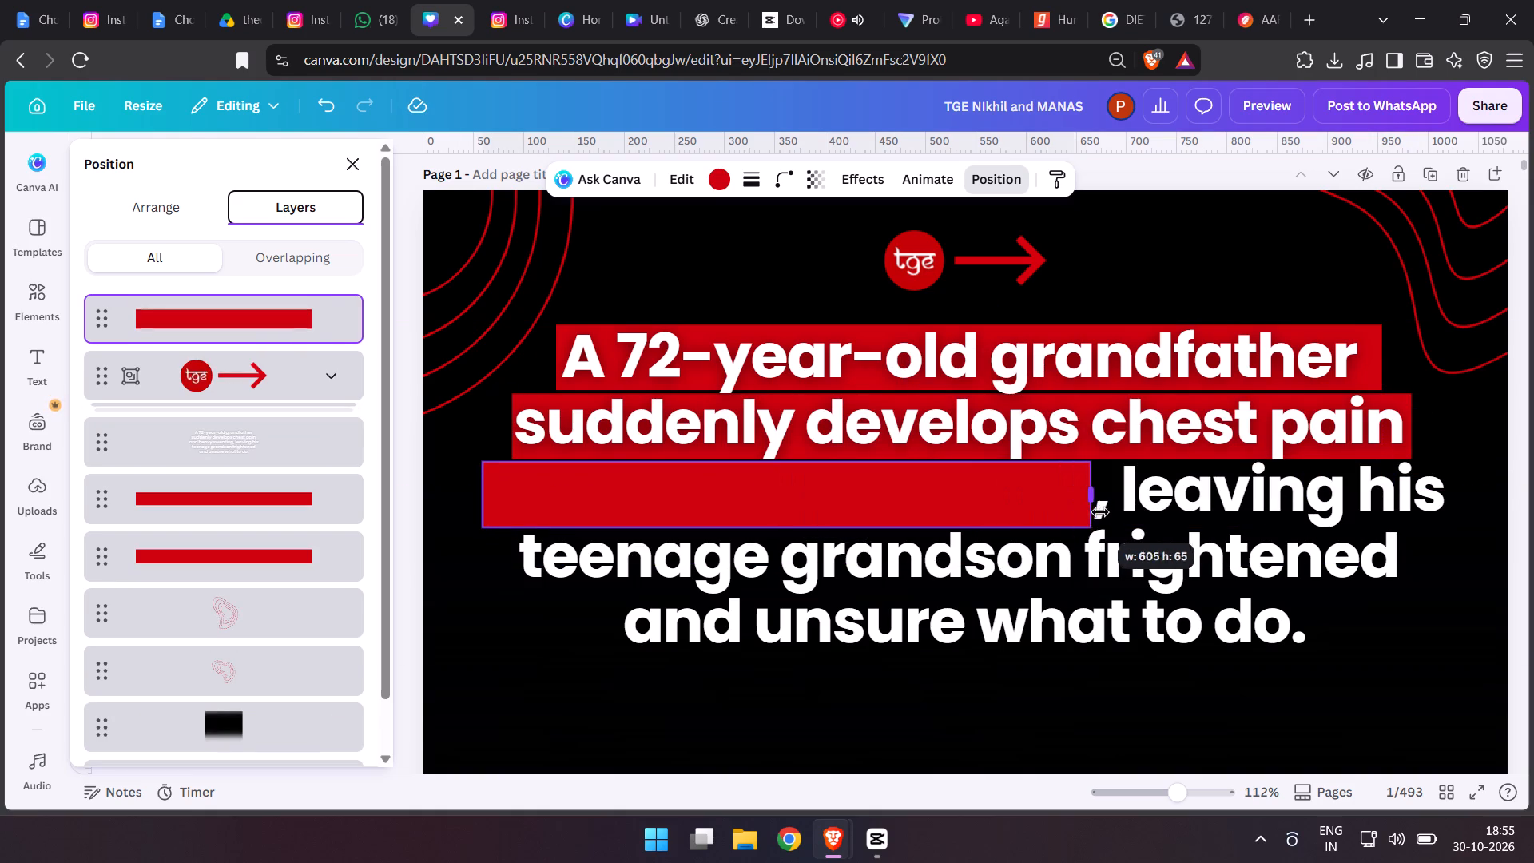
drag(1100, 512, 1109, 512)
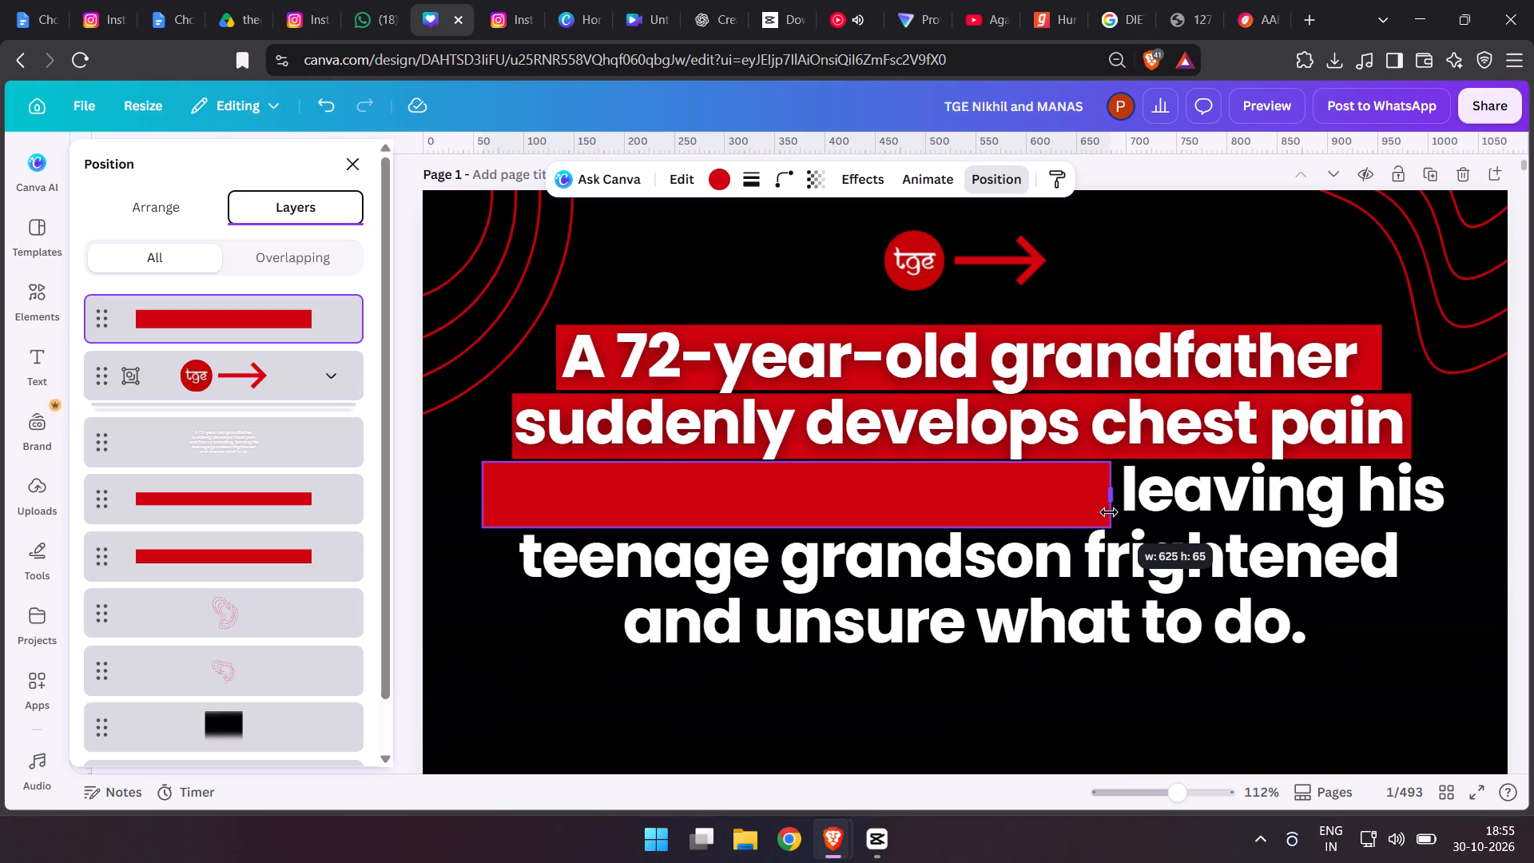
drag(1109, 512, 1113, 514)
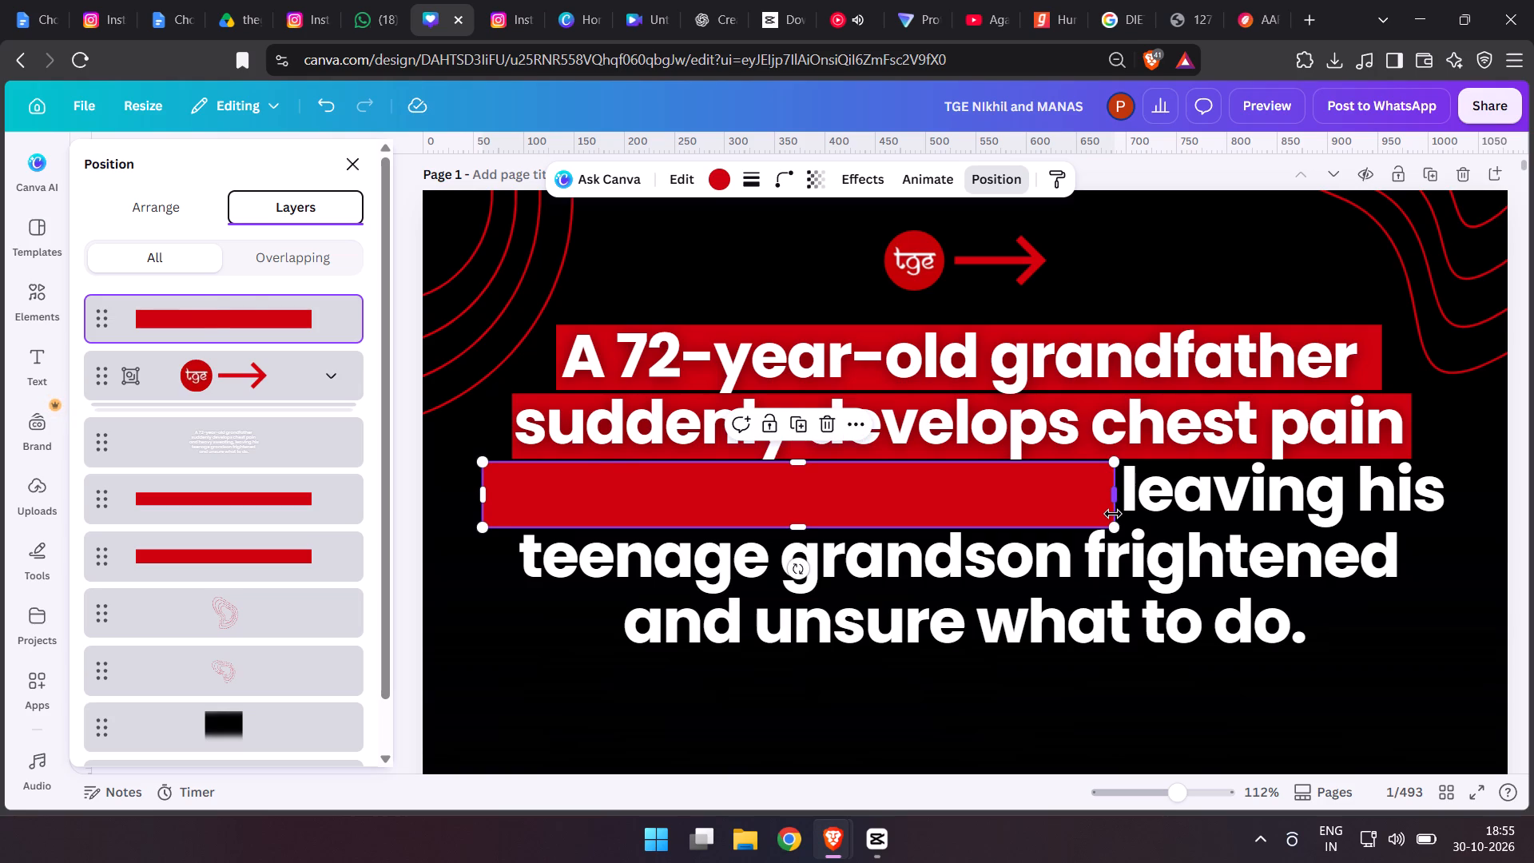
Send the third-line red bar on page 1 behind the headline text and deselect it.
key(ctrl+bracketleft)
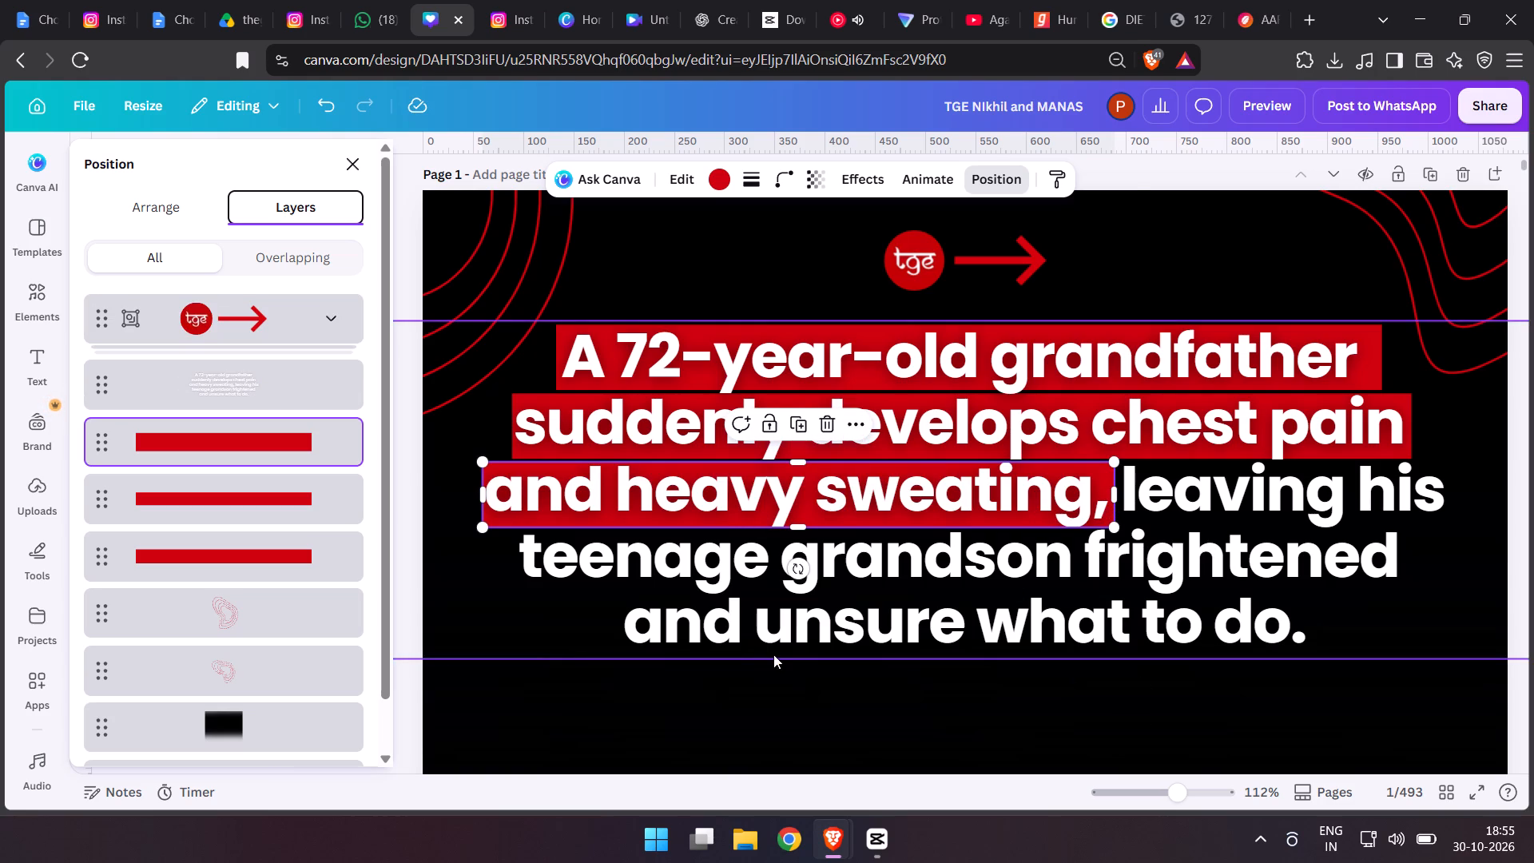
click(790, 688)
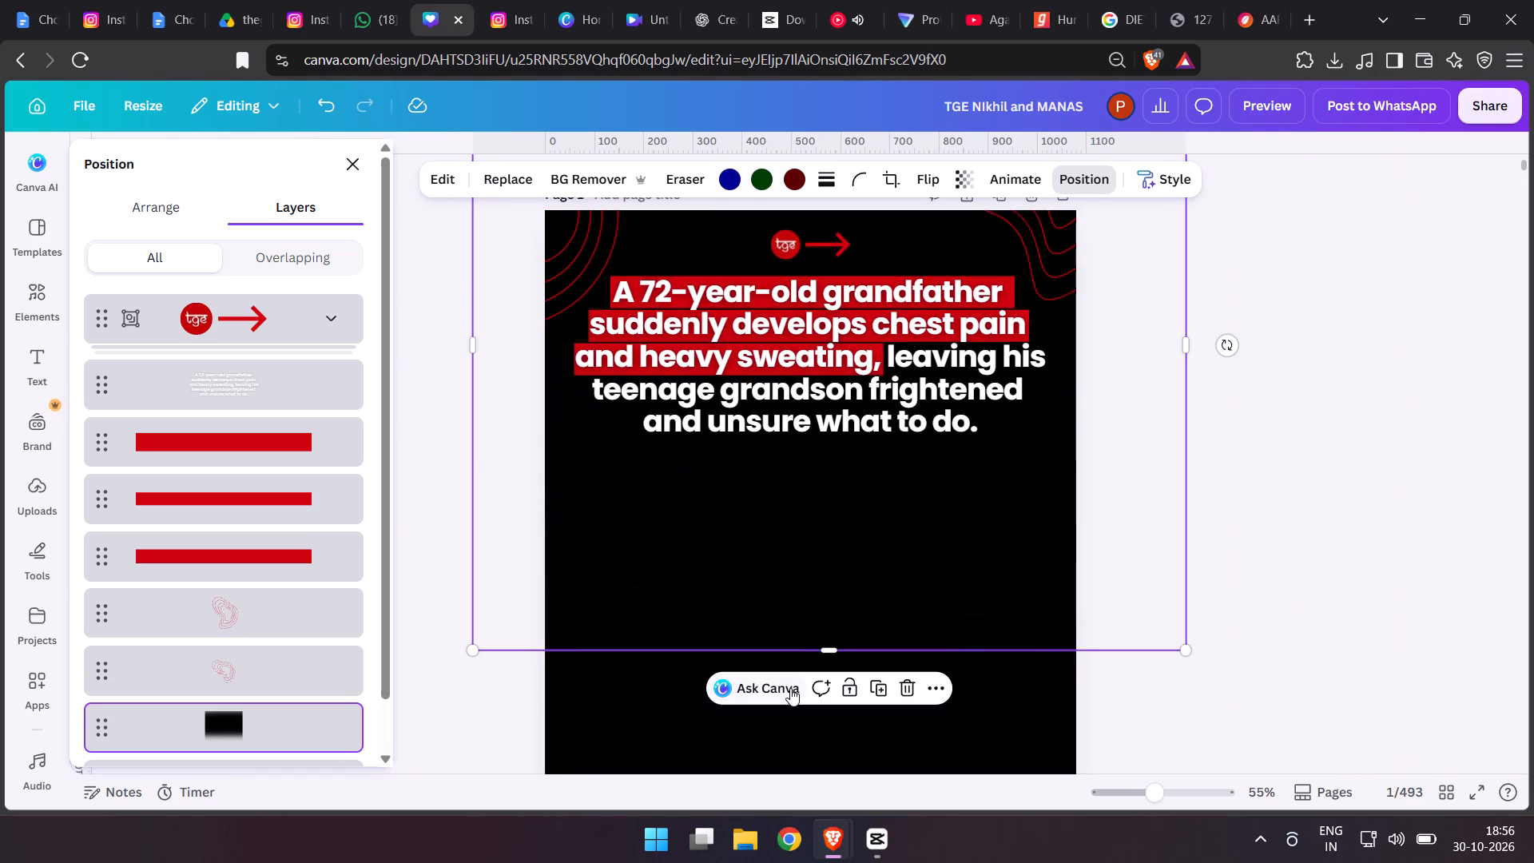
click(1254, 699)
click(1254, 699)
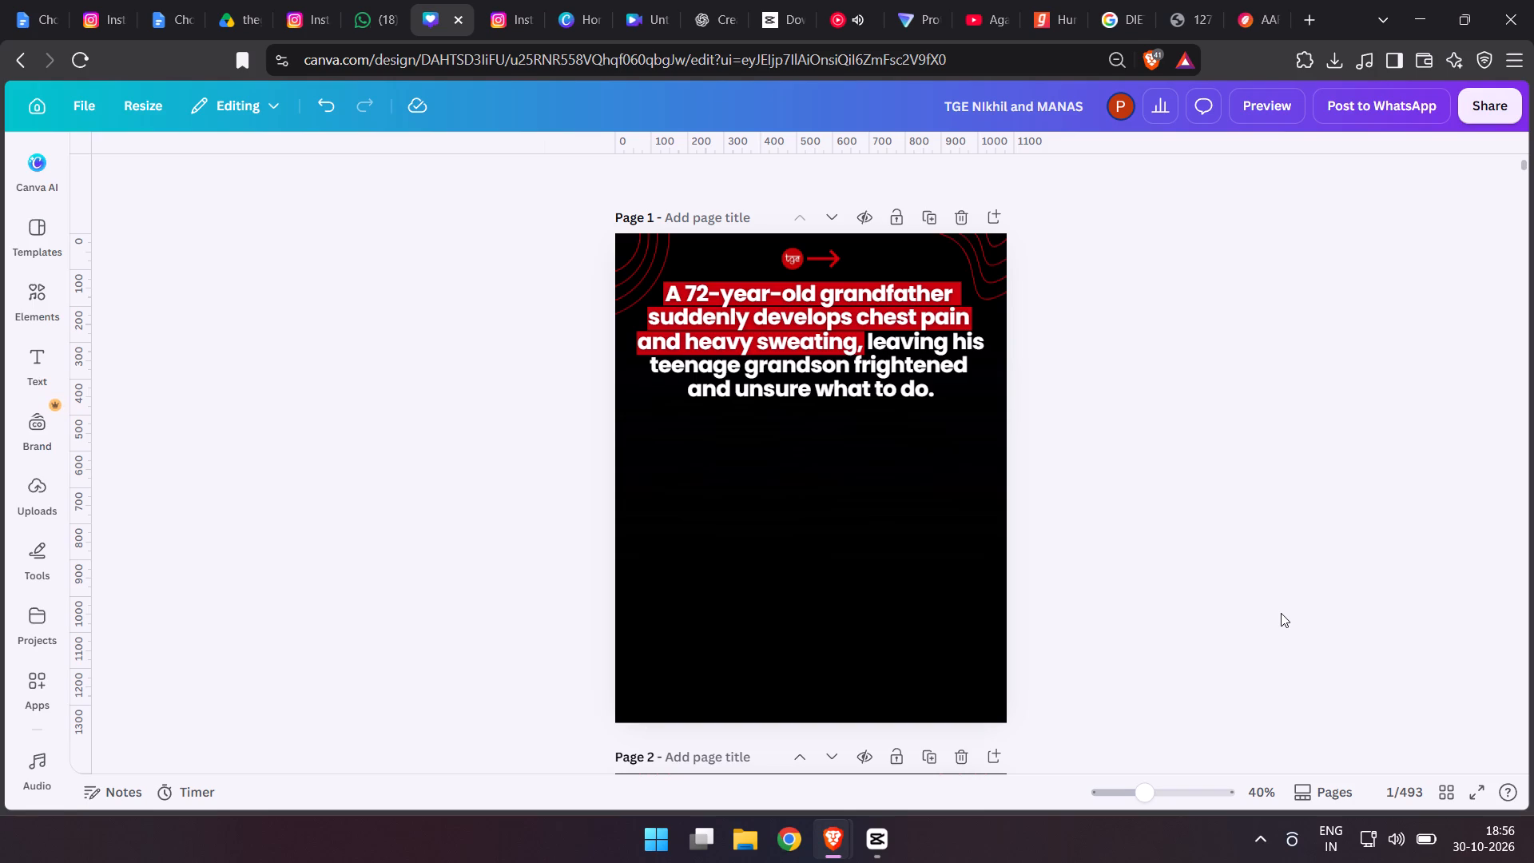
Set the height of the red bar behind the second headline line on page 2, "and messages Chottu AI. It", to 65 px.
scroll(1281, 613, down, 3)
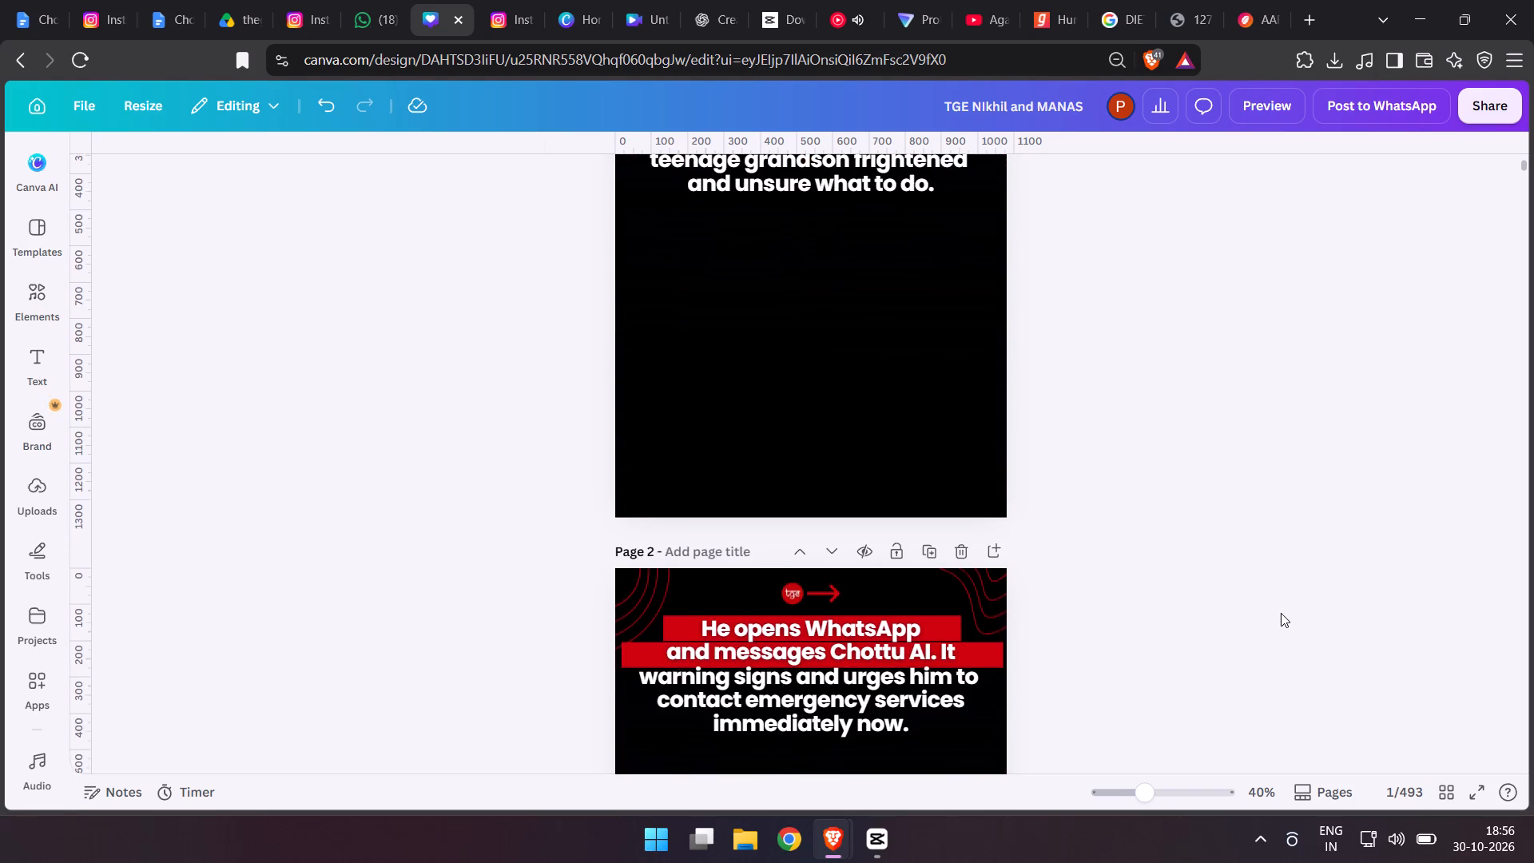
scroll(1281, 613, down, 1)
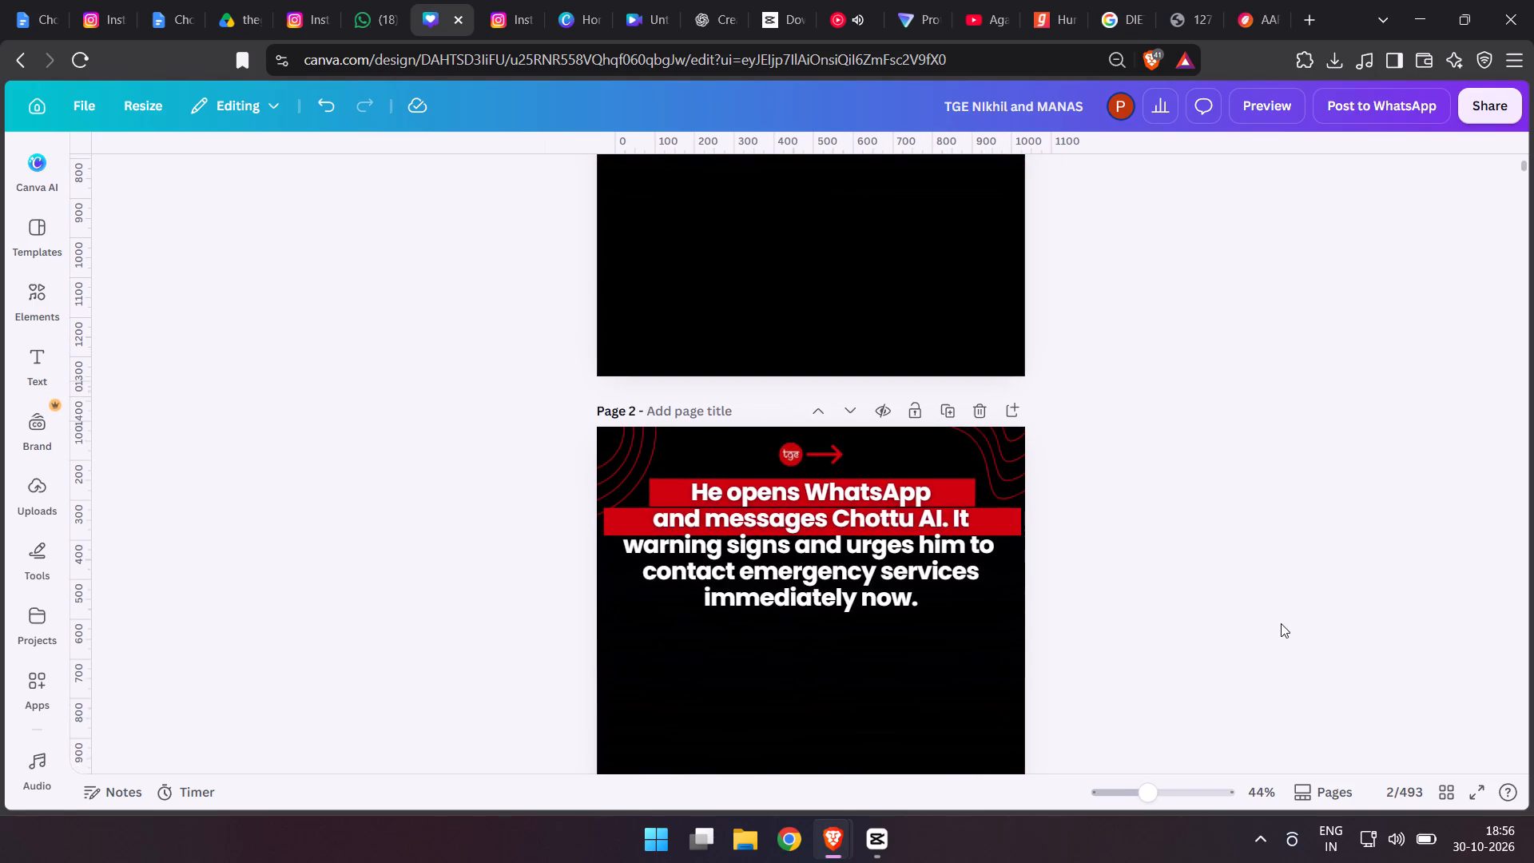
click(886, 525)
click(1106, 171)
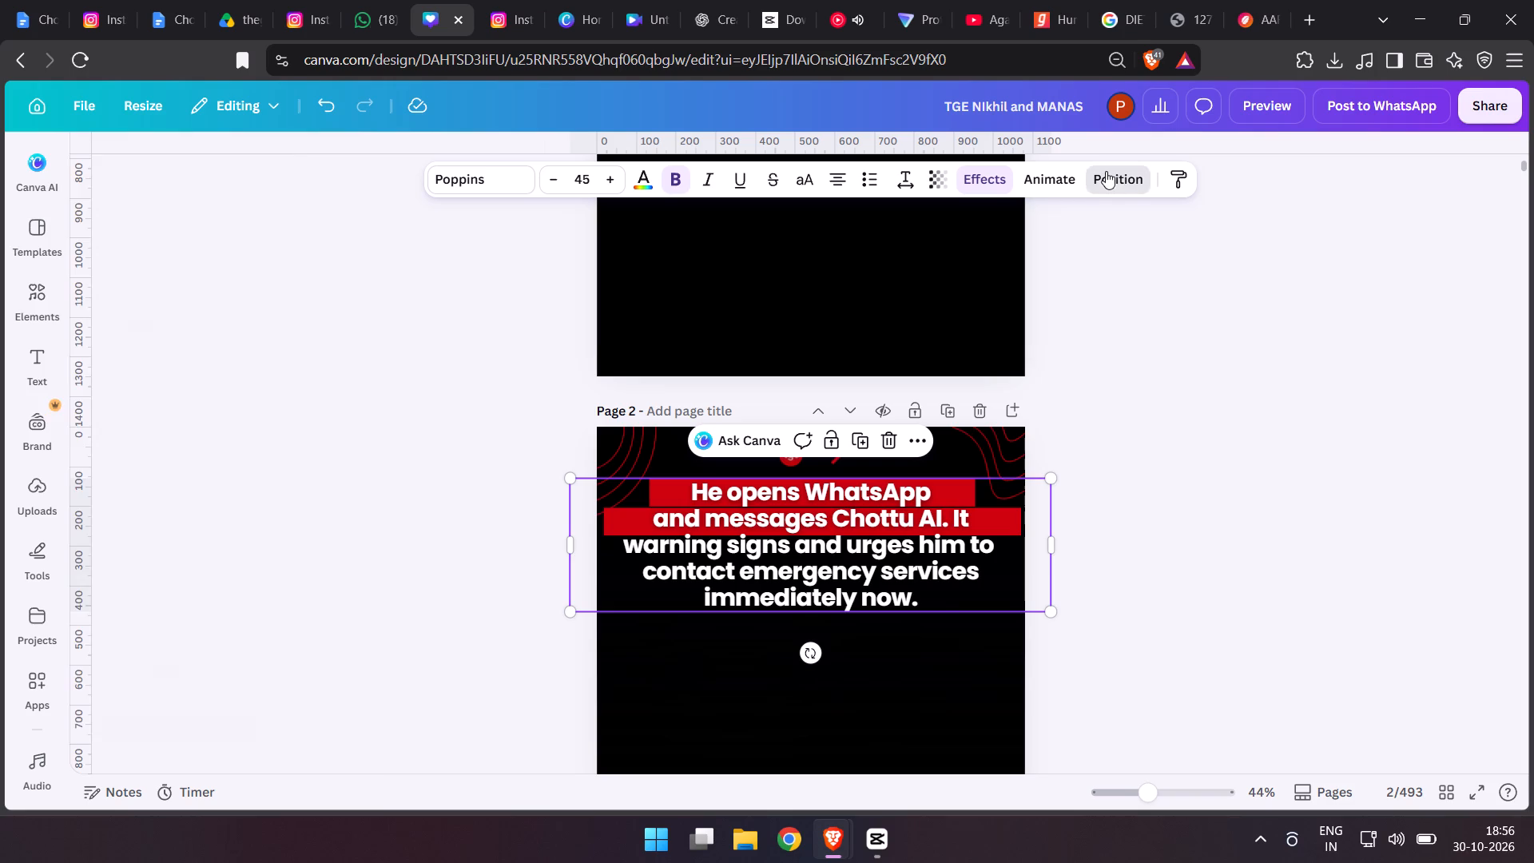
click(143, 199)
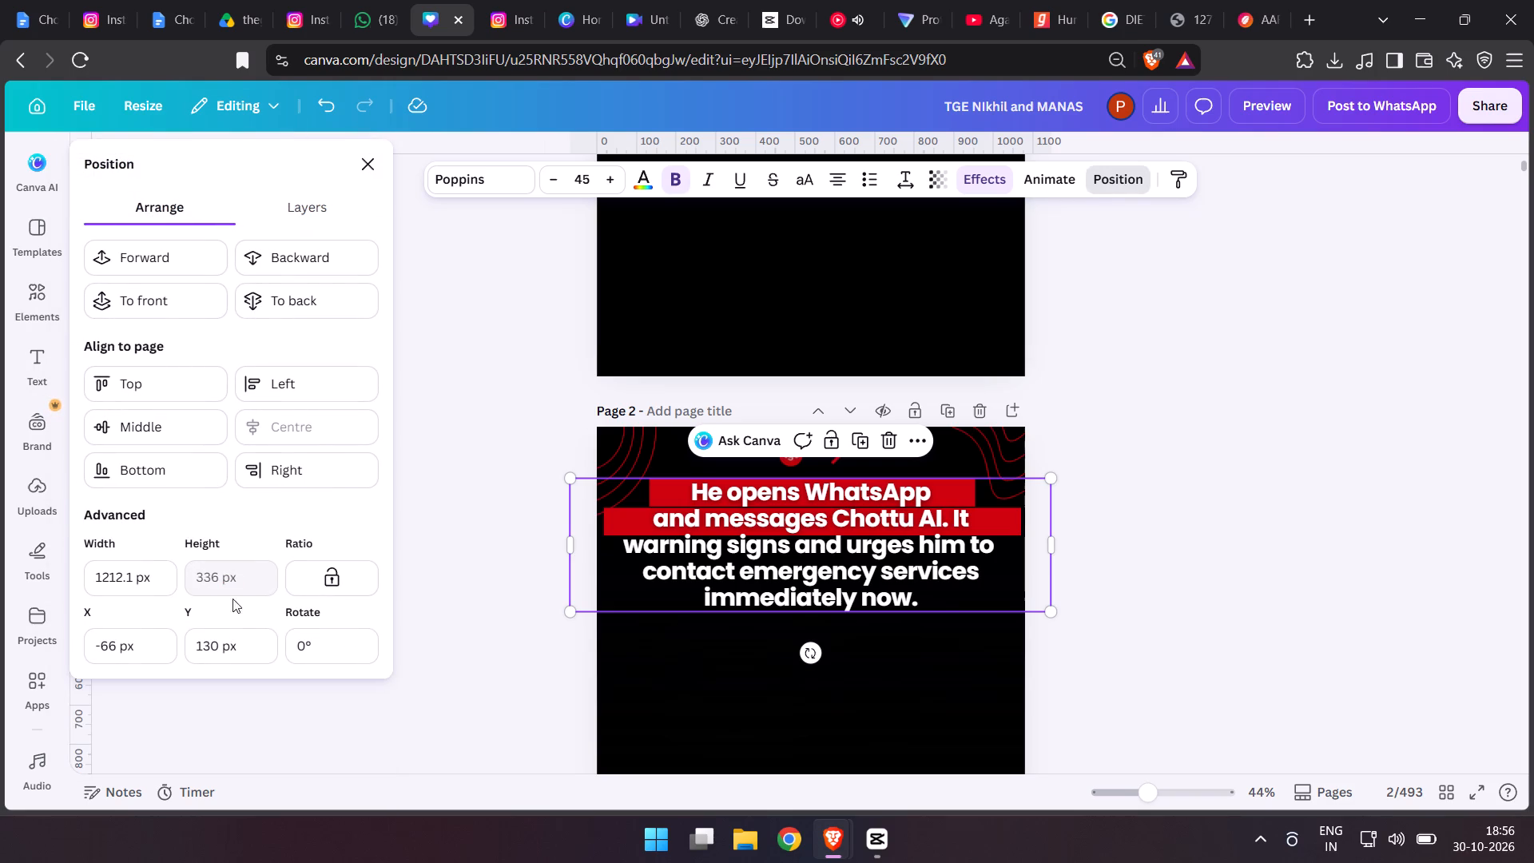
click(326, 207)
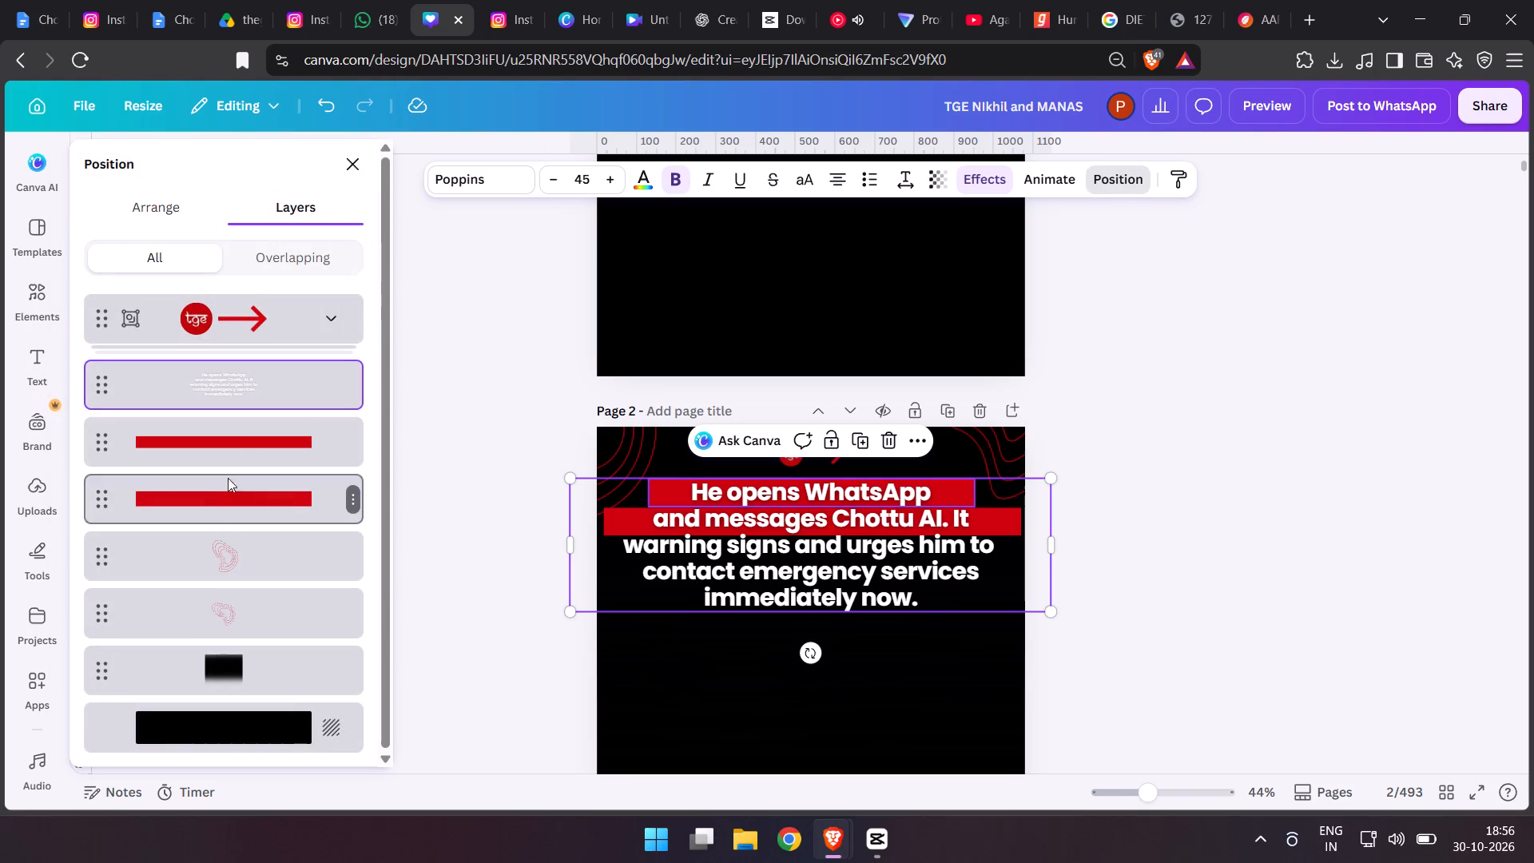
click(244, 419)
click(186, 199)
click(240, 563)
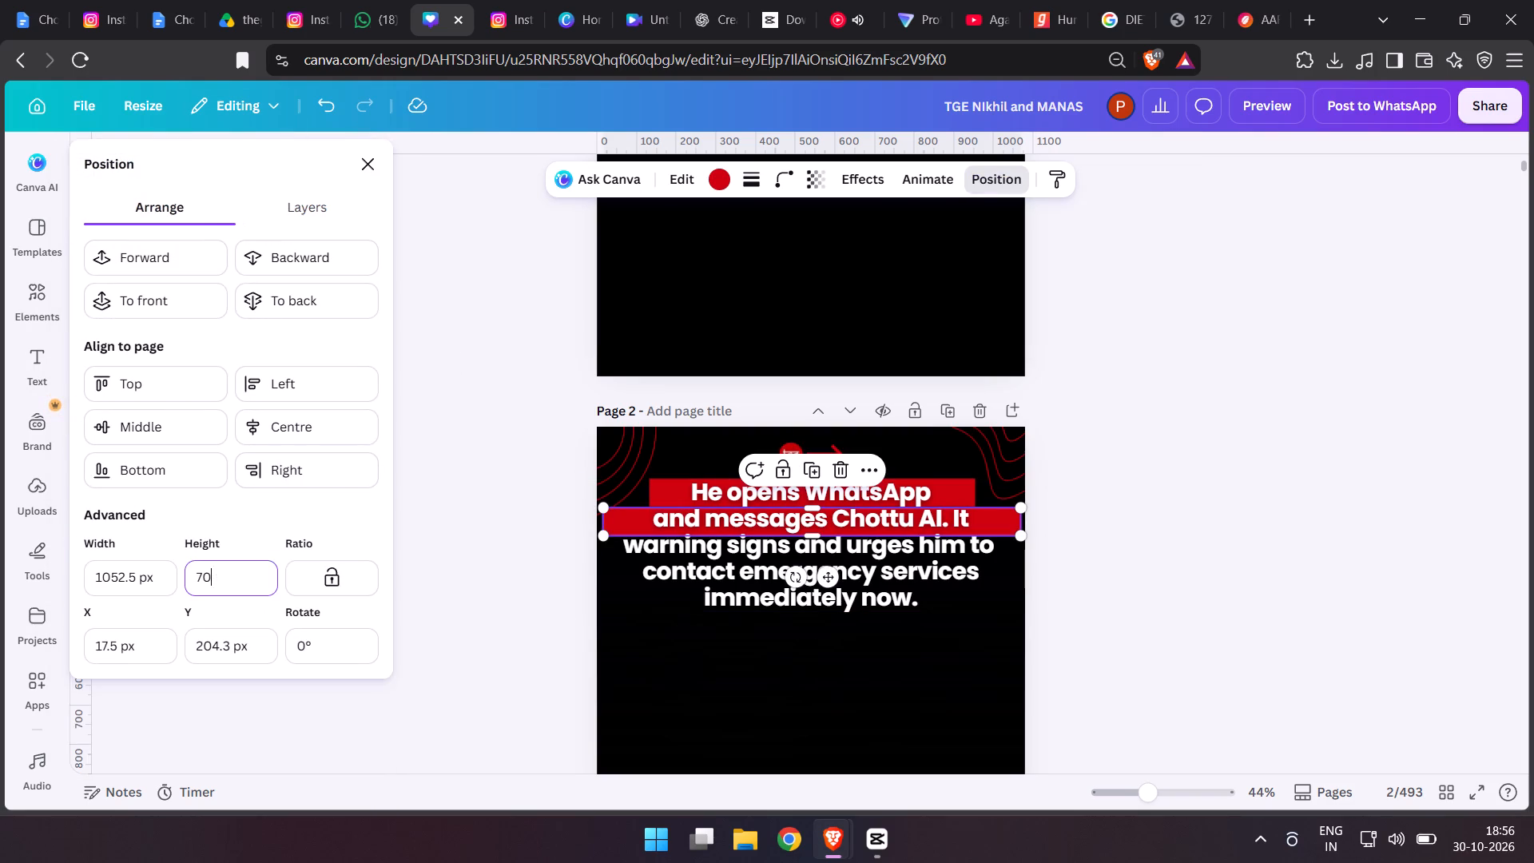
drag(215, 569, 130, 587)
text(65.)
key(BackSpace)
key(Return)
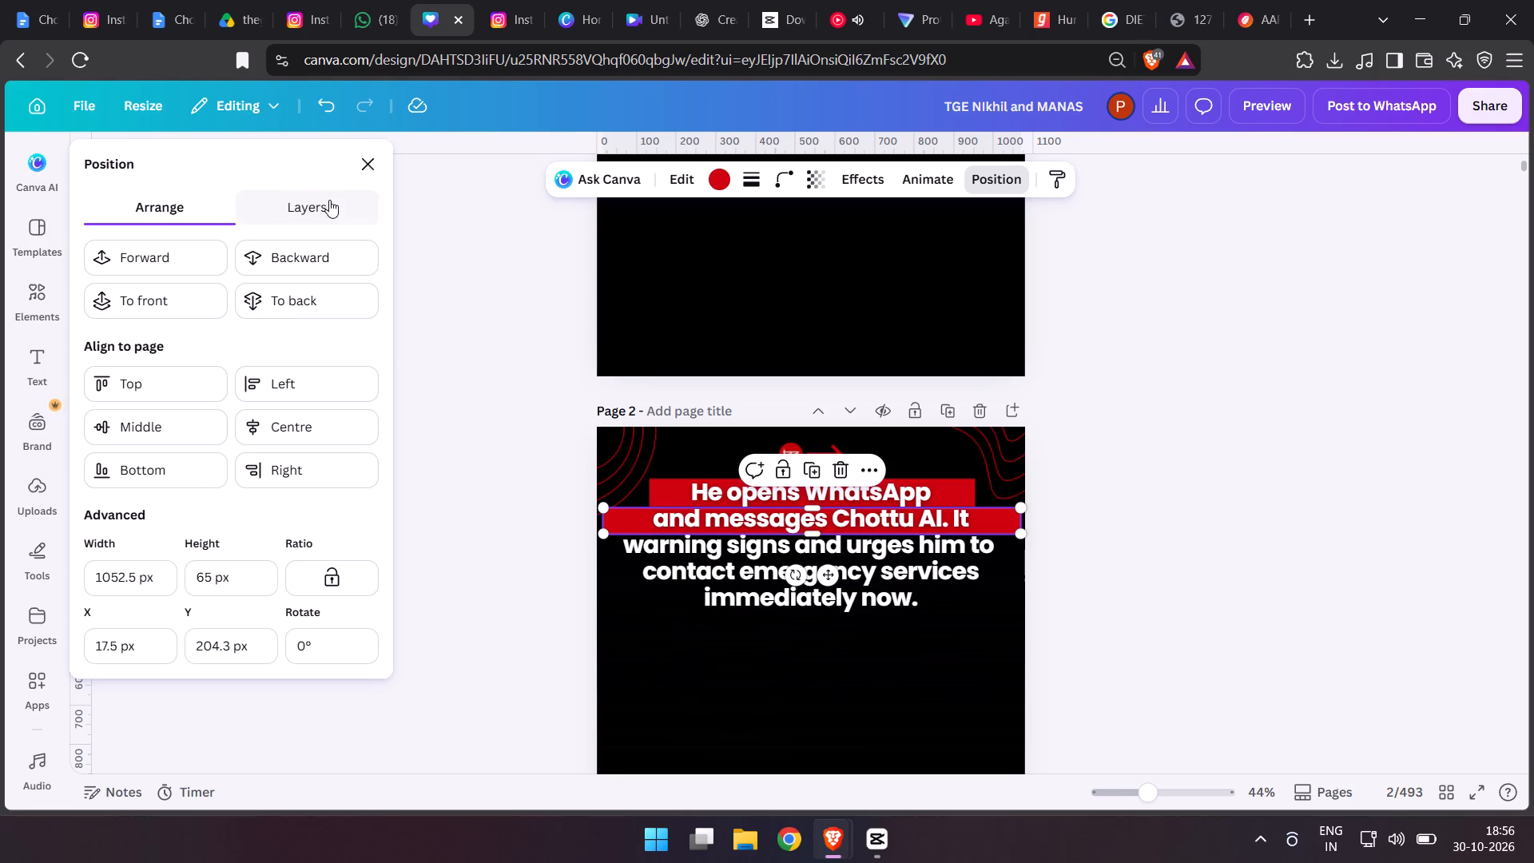
Set the height of the red bar behind the first headline line on page 2 to 65 px.
click(329, 200)
drag(217, 493, 209, 474)
click(167, 197)
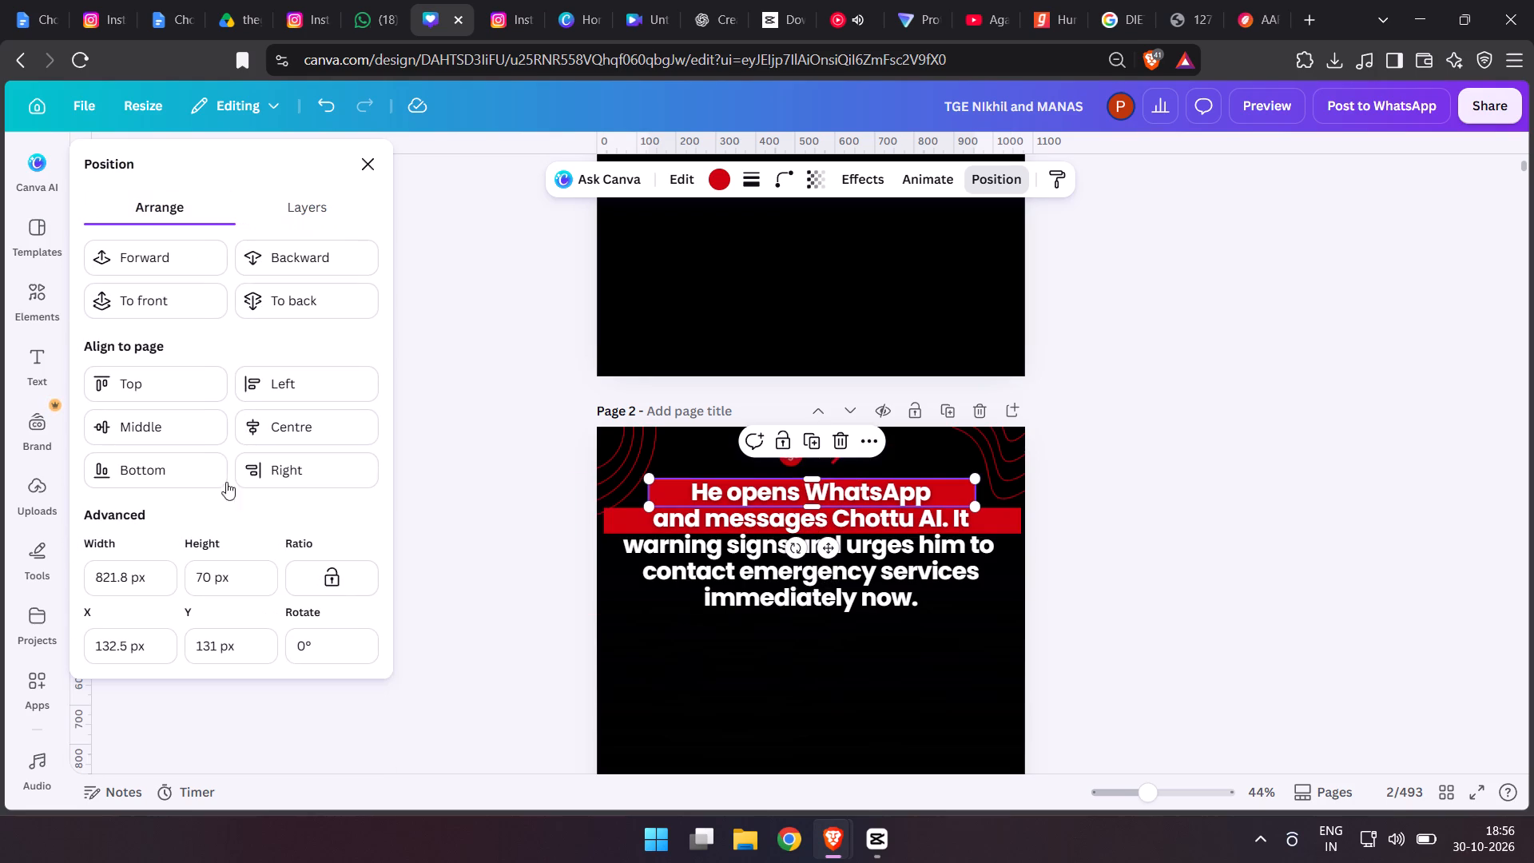
drag(225, 575, 182, 577)
text(65)
key(Return)
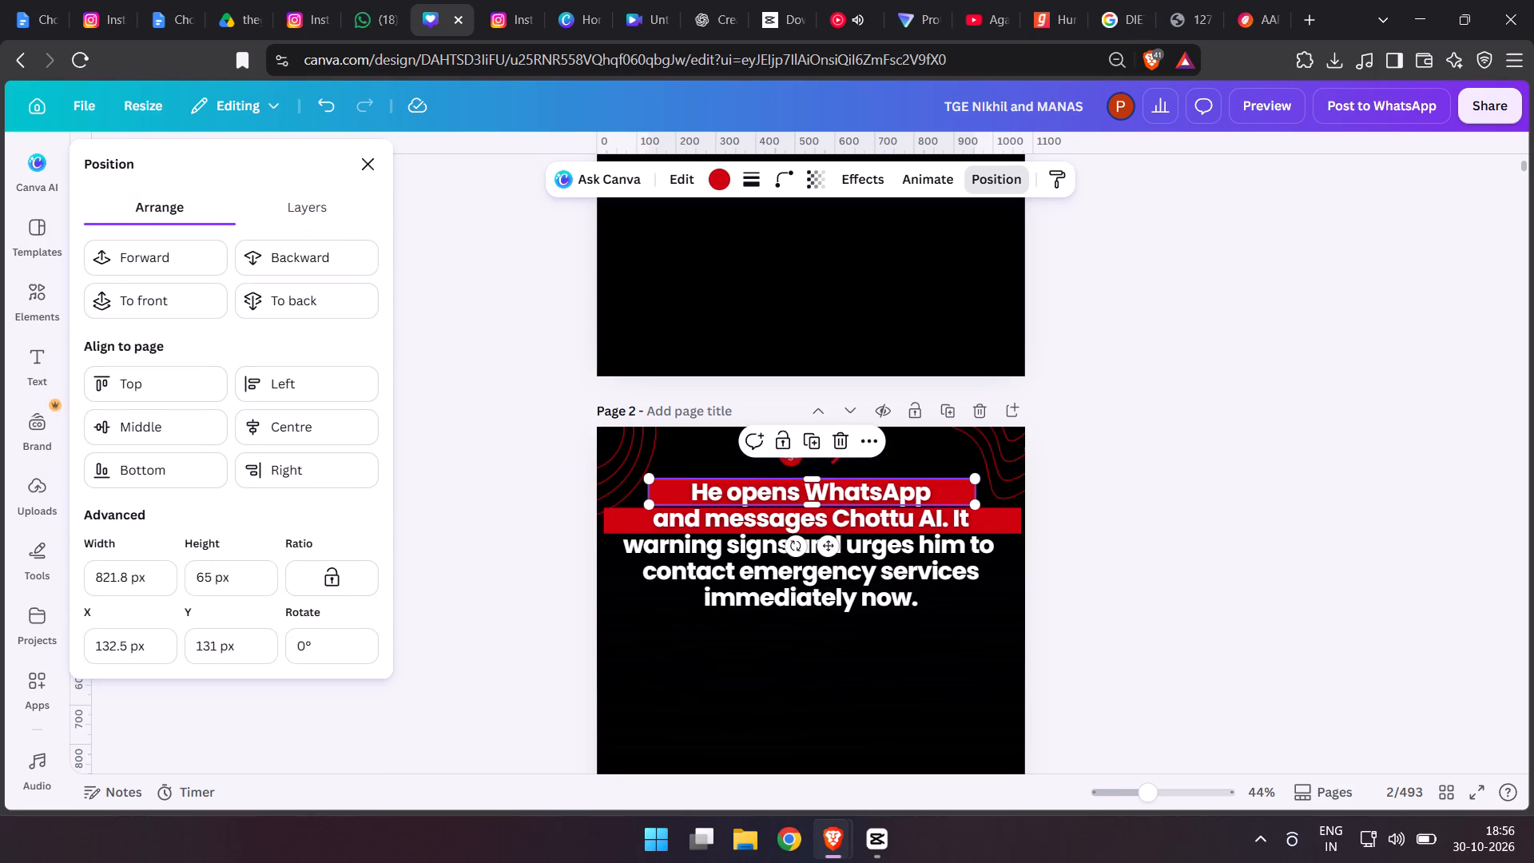
Narrow the first-line red bar on page 2 from both ends to fit the words "He opens WhatsApp".
click(285, 206)
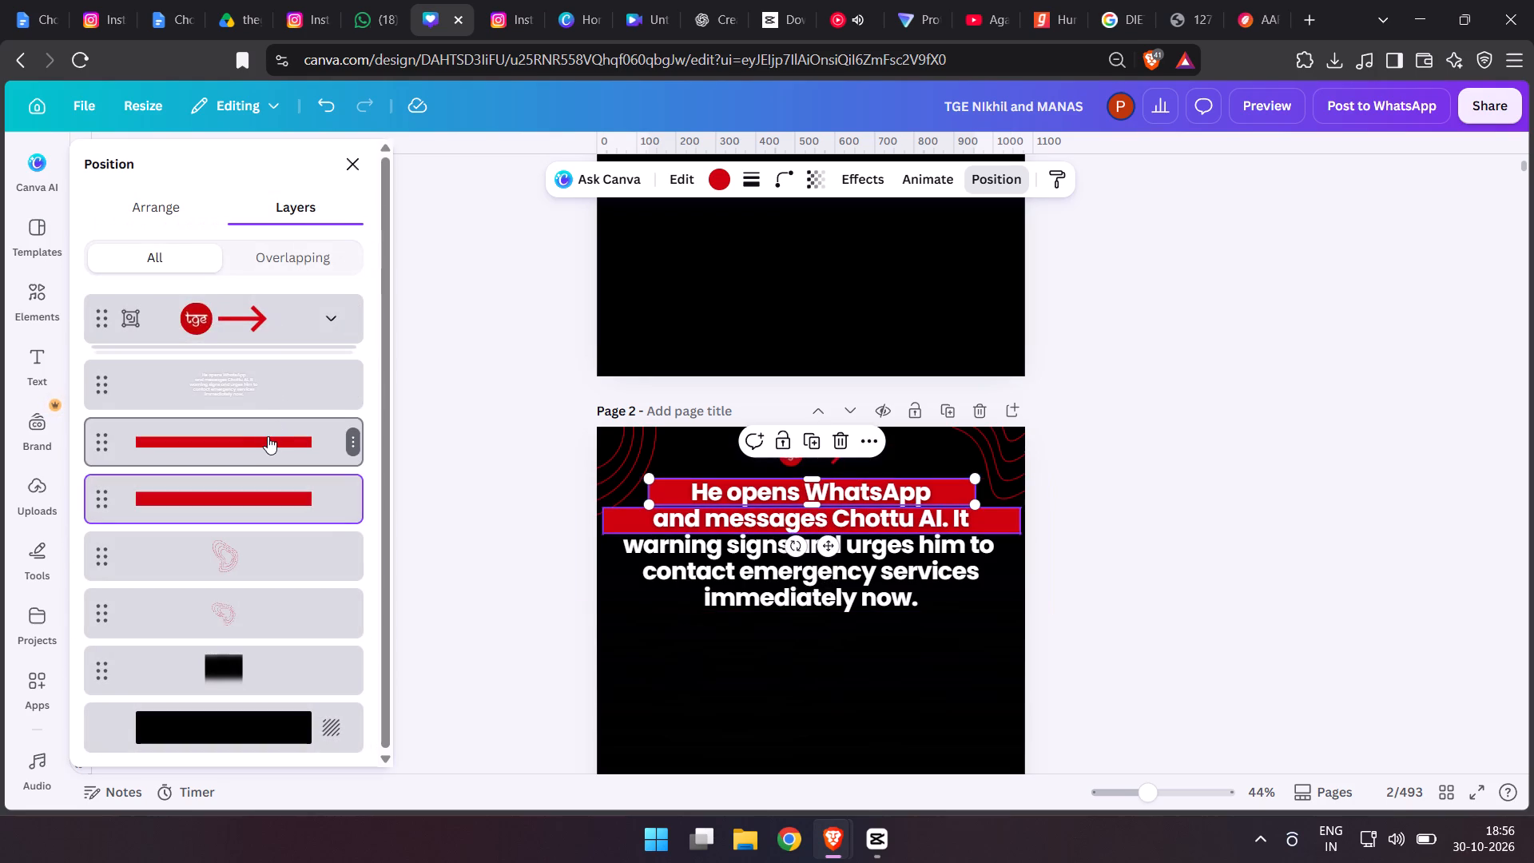
click(268, 436)
click(252, 487)
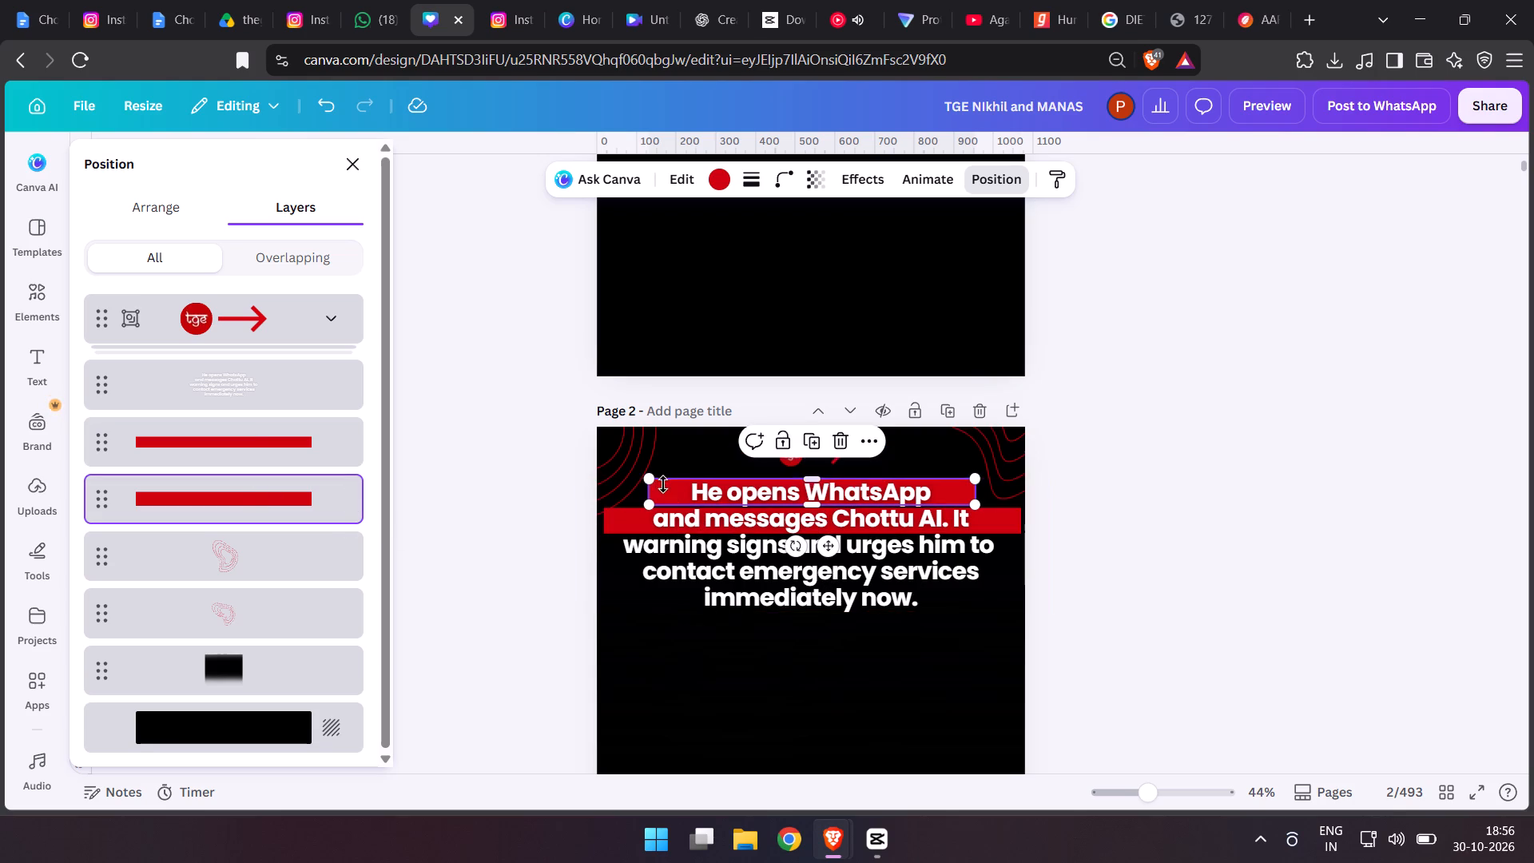
drag(649, 488, 689, 493)
right_click(689, 493)
click(1149, 551)
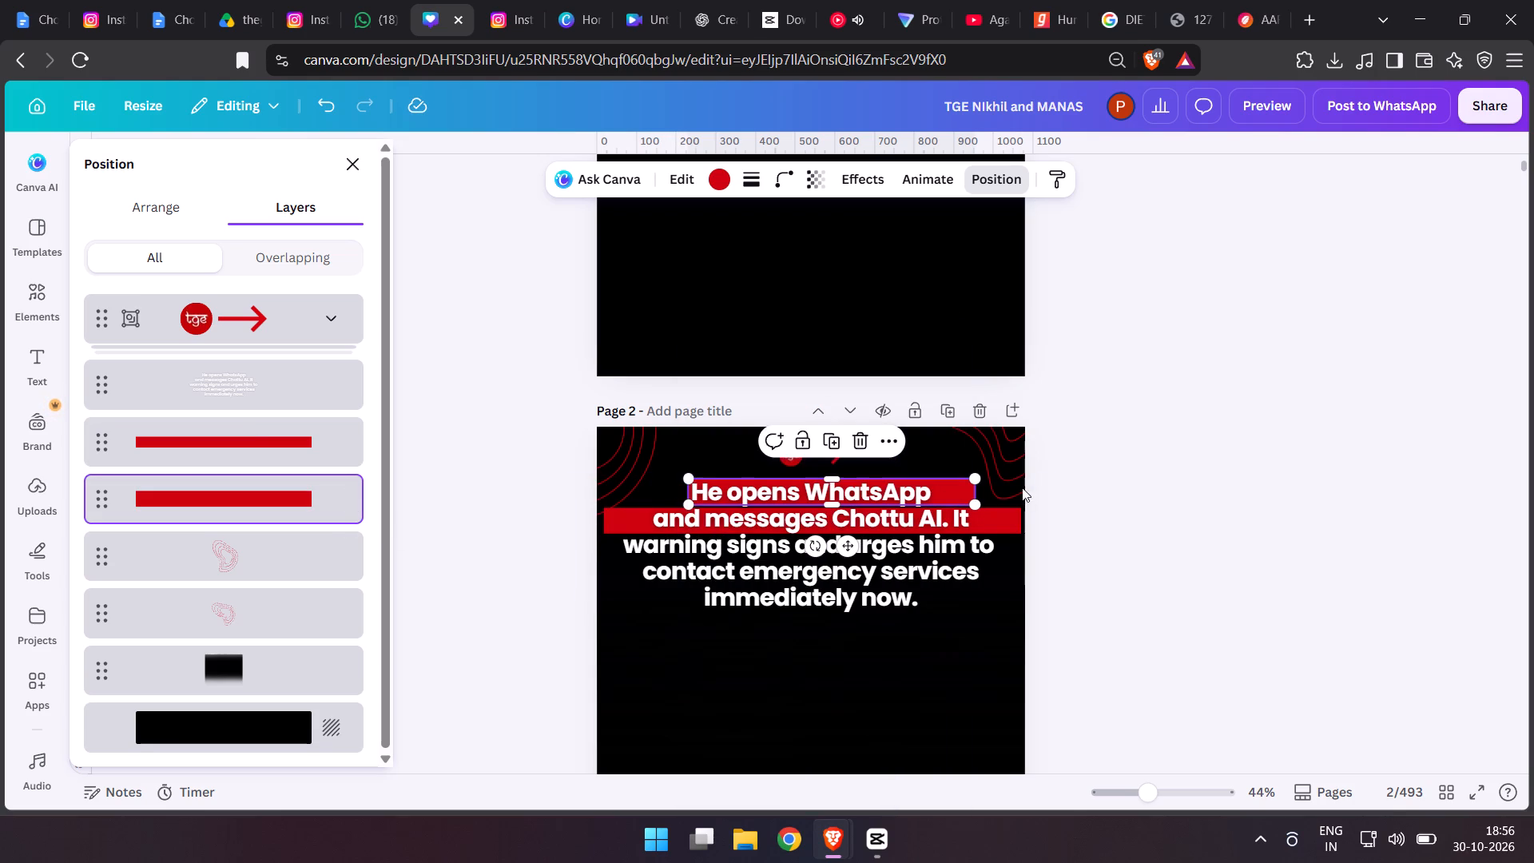
drag(971, 492, 936, 475)
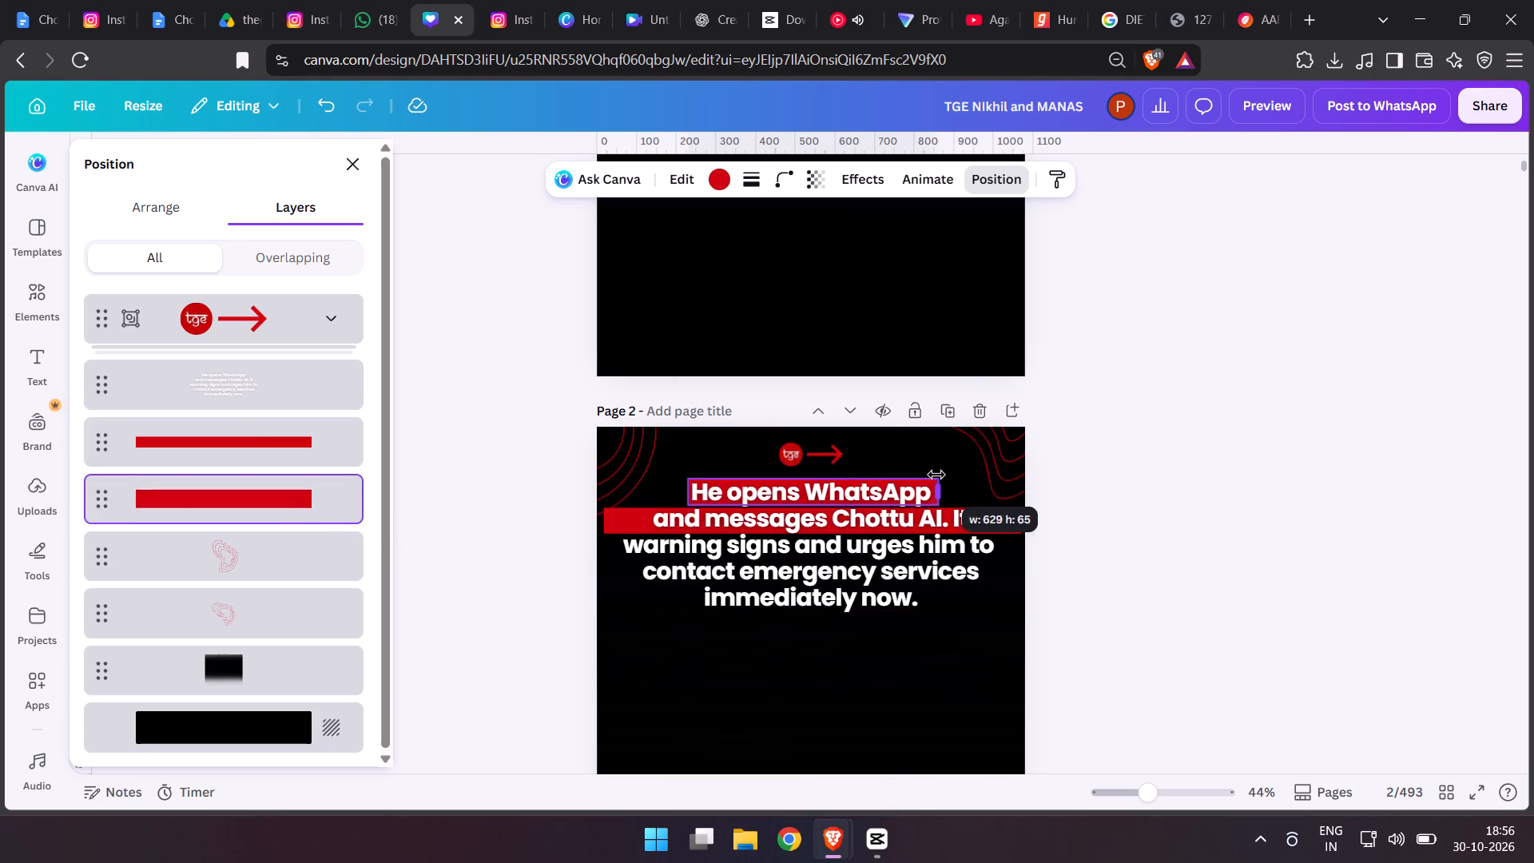
drag(936, 475, 930, 475)
Resize the second-line red bar on page 2 at both ends to span only "and messages Chottu AI.".
click(297, 443)
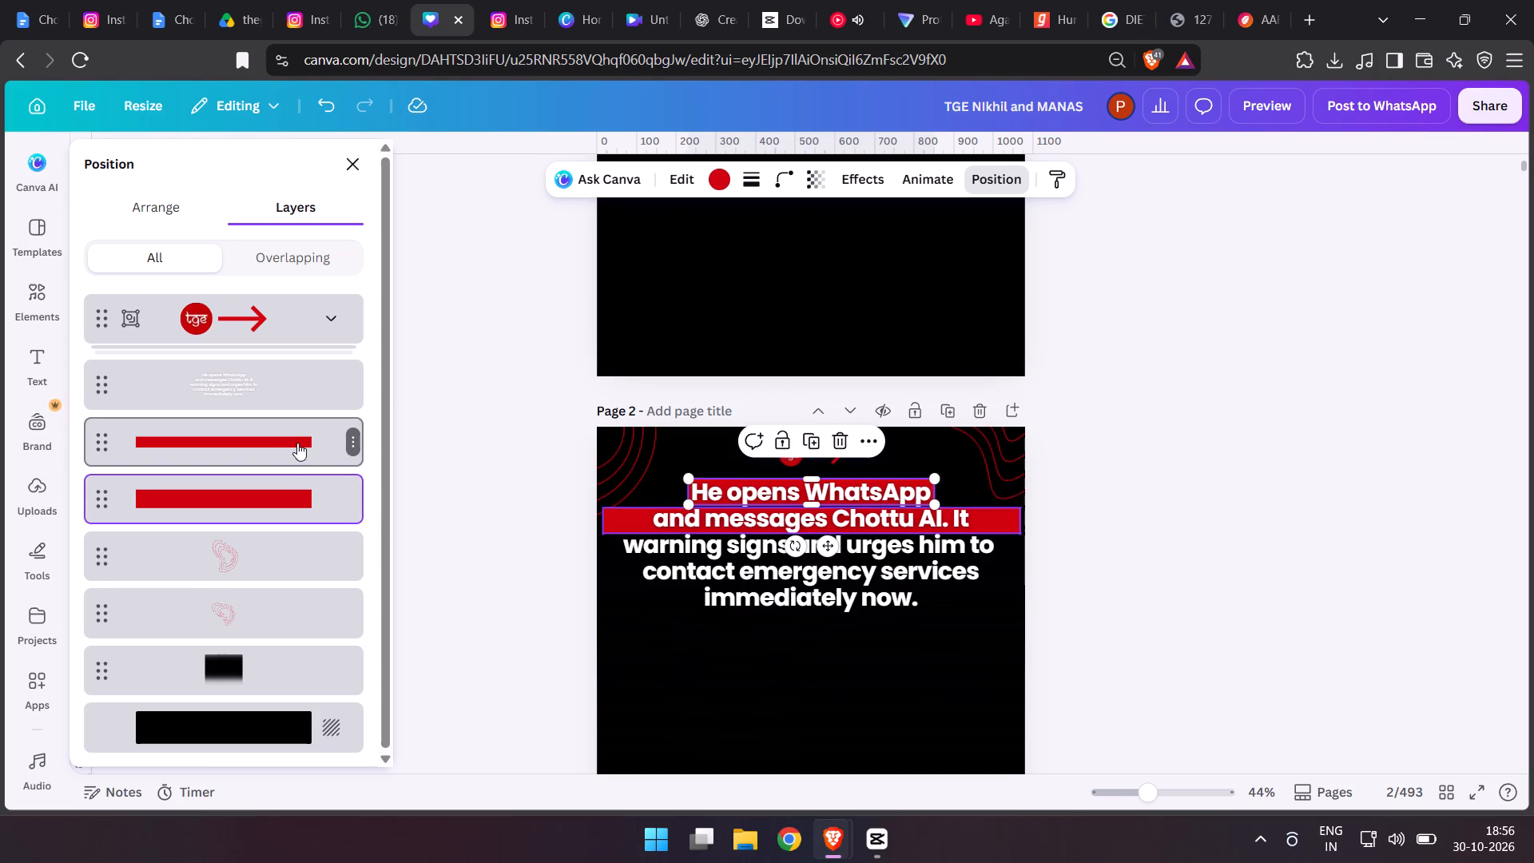
drag(605, 520, 650, 522)
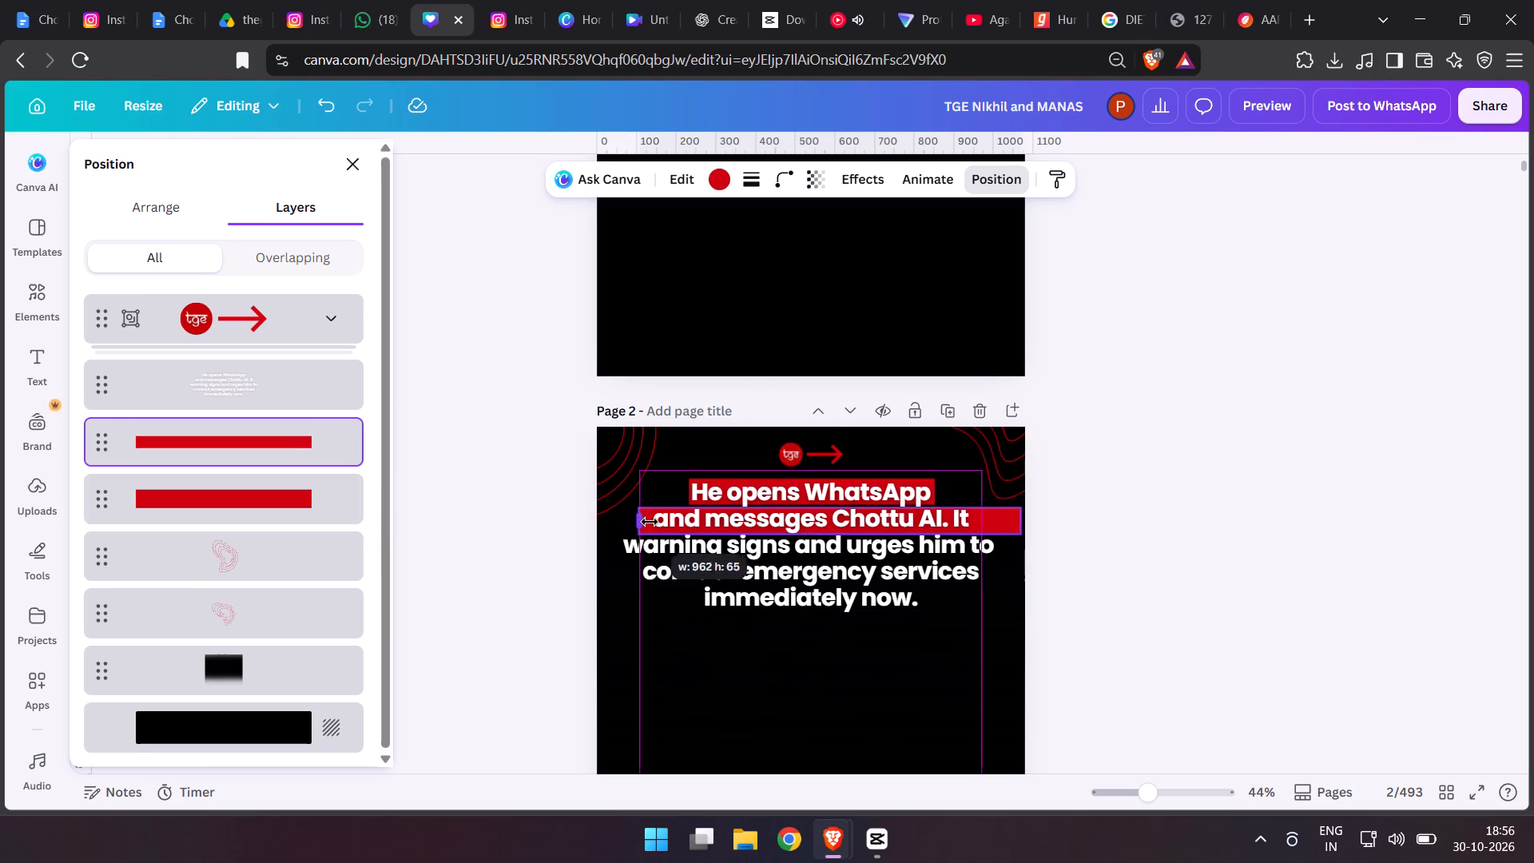
drag(650, 522, 654, 520)
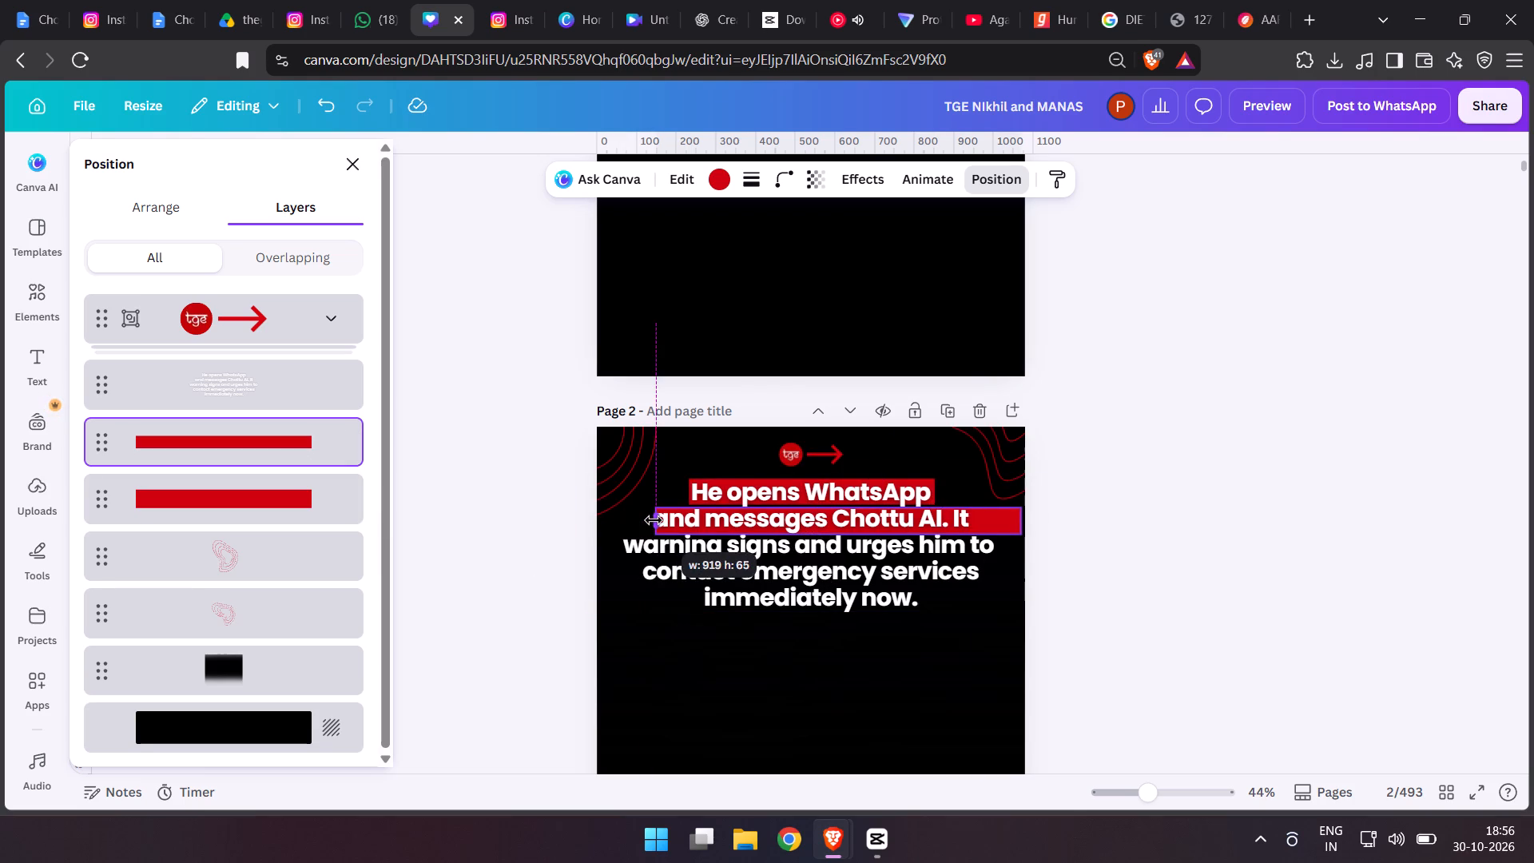
drag(1019, 520, 991, 521)
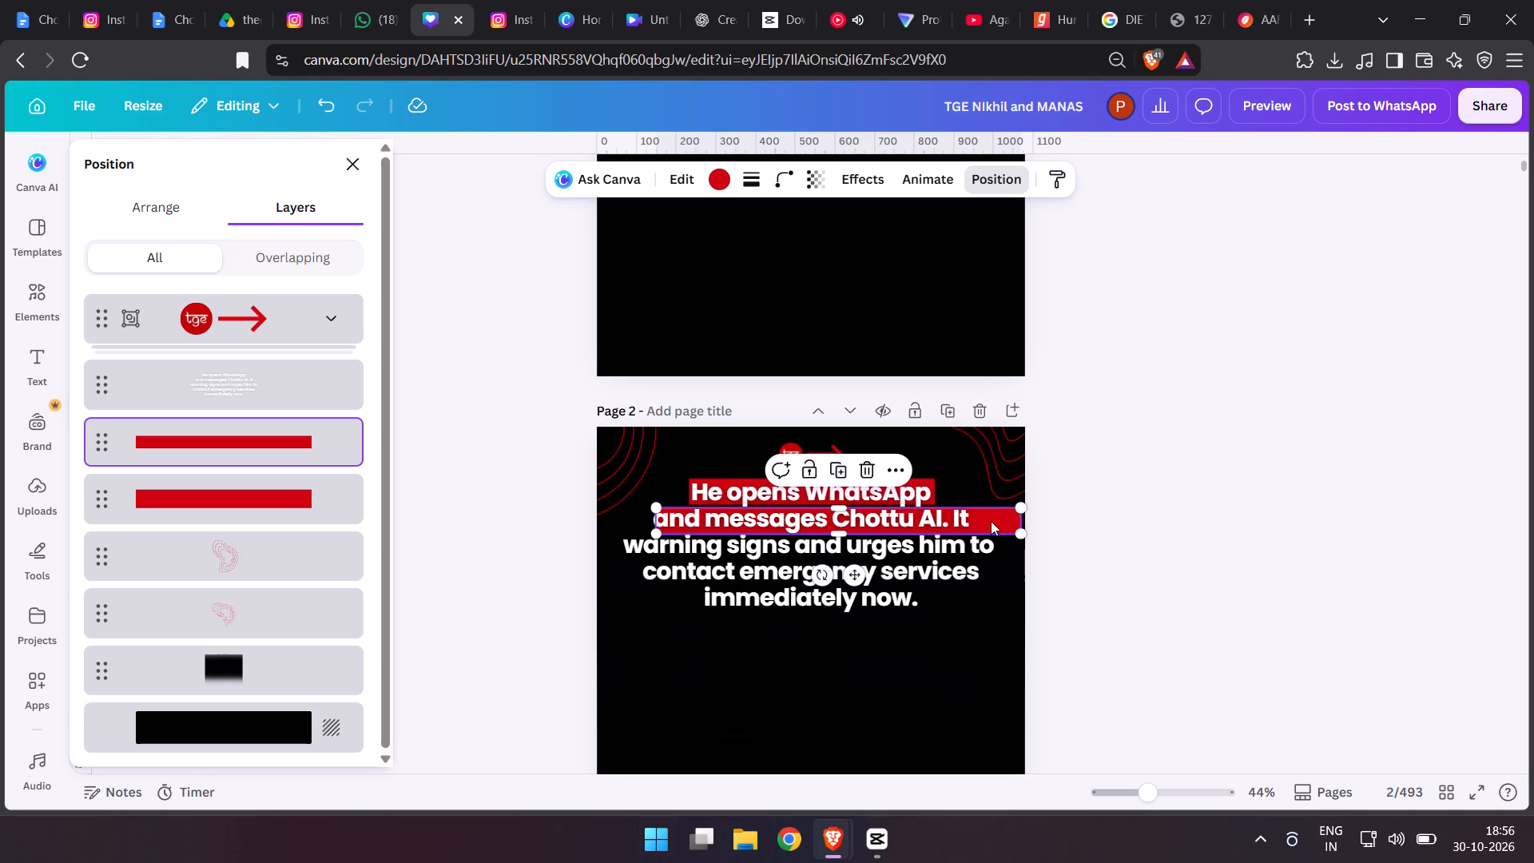
drag(991, 521, 948, 523)
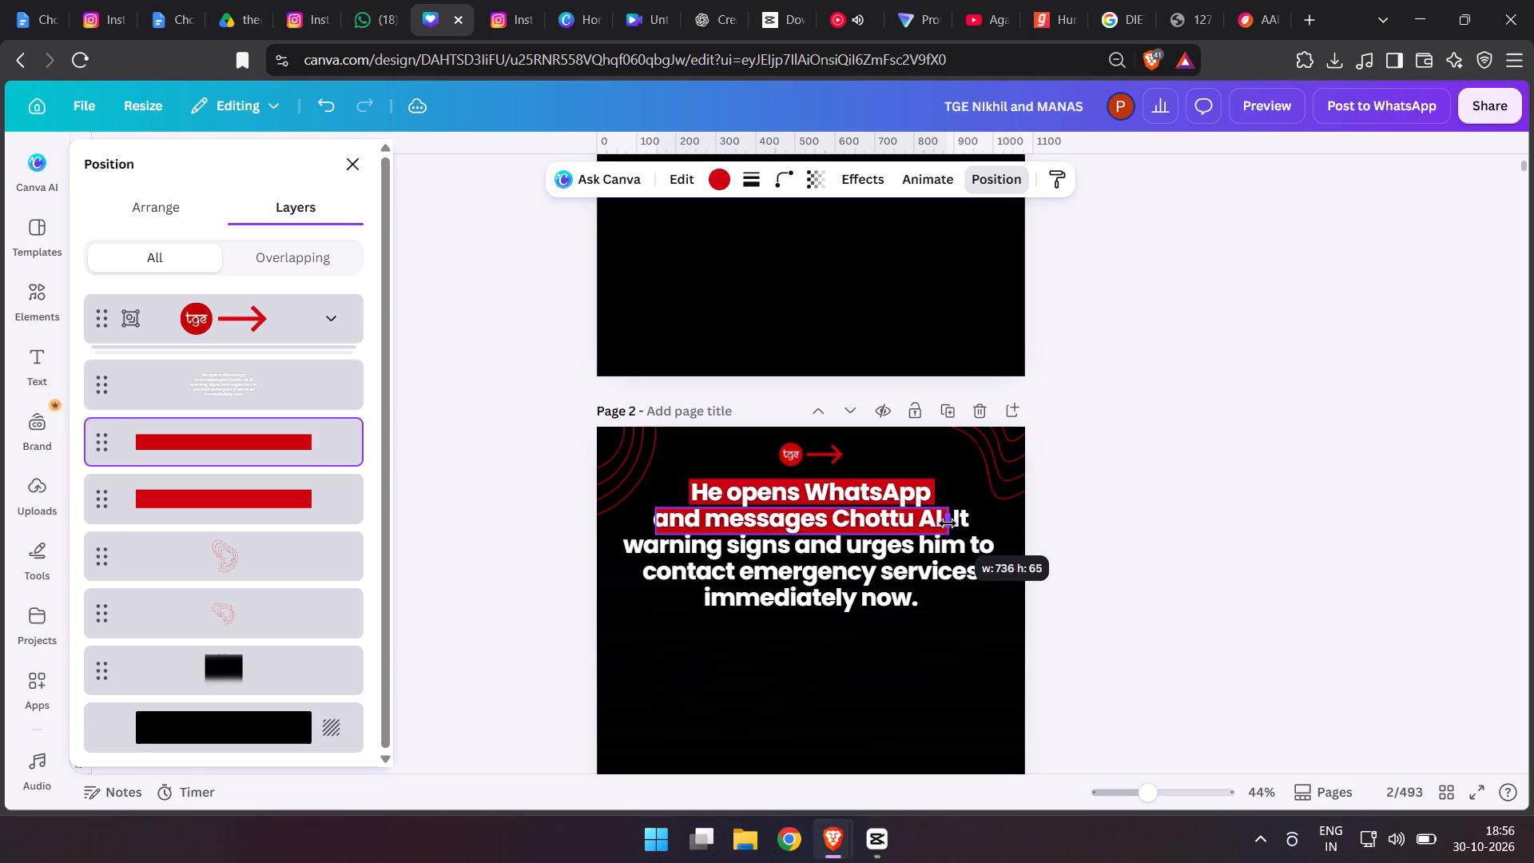
drag(948, 523, 948, 524)
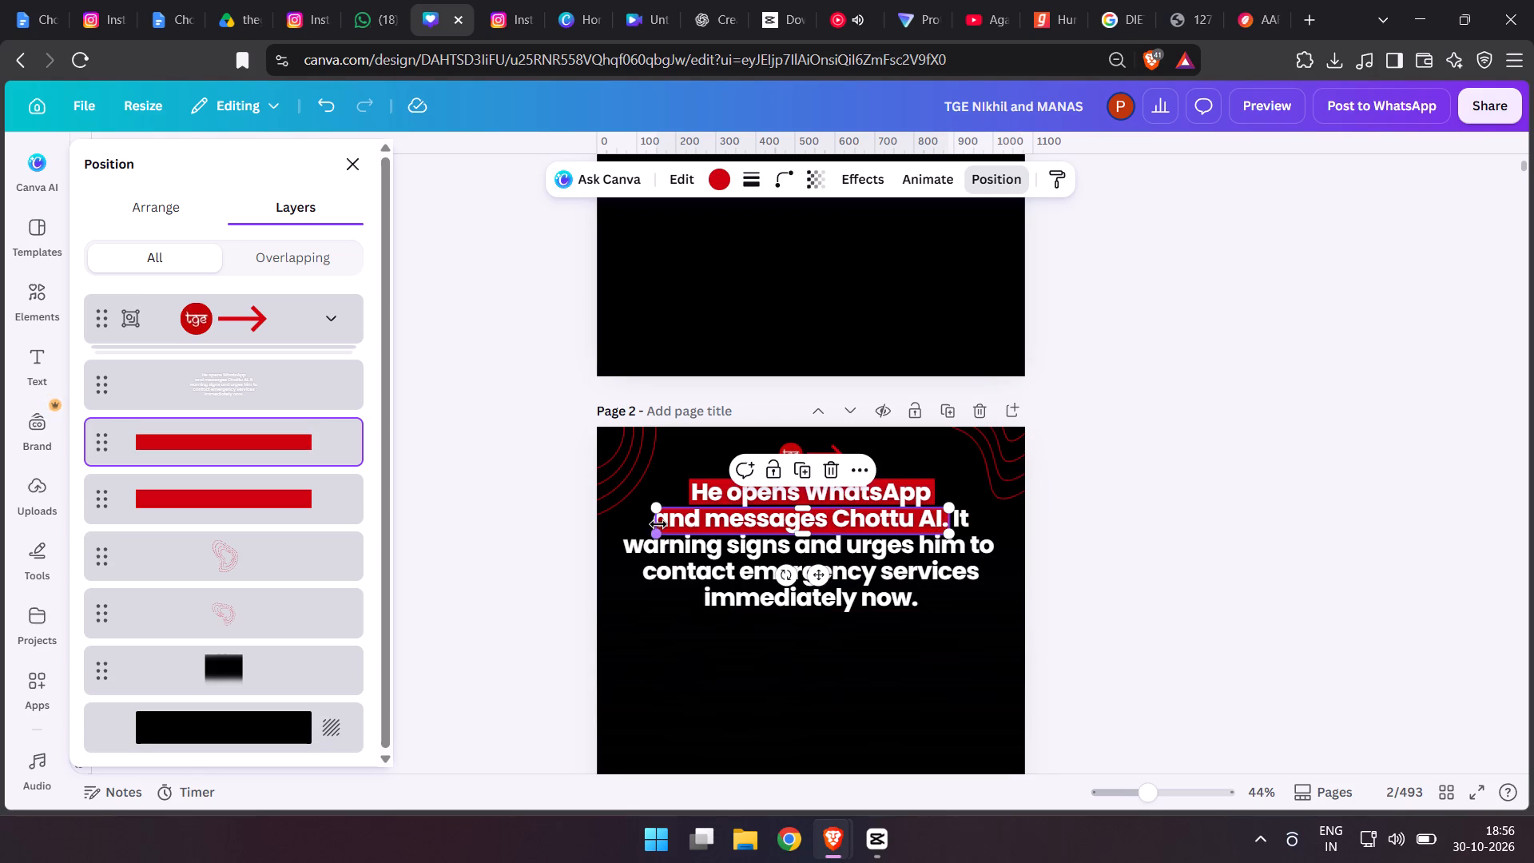
click(658, 520)
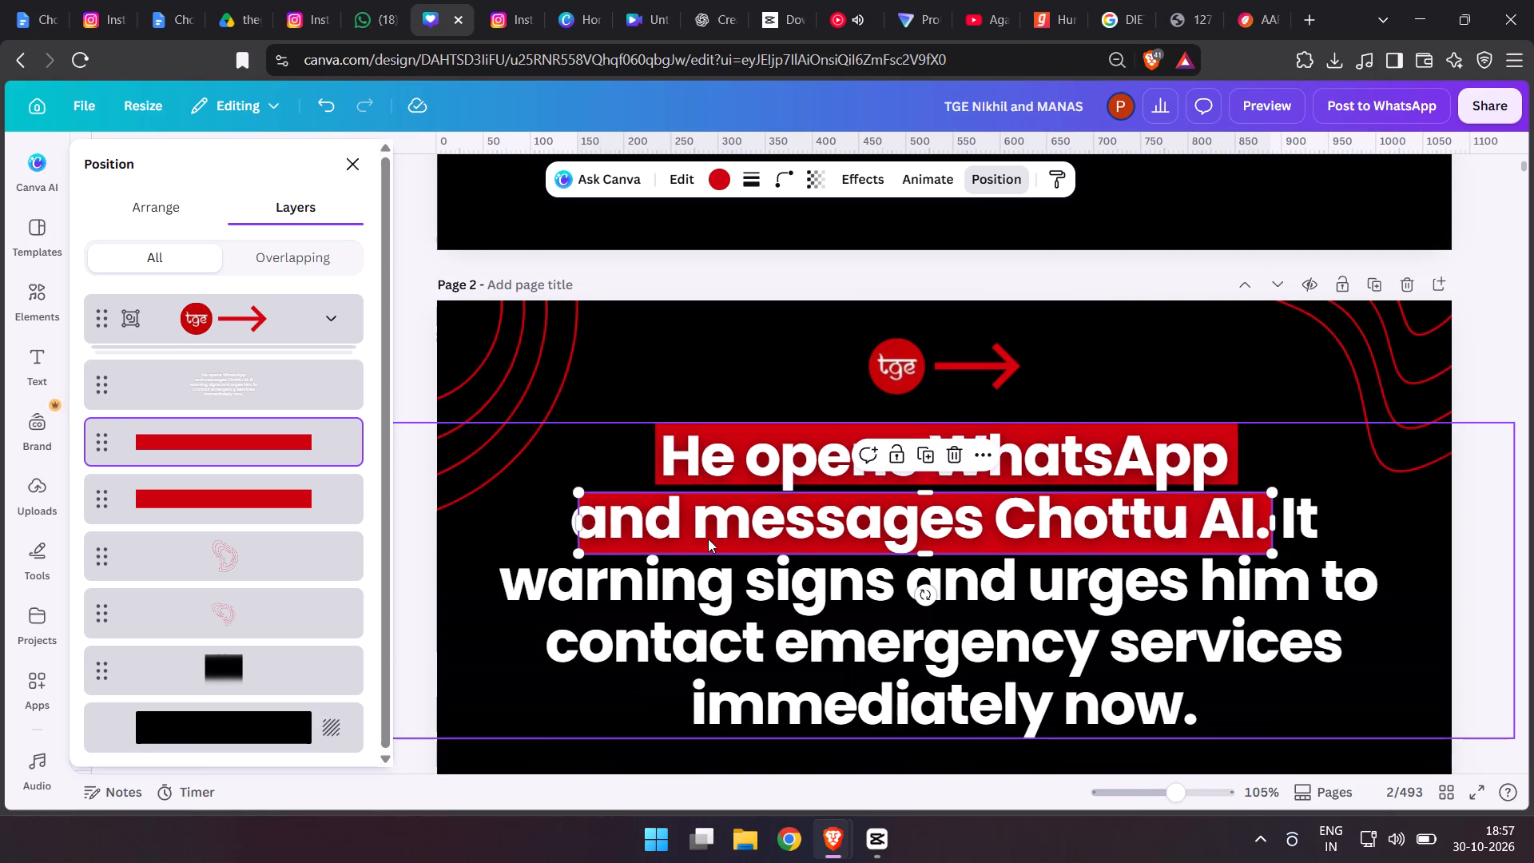
click(715, 540)
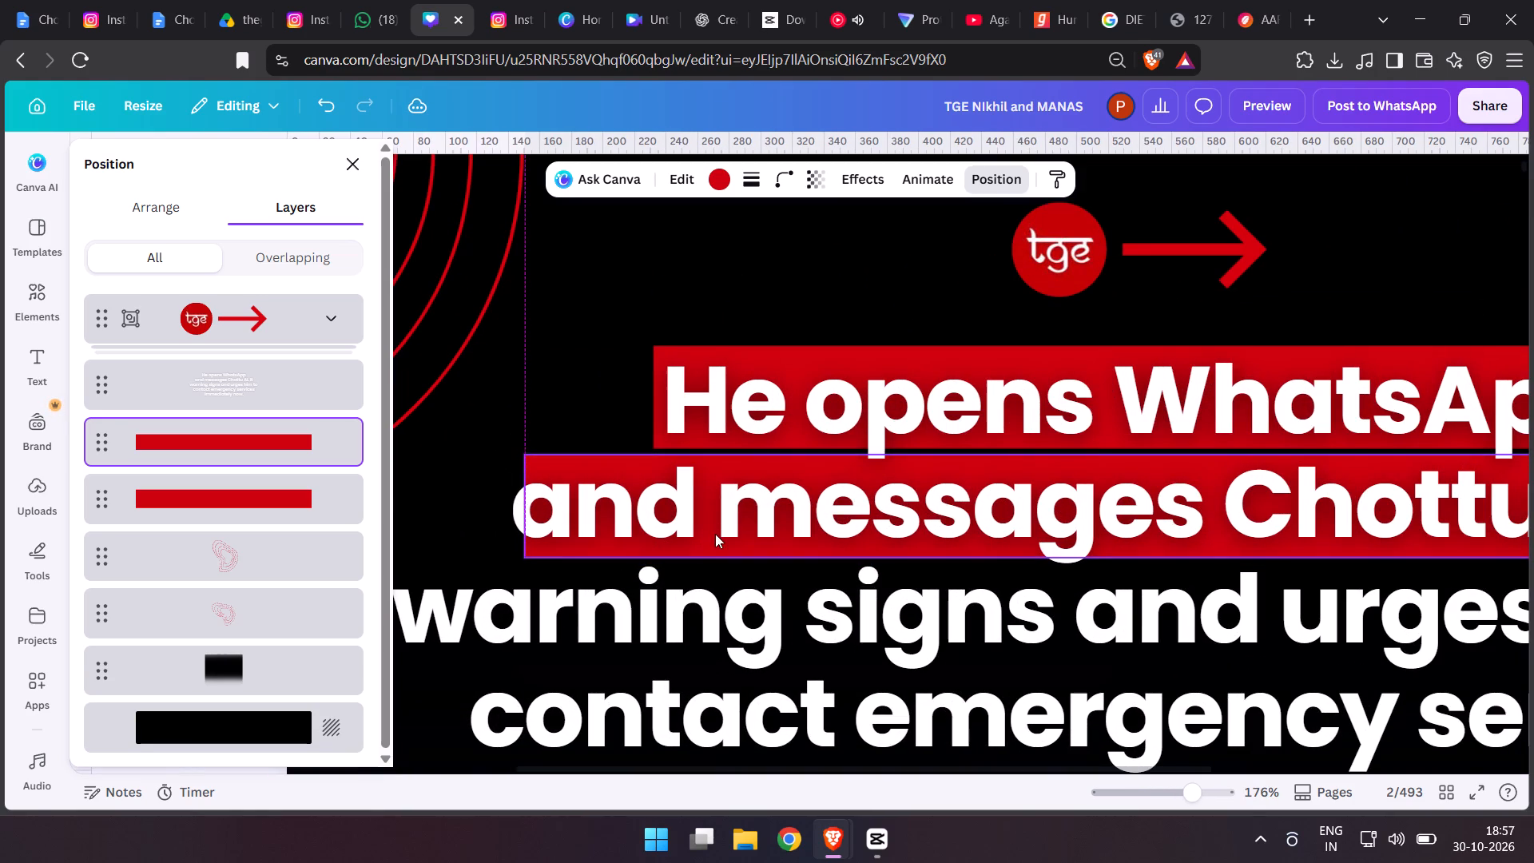
drag(524, 503, 506, 503)
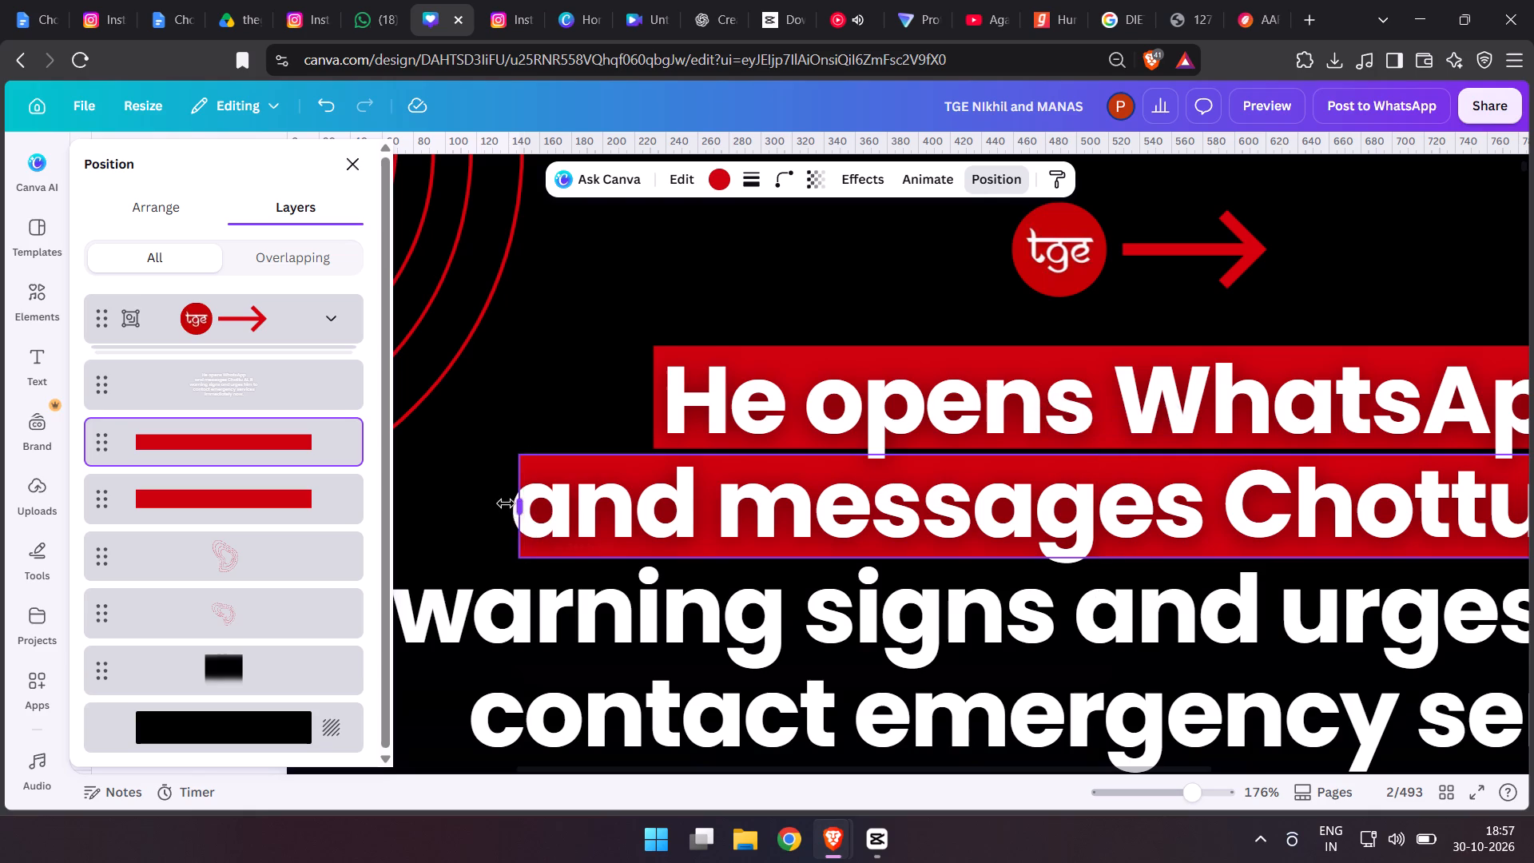
drag(506, 503, 501, 503)
scroll(501, 503, left, 4)
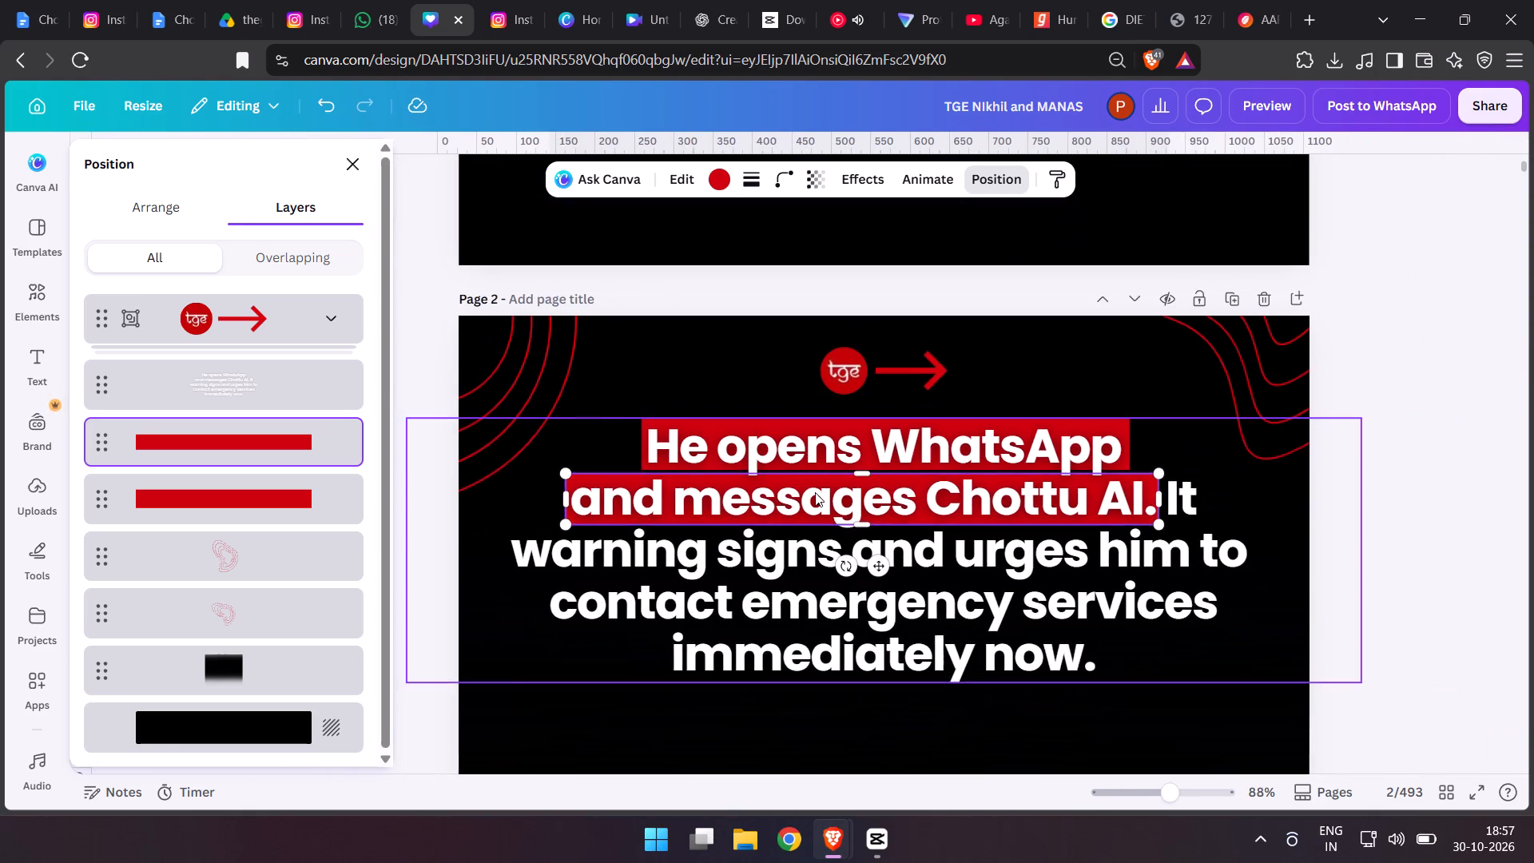
click(1303, 514)
click(1303, 514)
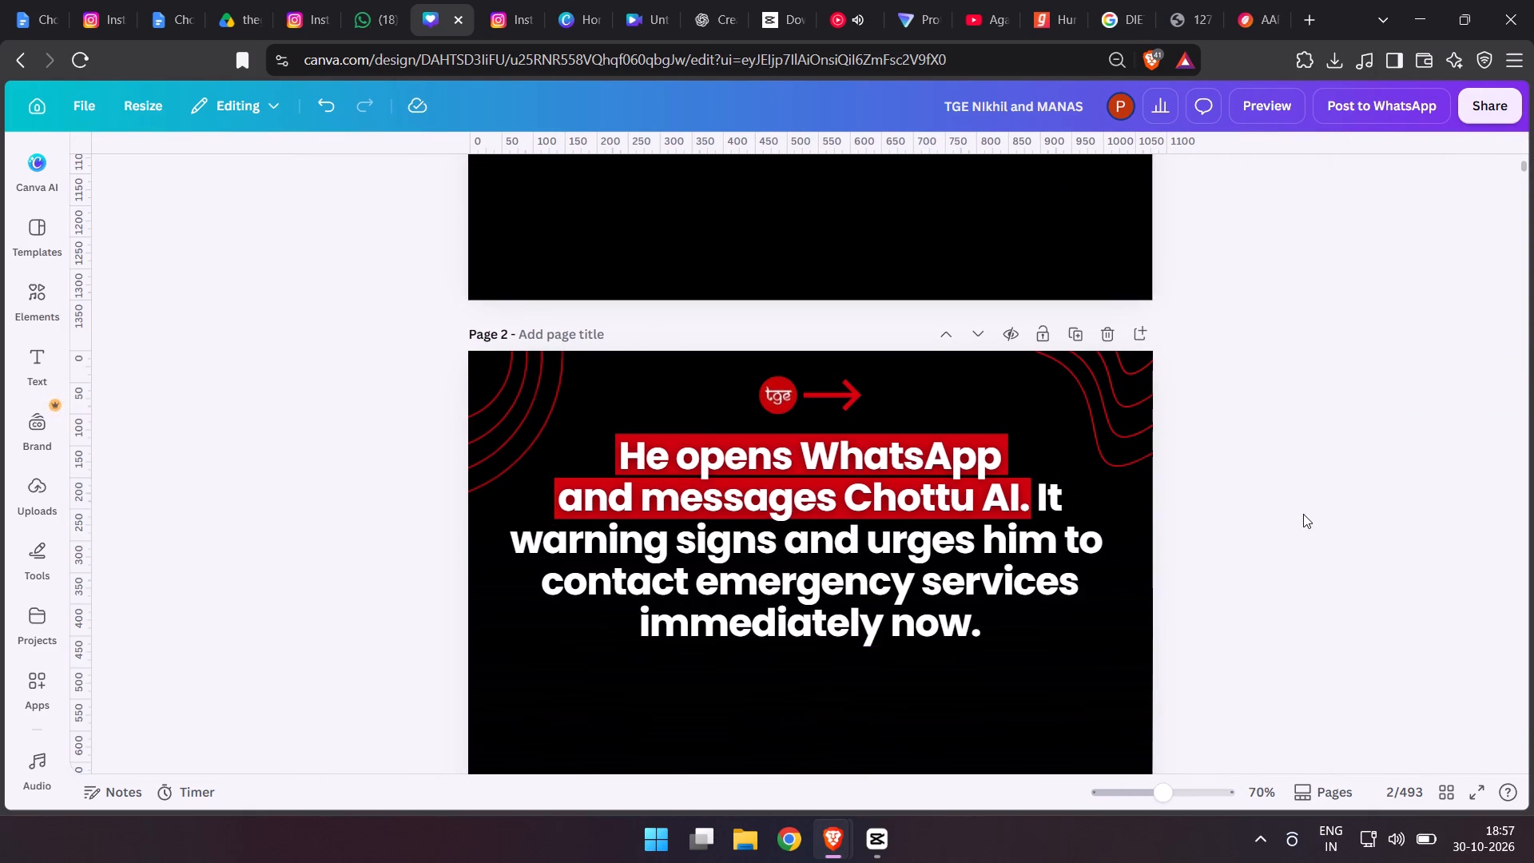
Increase the font size of the page 2 headline about WhatsApp and Chottu AI to 49.
scroll(1303, 514, up, 2)
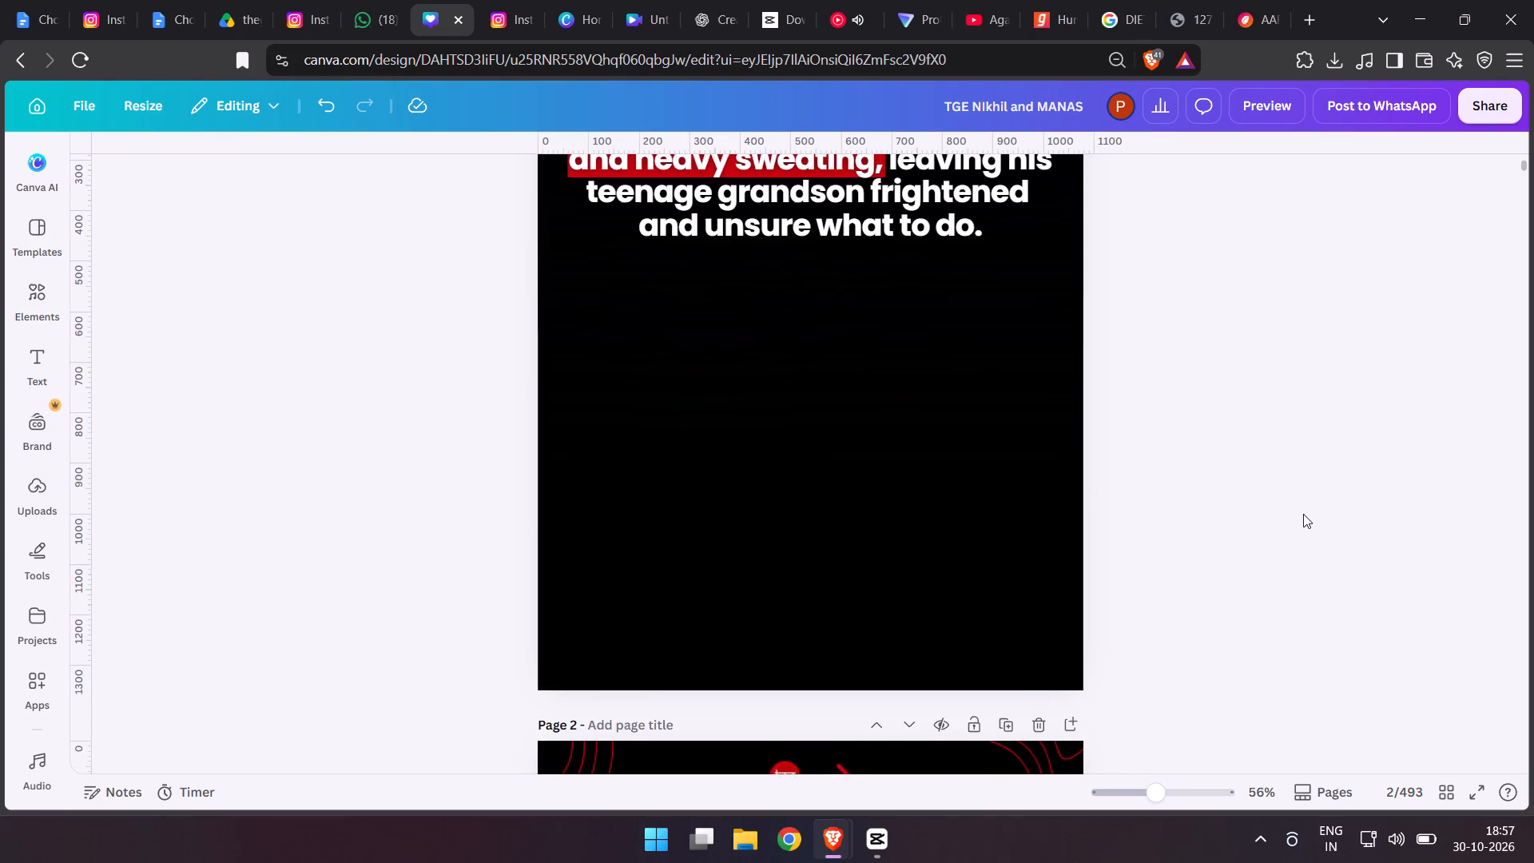
scroll(1303, 514, up, 2)
scroll(1303, 514, down, 3)
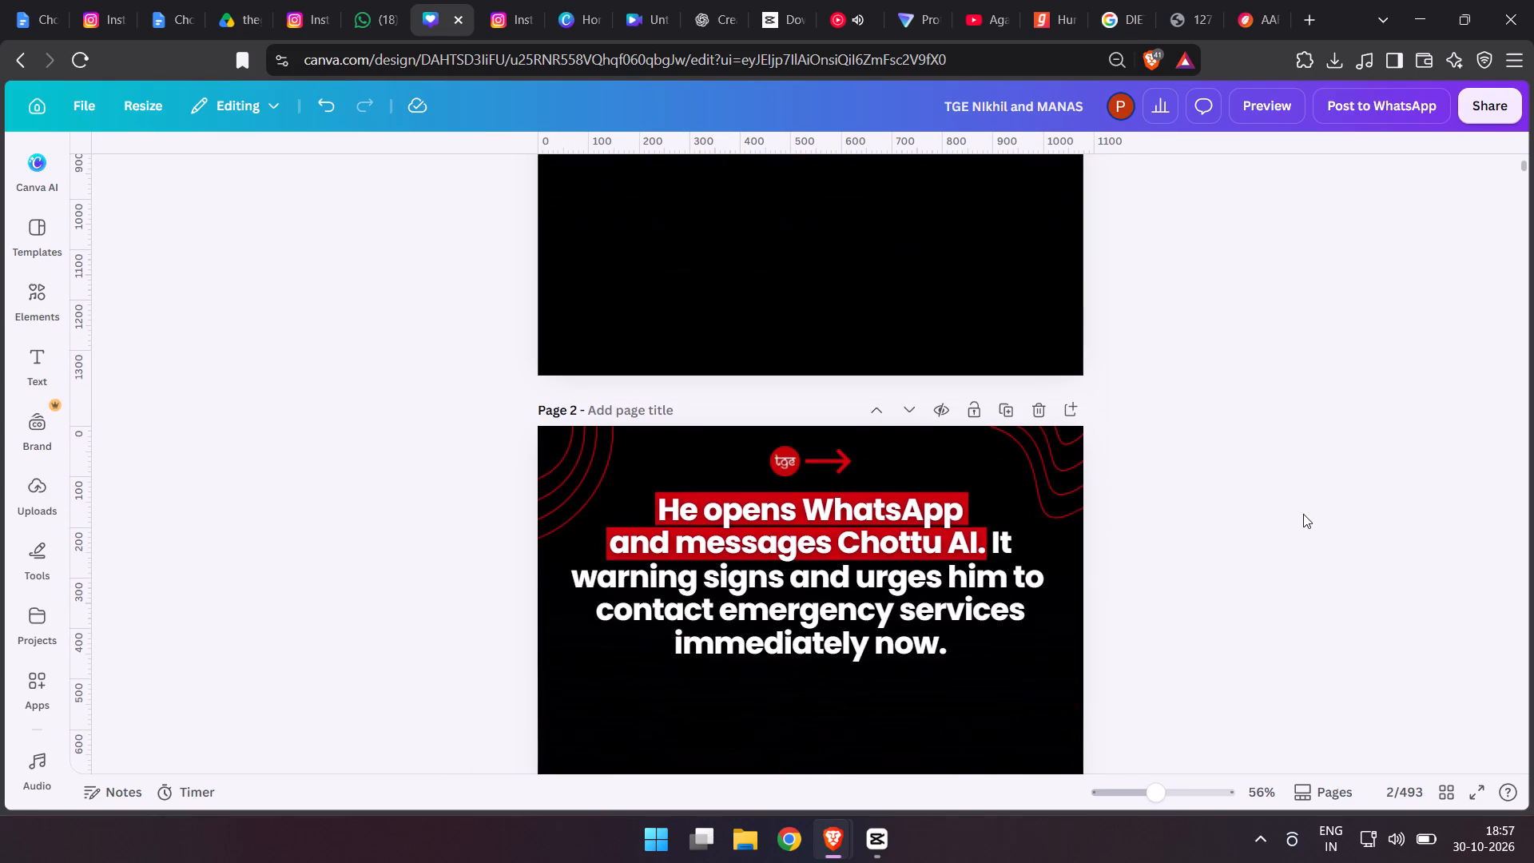
scroll(1303, 514, down, 2)
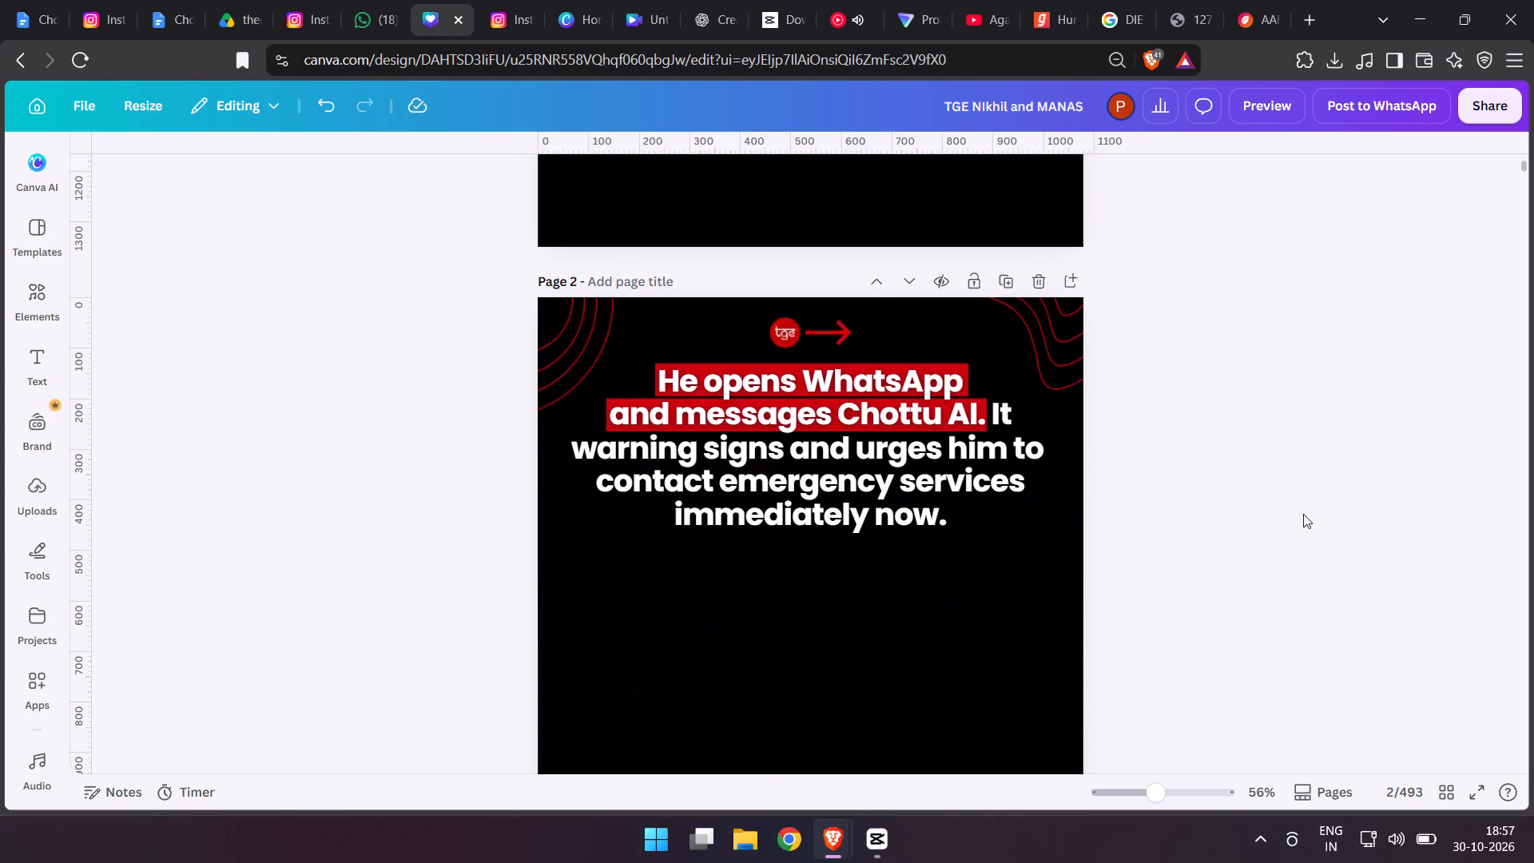
scroll(1303, 514, up, 1)
click(928, 504)
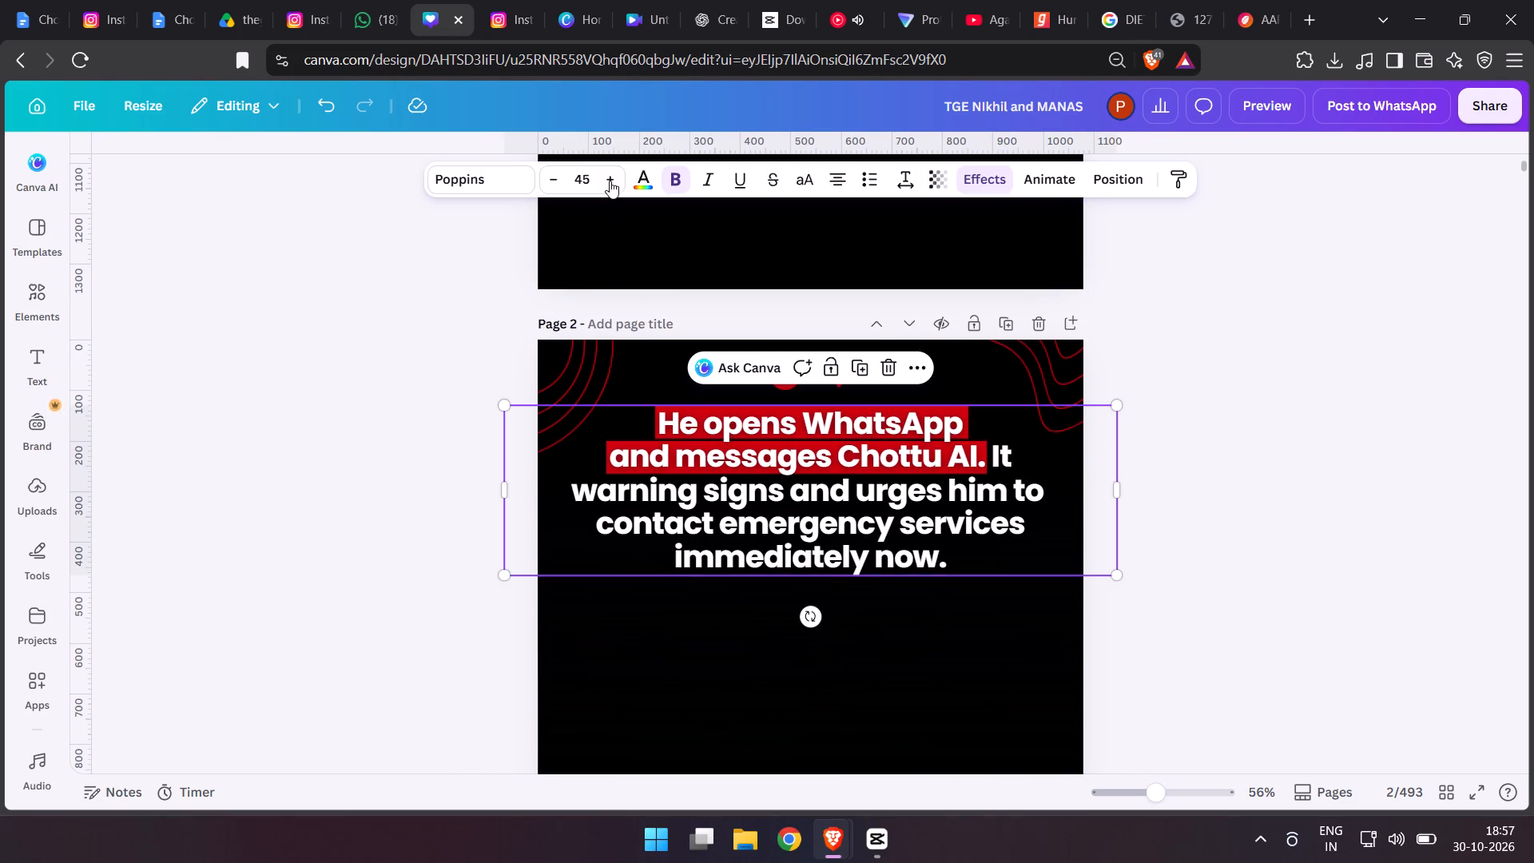
click(610, 181)
double_click(610, 181)
click(610, 181)
click(610, 181)
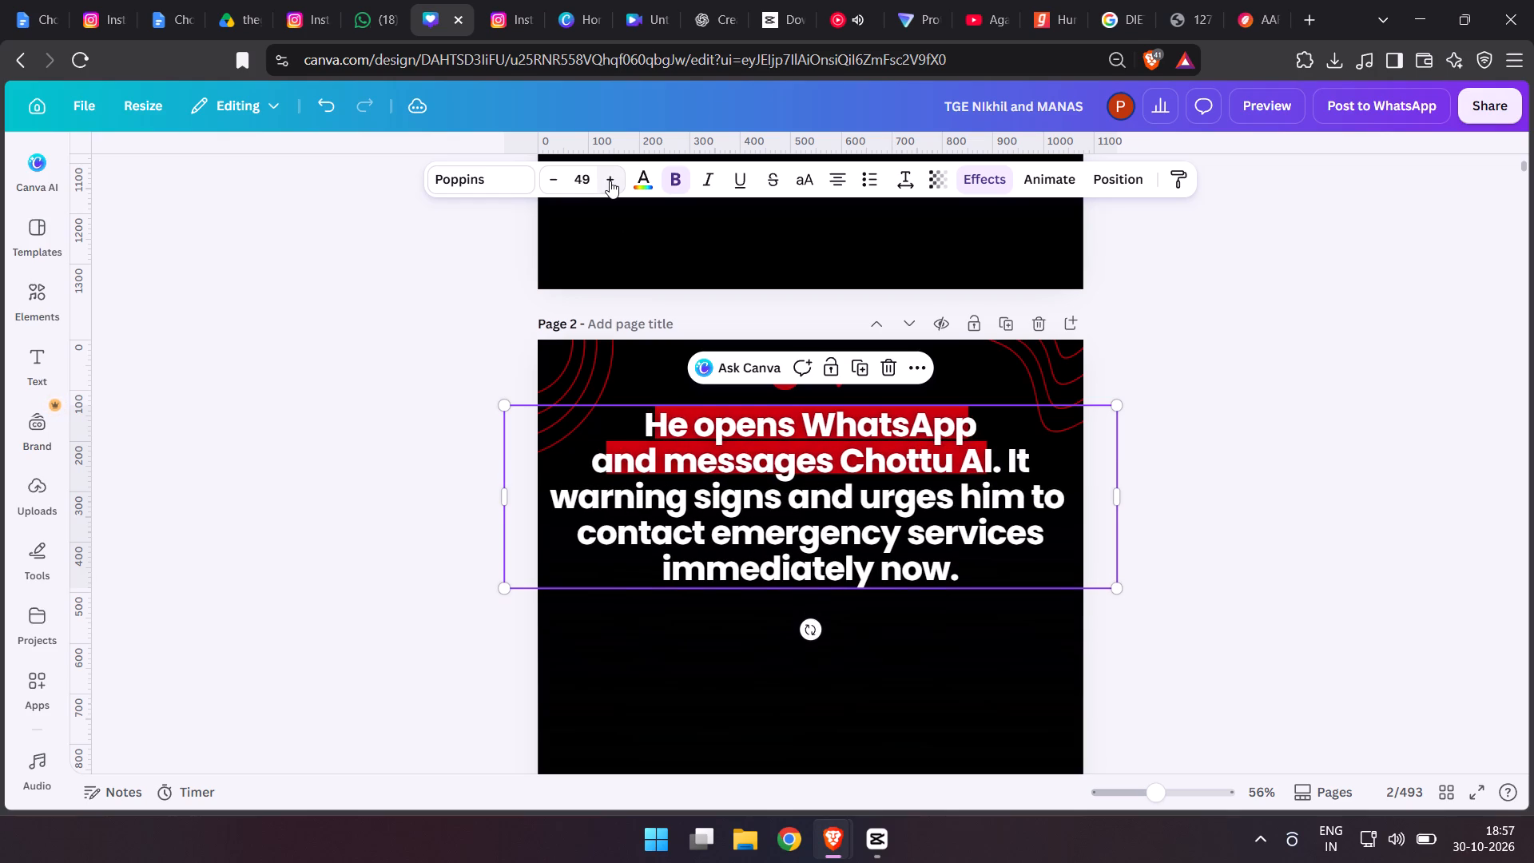
click(324, 595)
Increase the font size of the page 1 headline about the 72-year-old grandfather to 50.
scroll(324, 595, up, 4)
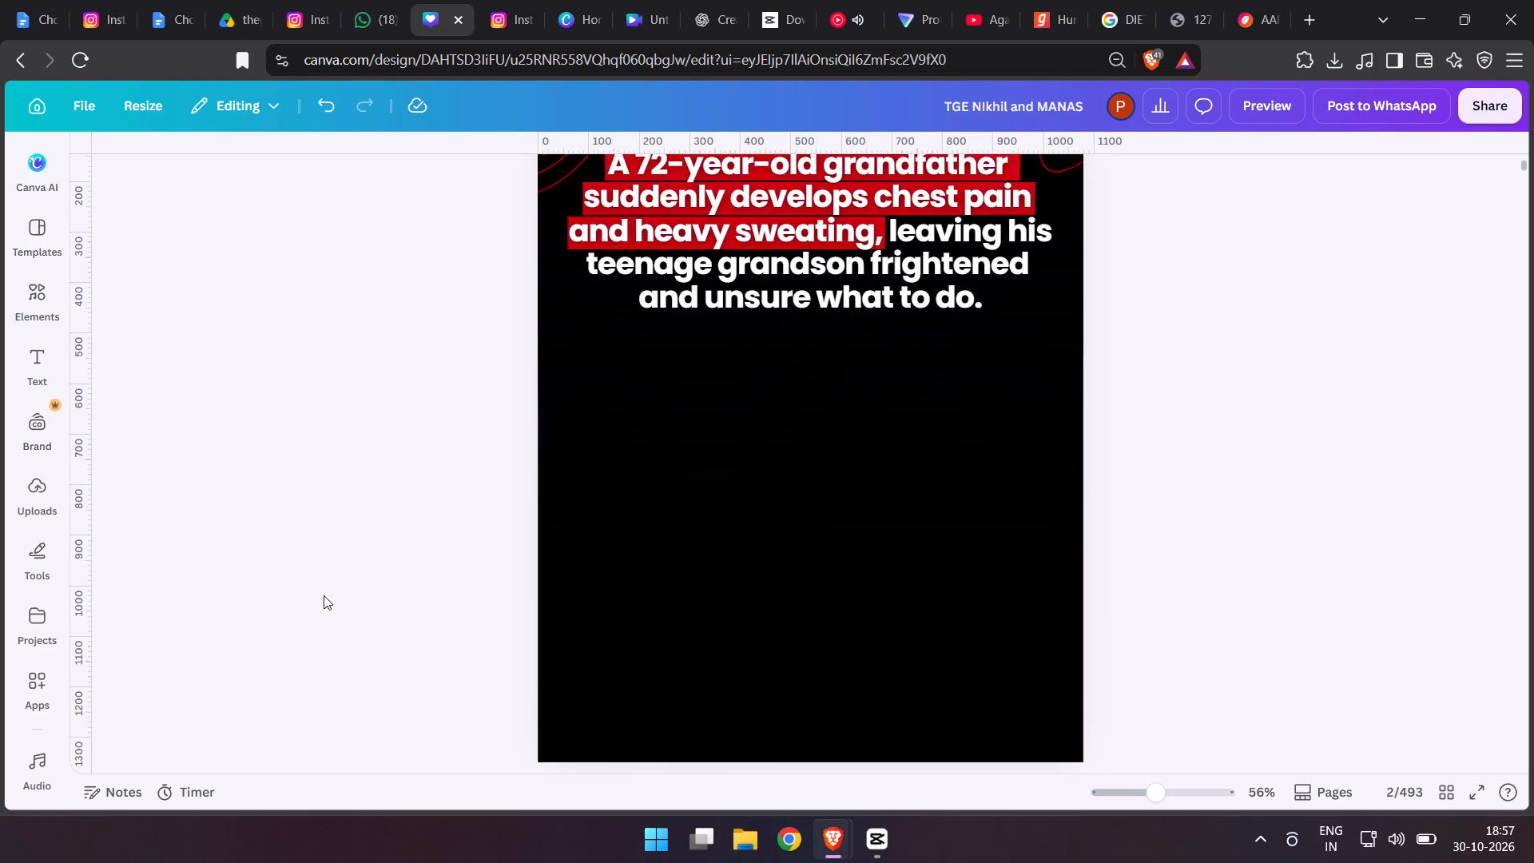
scroll(324, 595, up, 2)
click(884, 347)
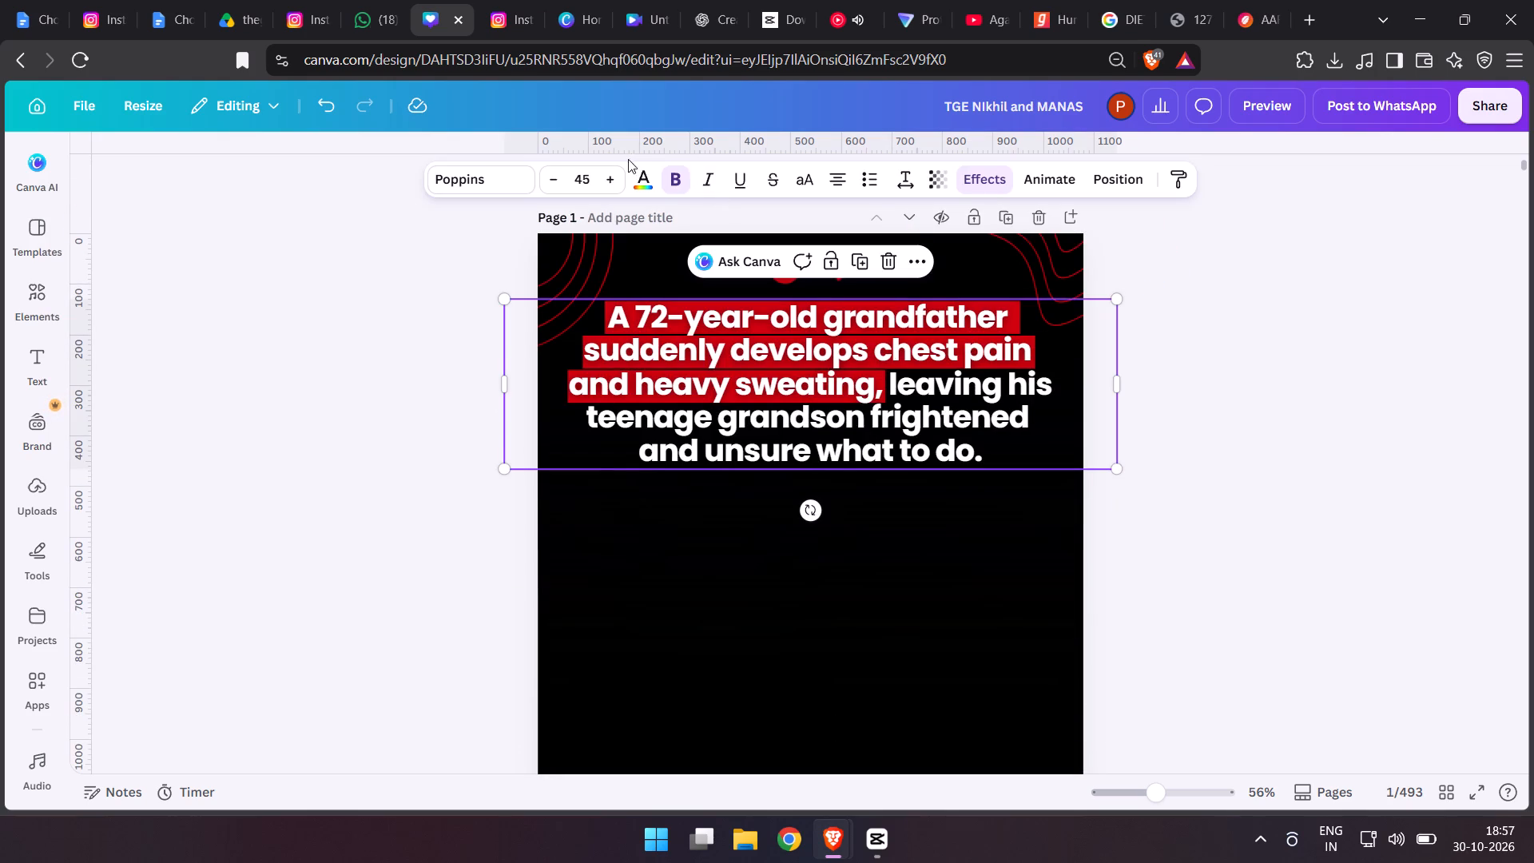
triple_click(607, 182)
double_click(607, 182)
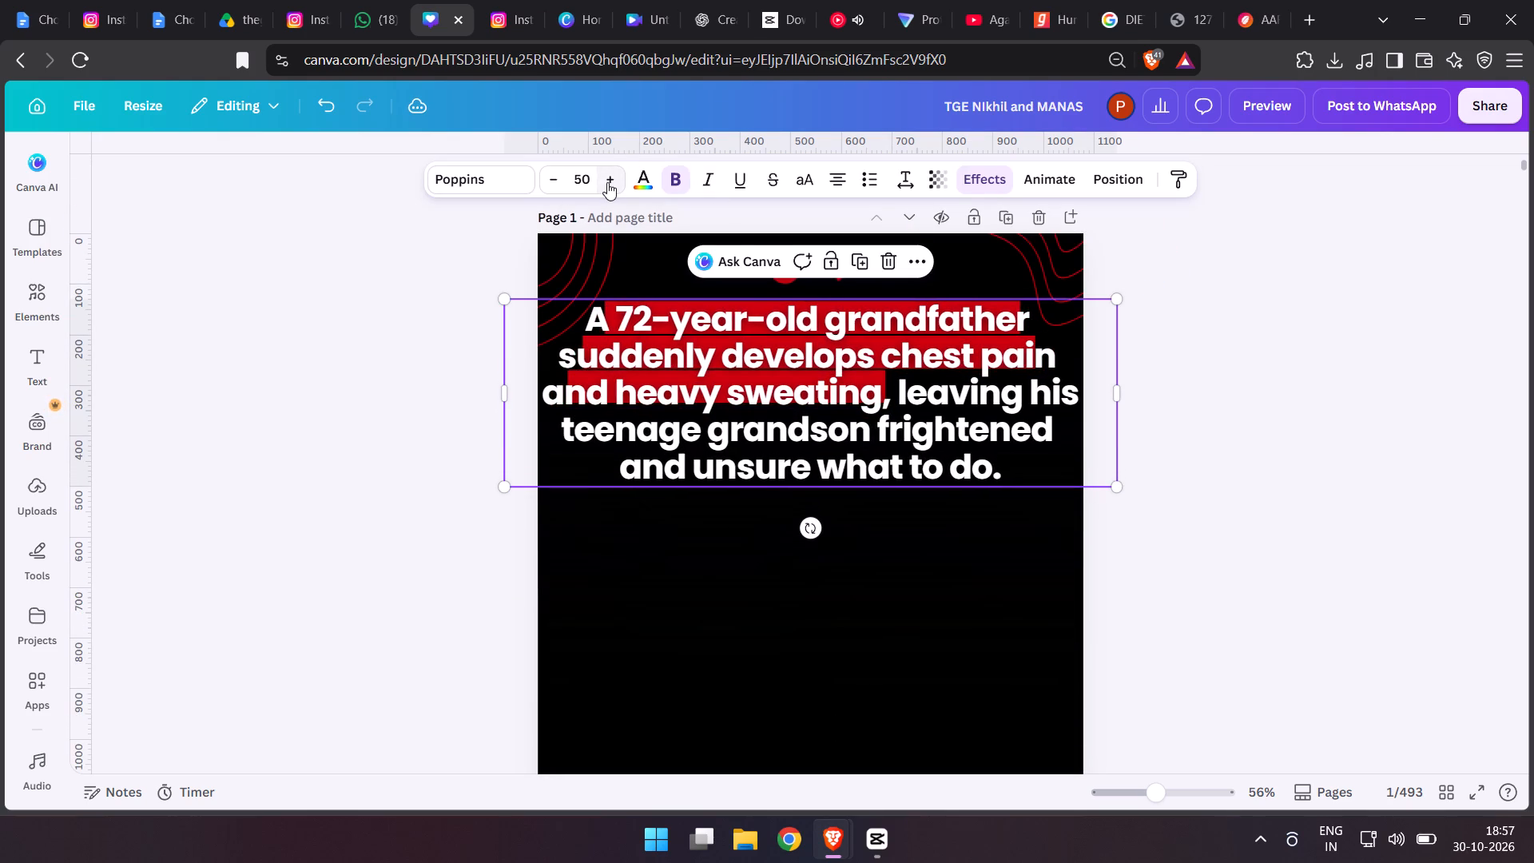
double_click(338, 426)
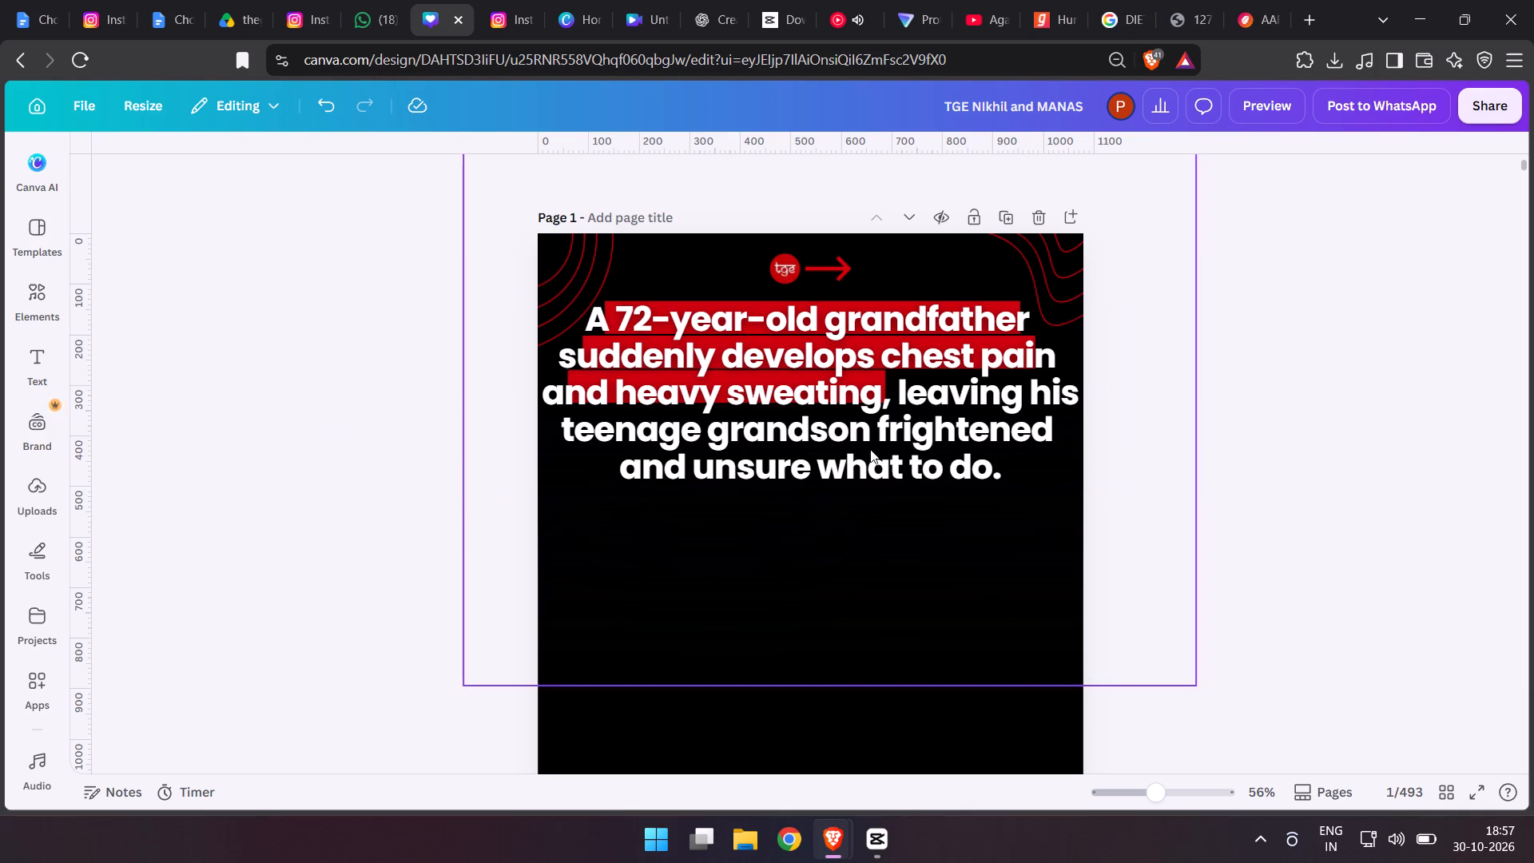
Set the height of the red bar behind "and heavy sweating," on page 1 to 70 px.
click(860, 396)
click(1106, 173)
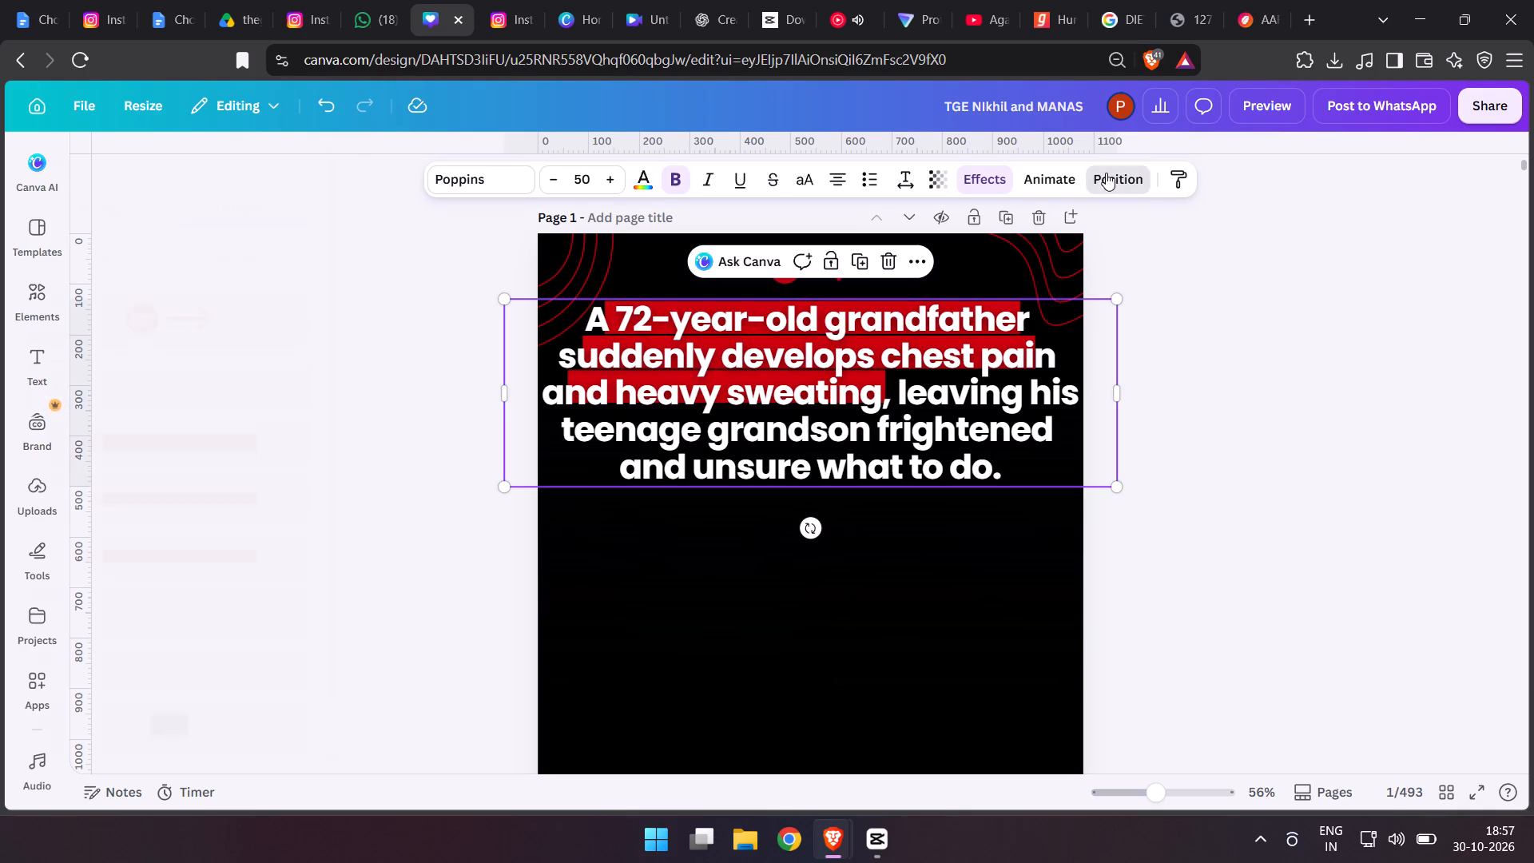
click(197, 428)
click(168, 197)
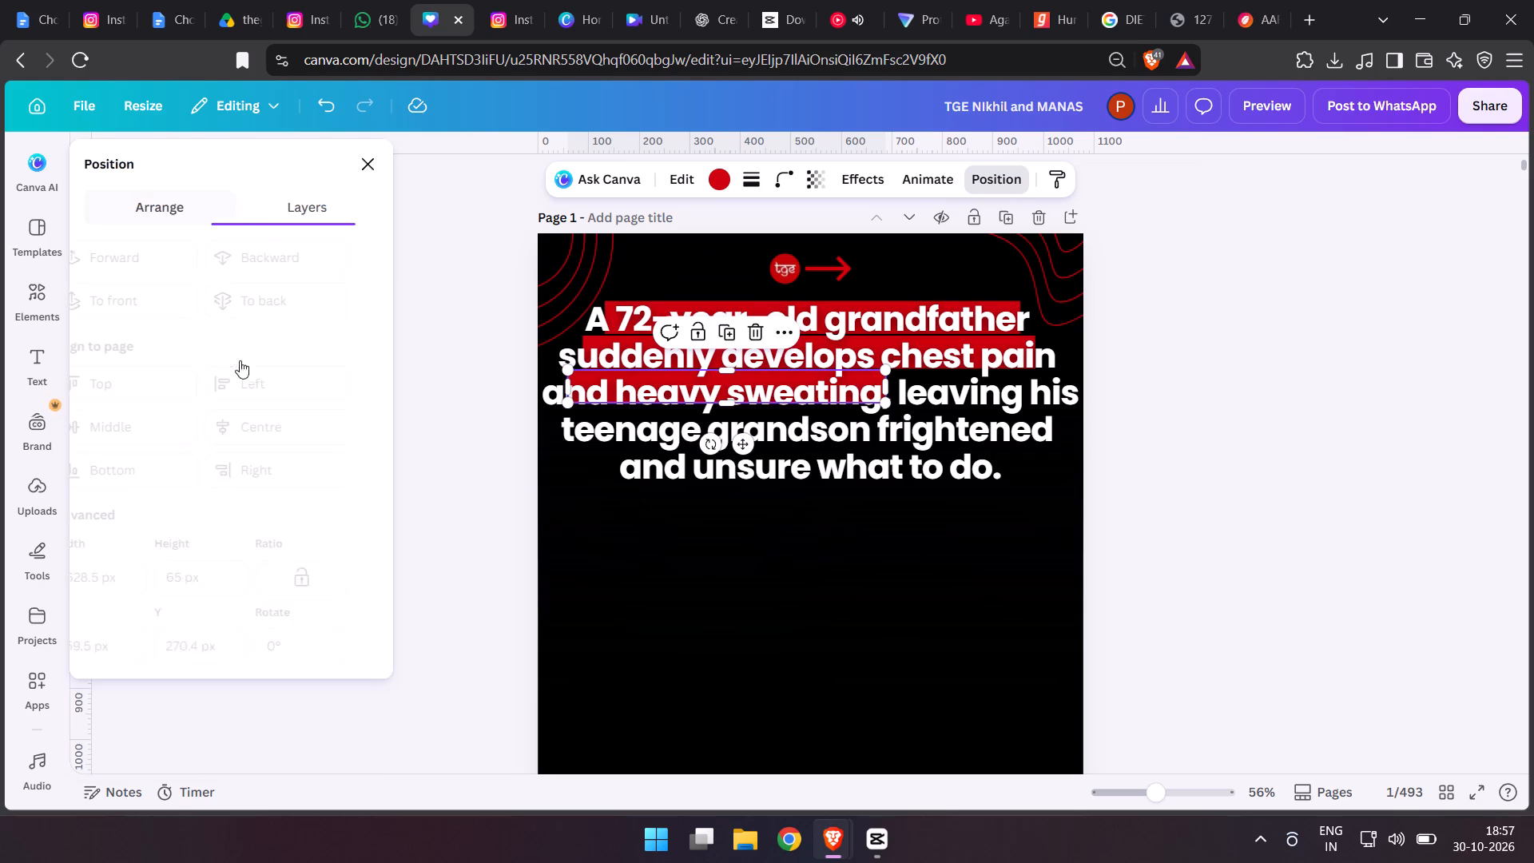
click(225, 584)
key(BackSpace)
key(BackSpace)
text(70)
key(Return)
click(333, 211)
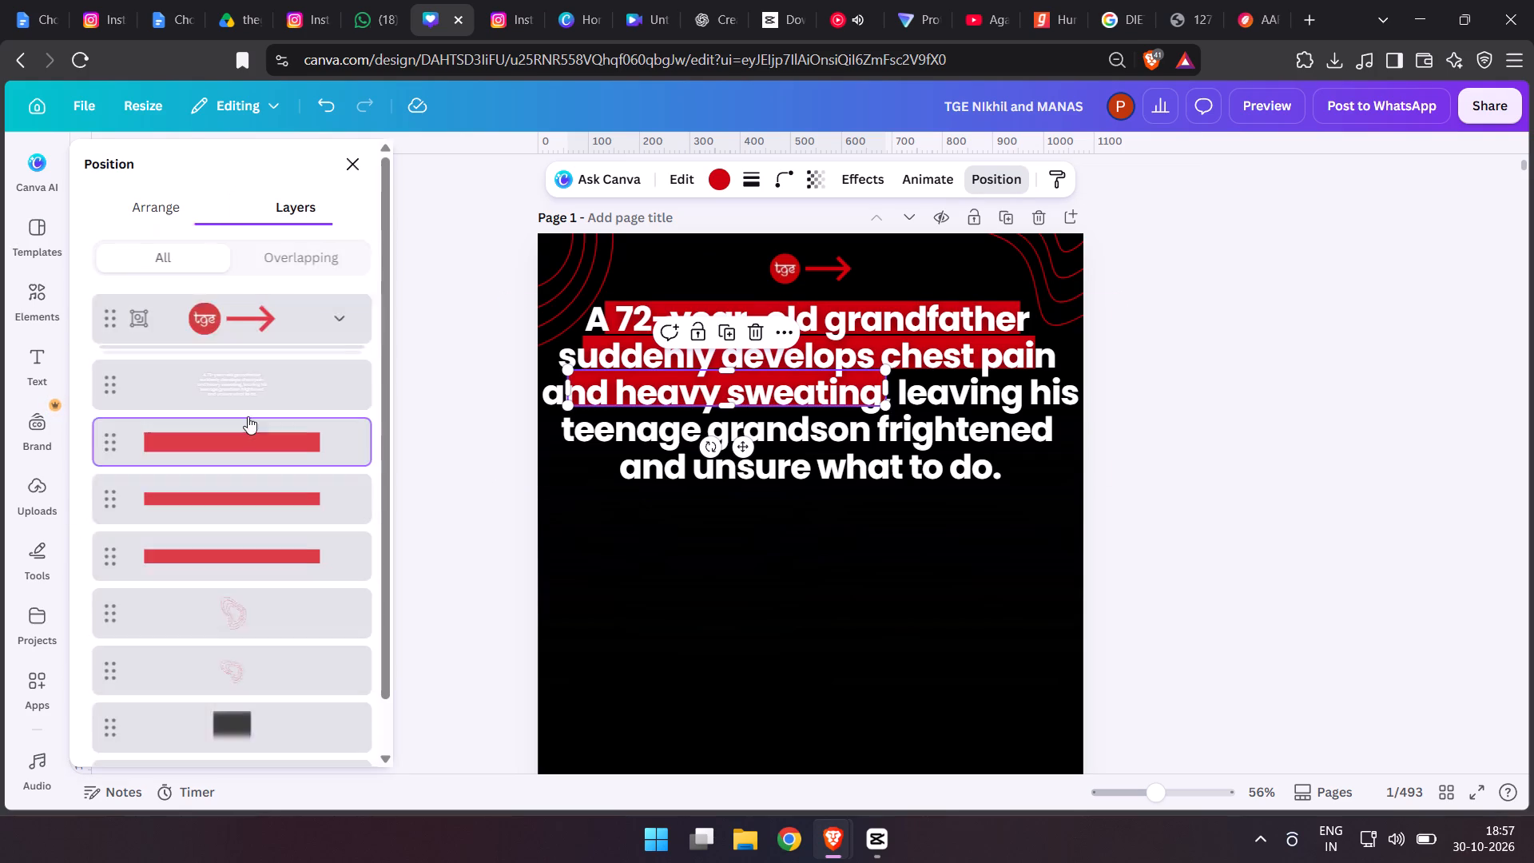
Set the height of the red bar behind the second headline line on page 1 to 70 px.
click(223, 496)
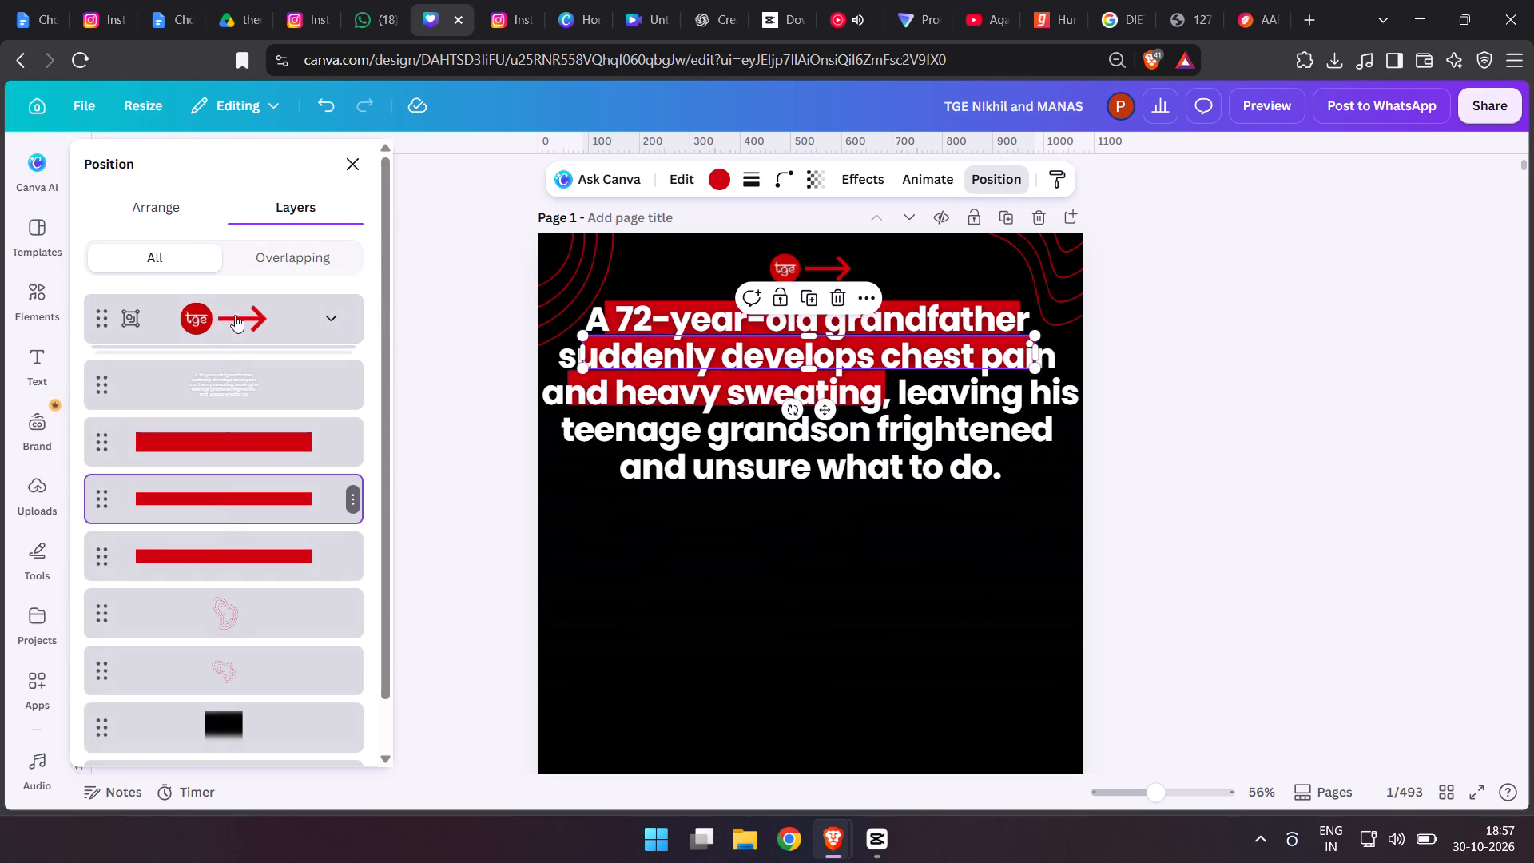
click(161, 204)
drag(244, 558, 111, 560)
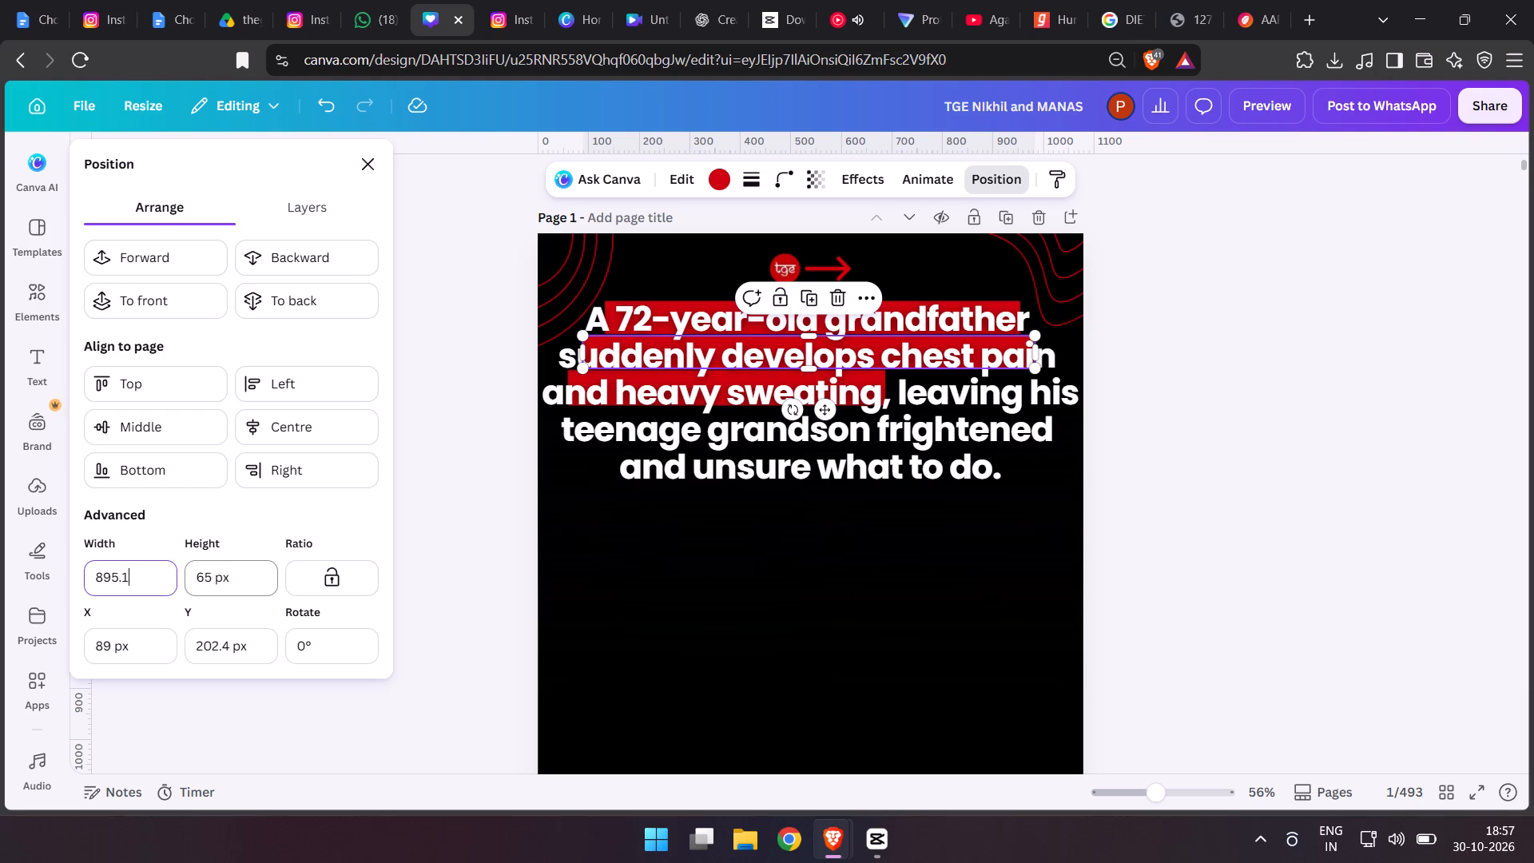
click(207, 569)
drag(225, 569, 176, 572)
click(244, 570)
key(BackSpace)
key(BackSpace)
text(70)
key(Return)
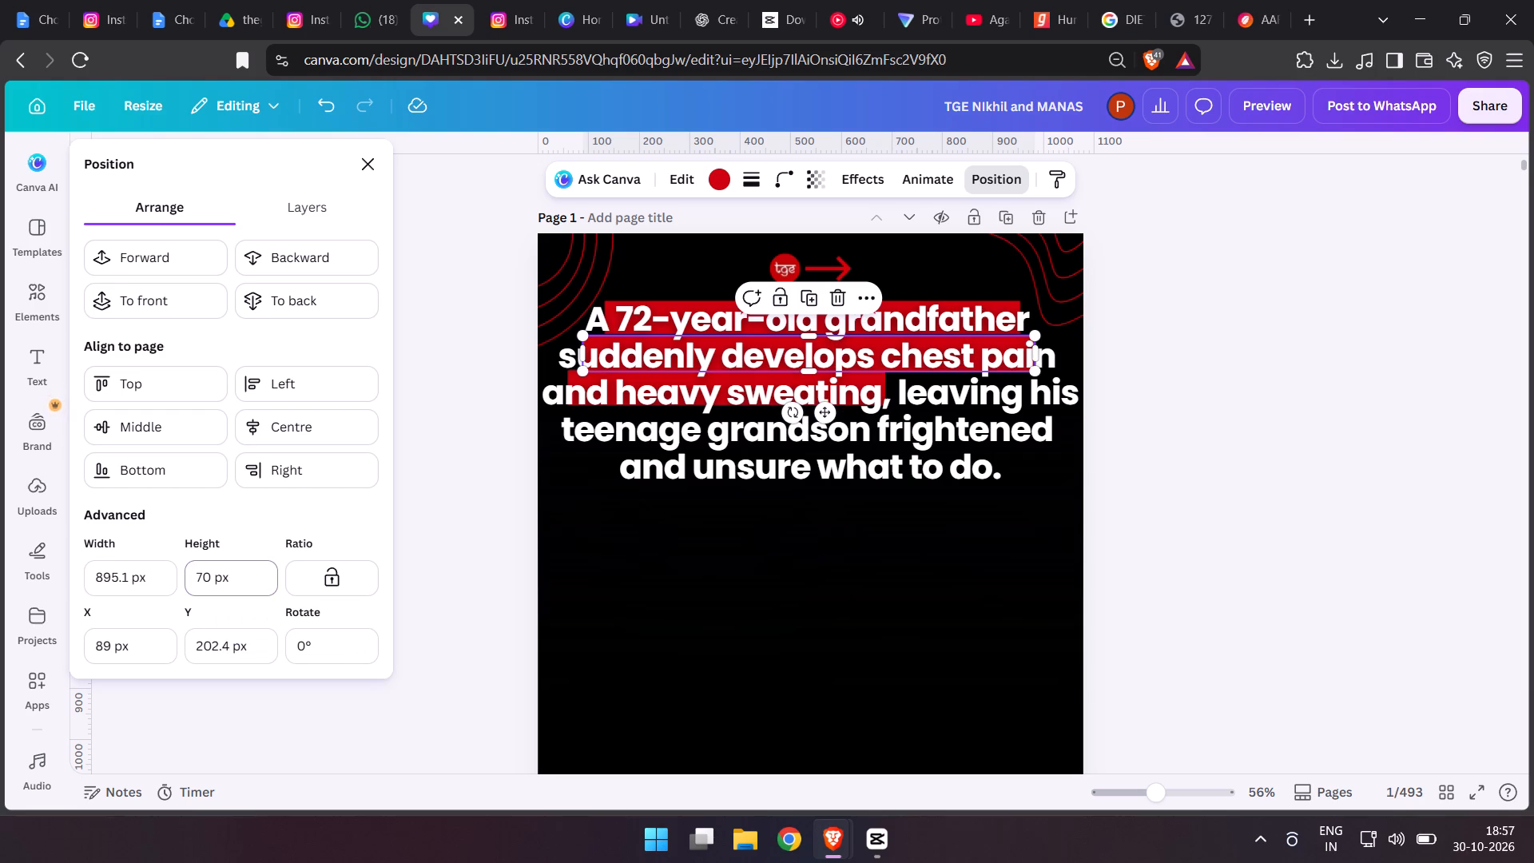
Set the height of the red bar behind the first headline line on page 1 to 70 px.
click(323, 217)
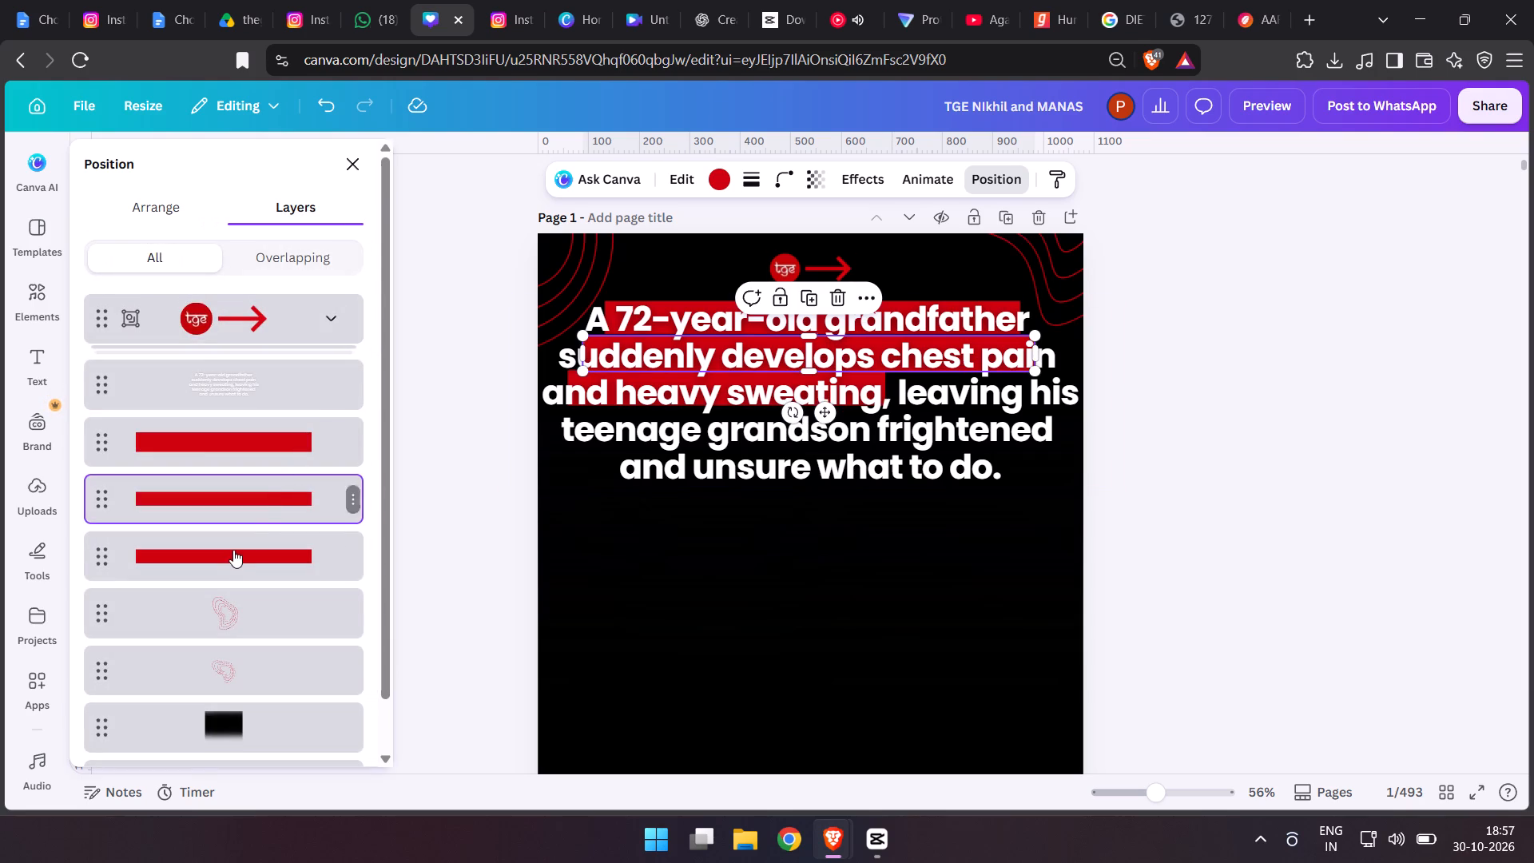
click(231, 551)
click(161, 204)
drag(229, 570, 82, 579)
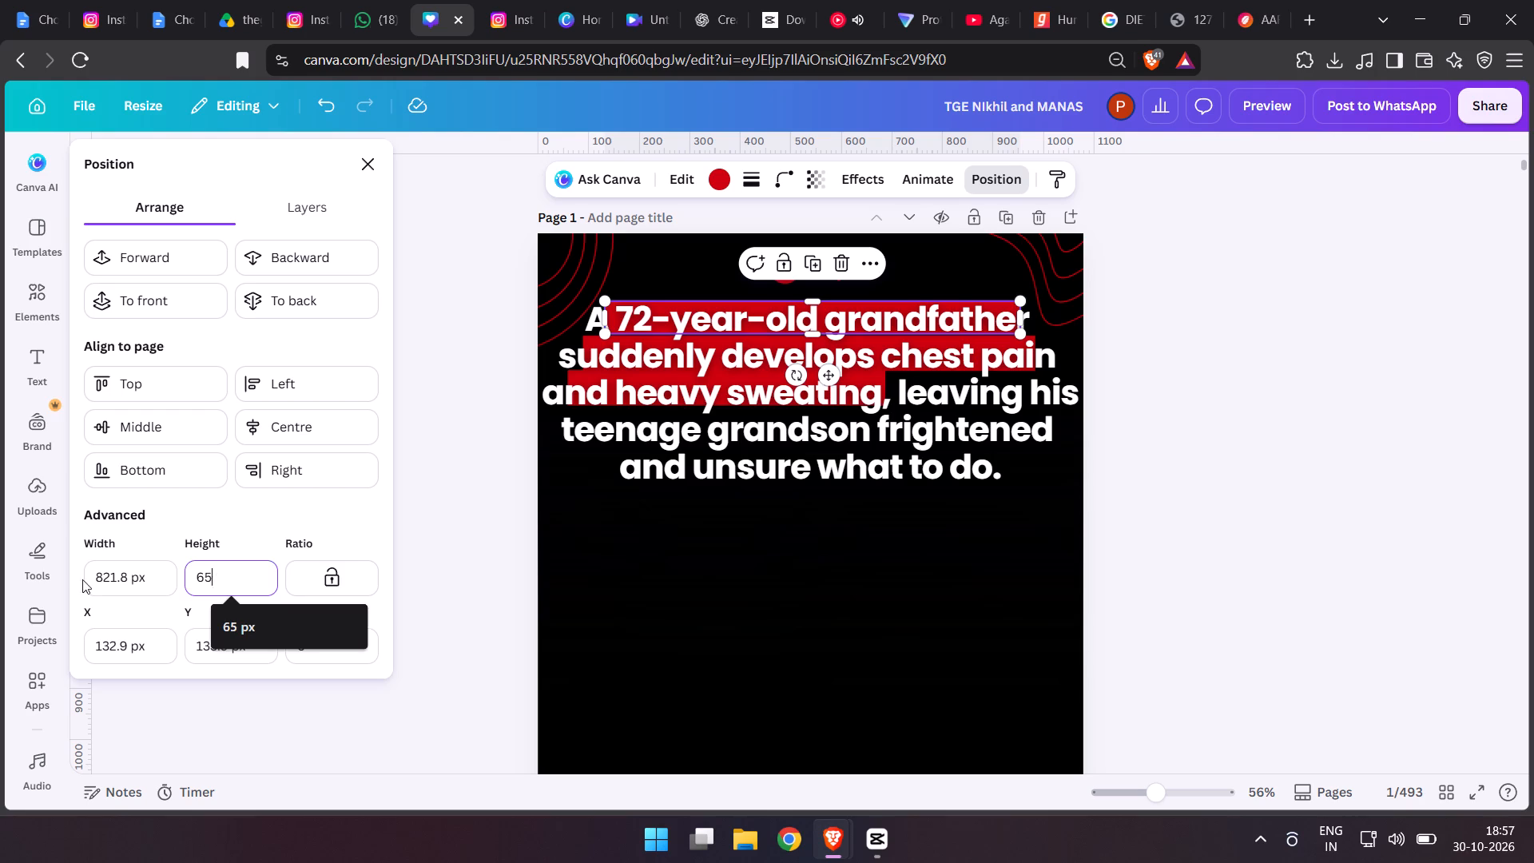
drag(82, 579, 70, 579)
text(70)
key(Return)
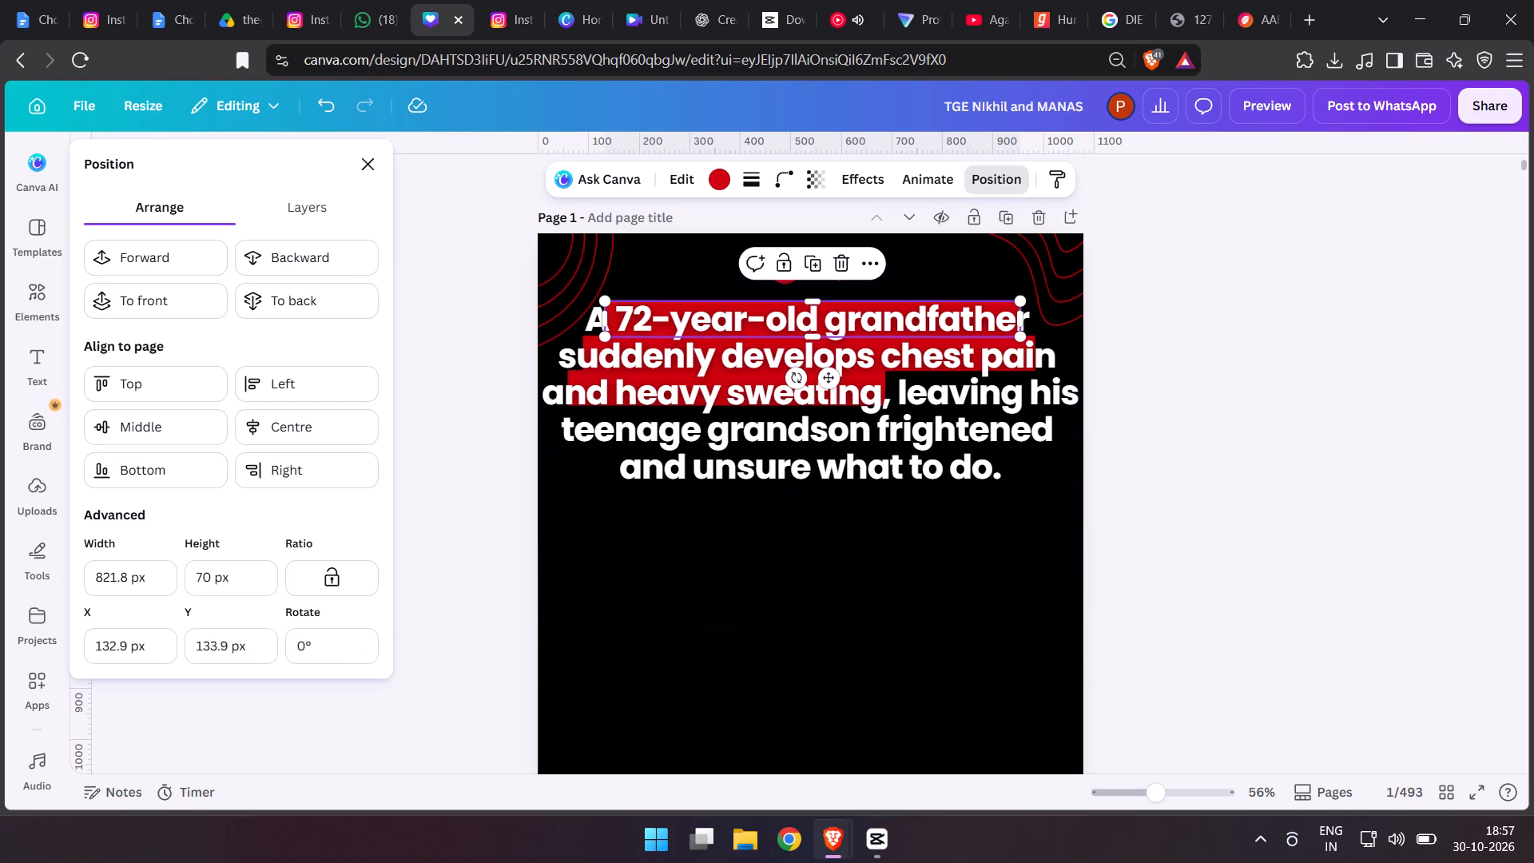
double_click(515, 618)
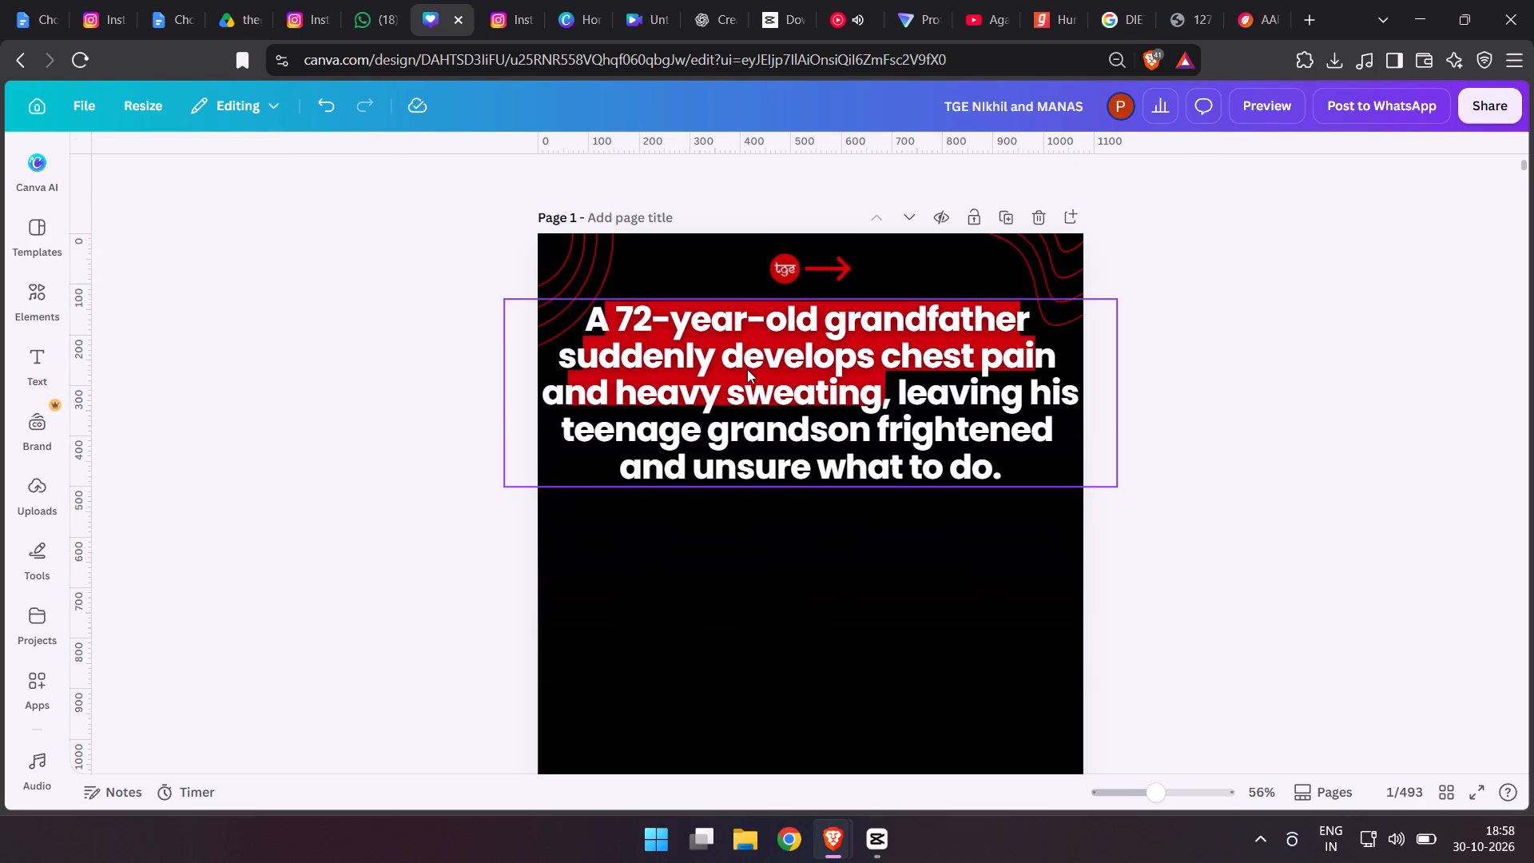
Widen the first-line red bar on page 1 at both ends to cover all of "A 72-year-old grandfather".
click(746, 368)
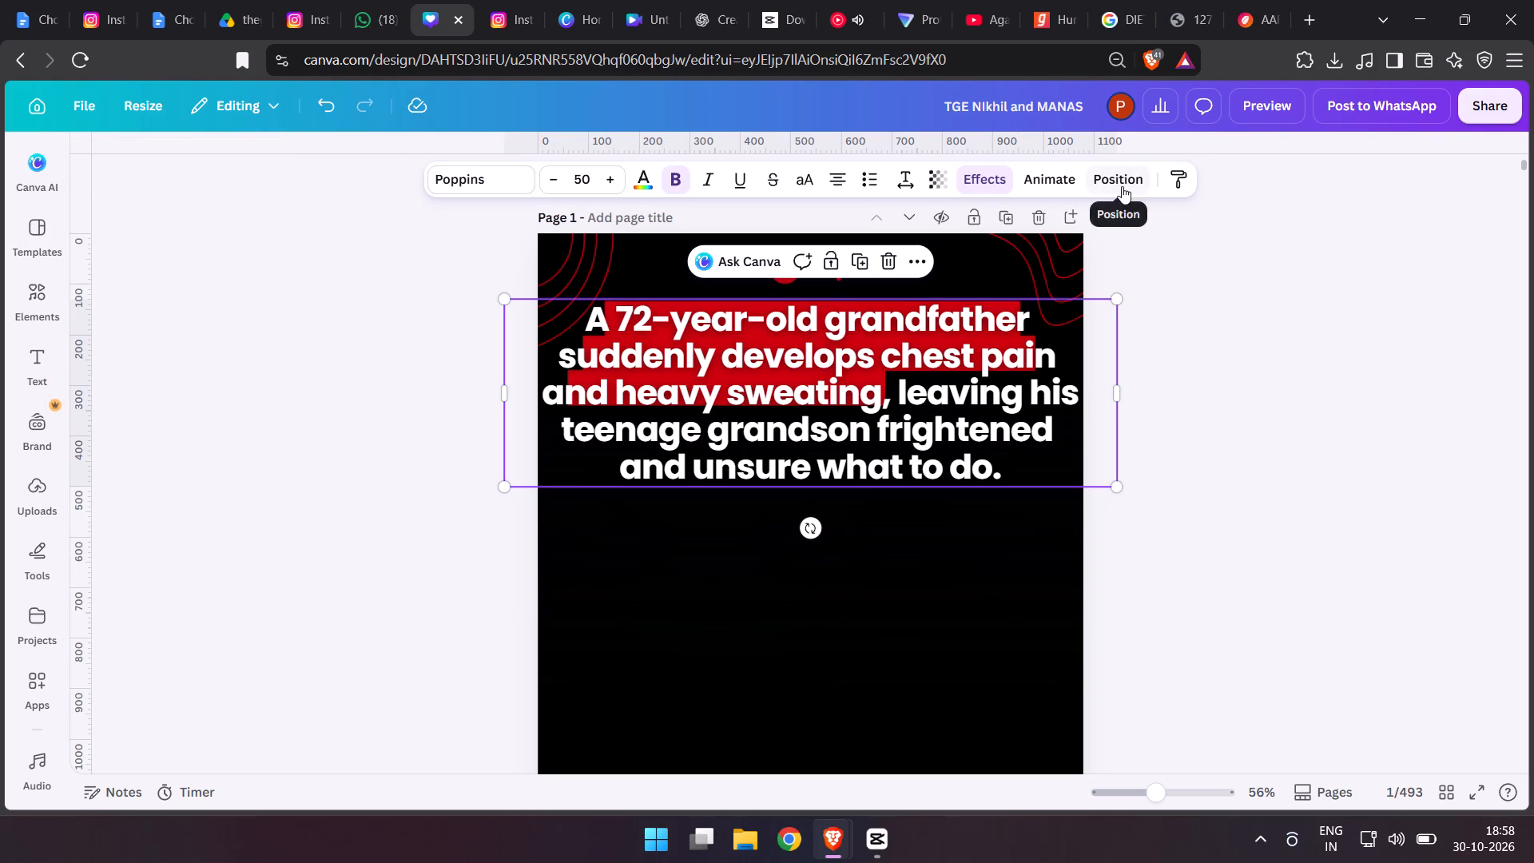
click(1122, 186)
click(332, 203)
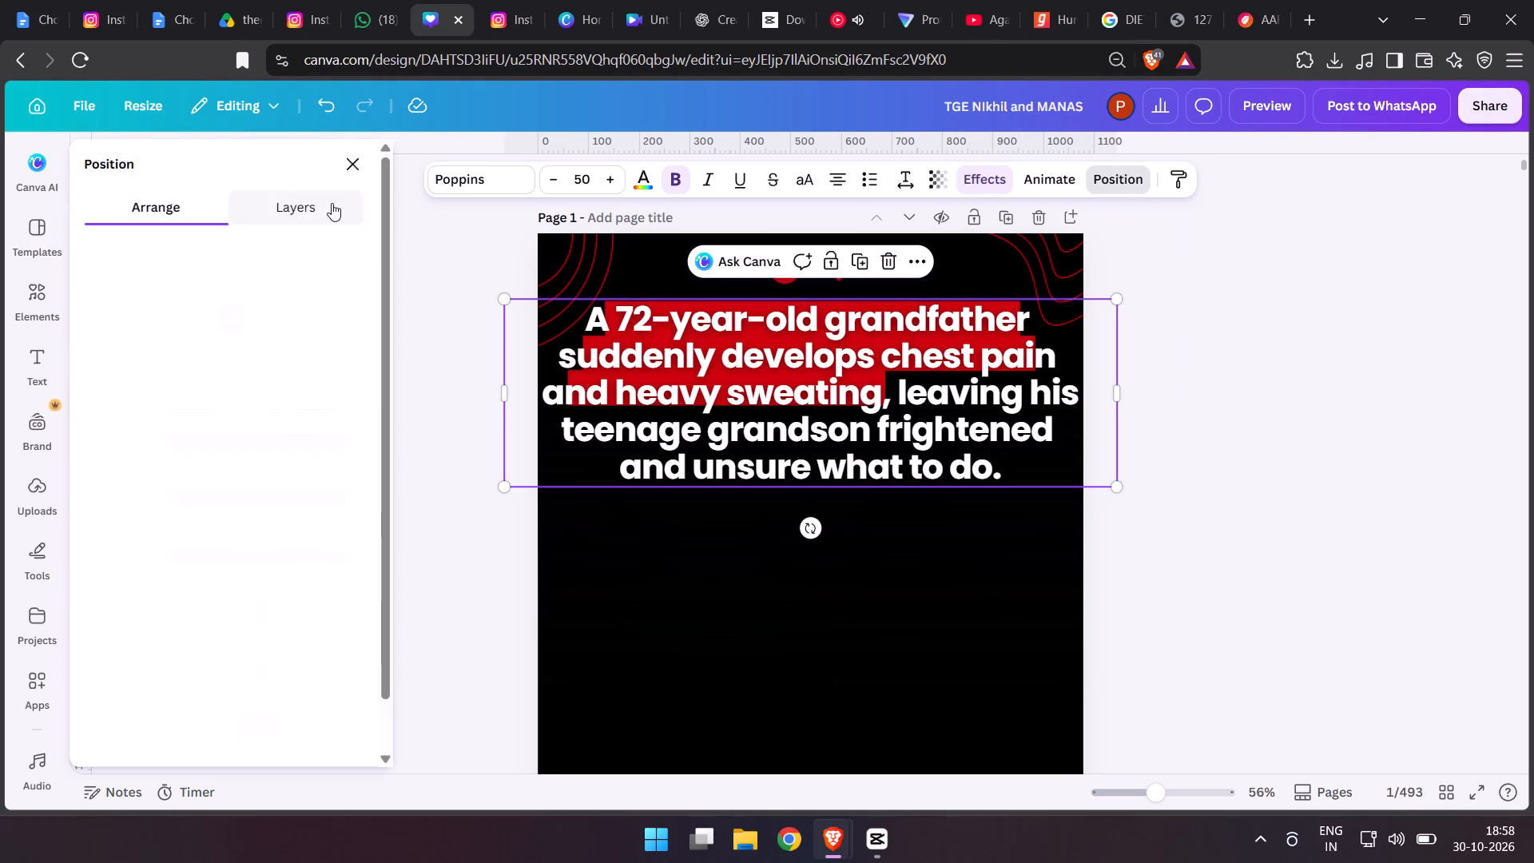
click(280, 434)
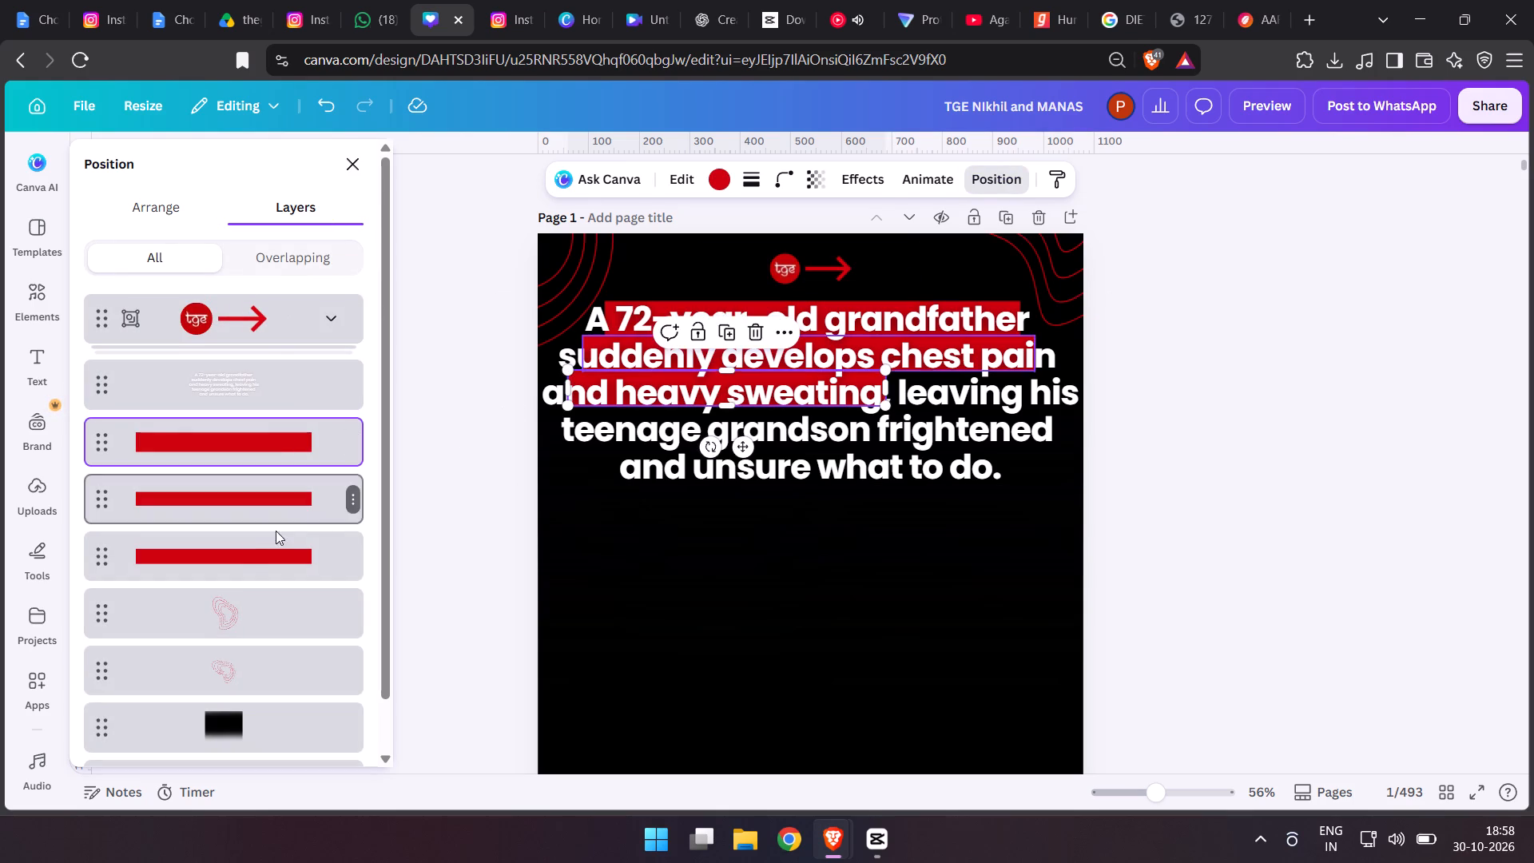
click(241, 550)
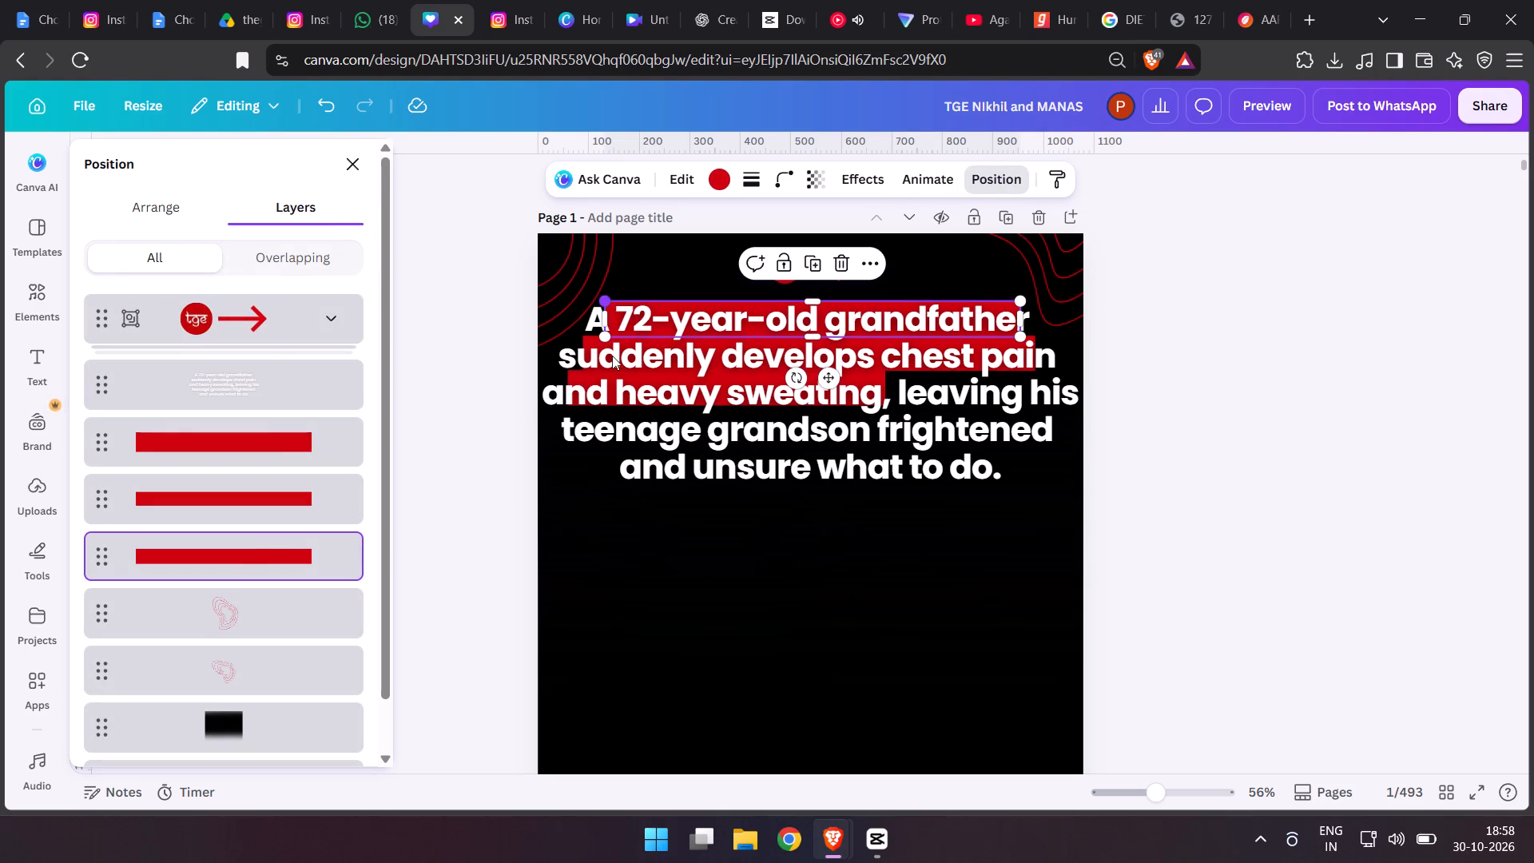
drag(603, 325, 585, 322)
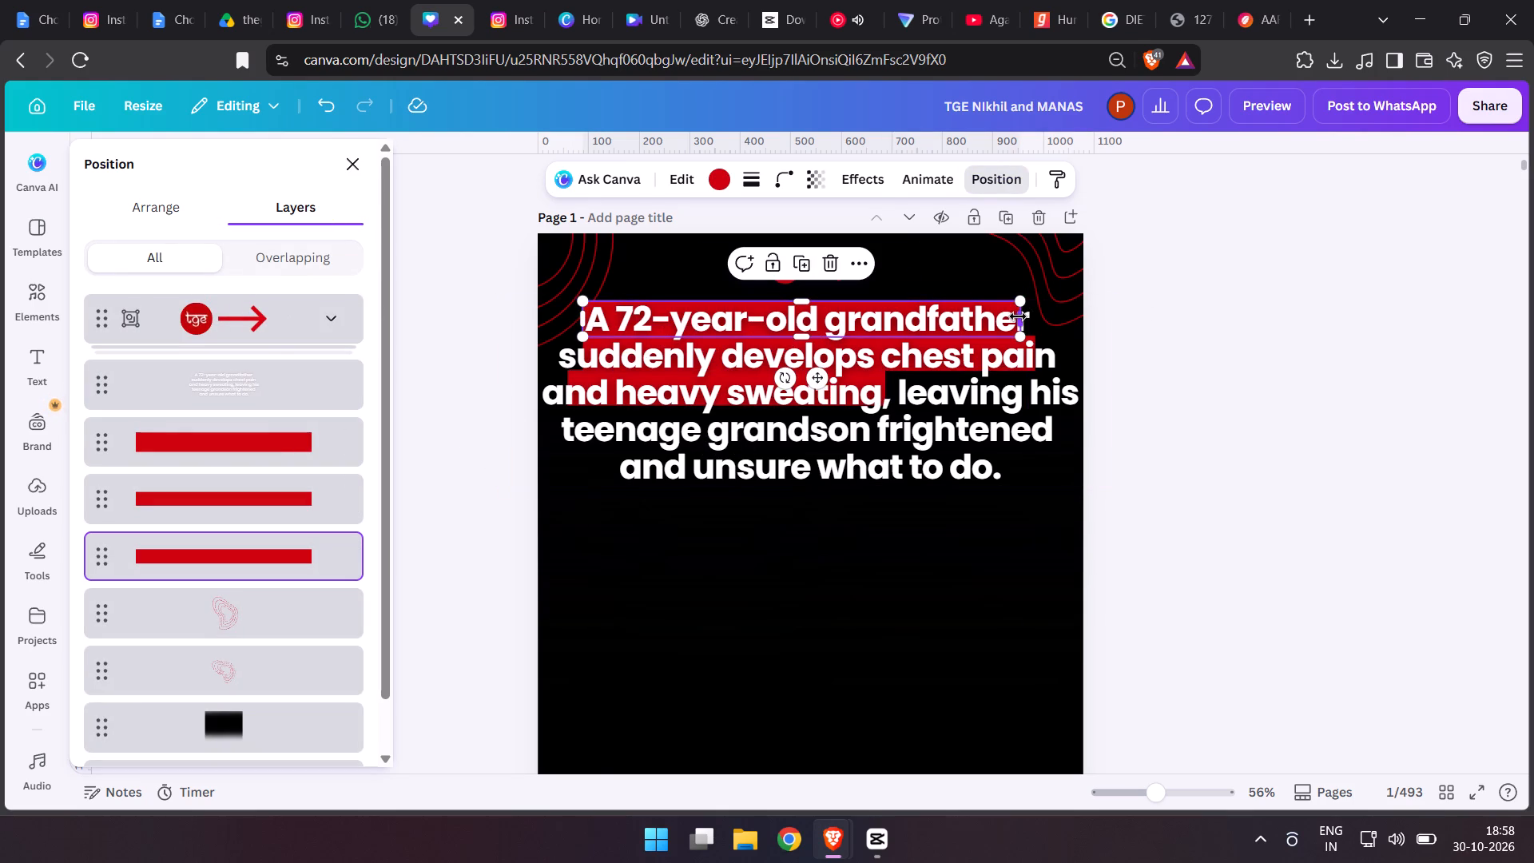
drag(1018, 316, 1036, 316)
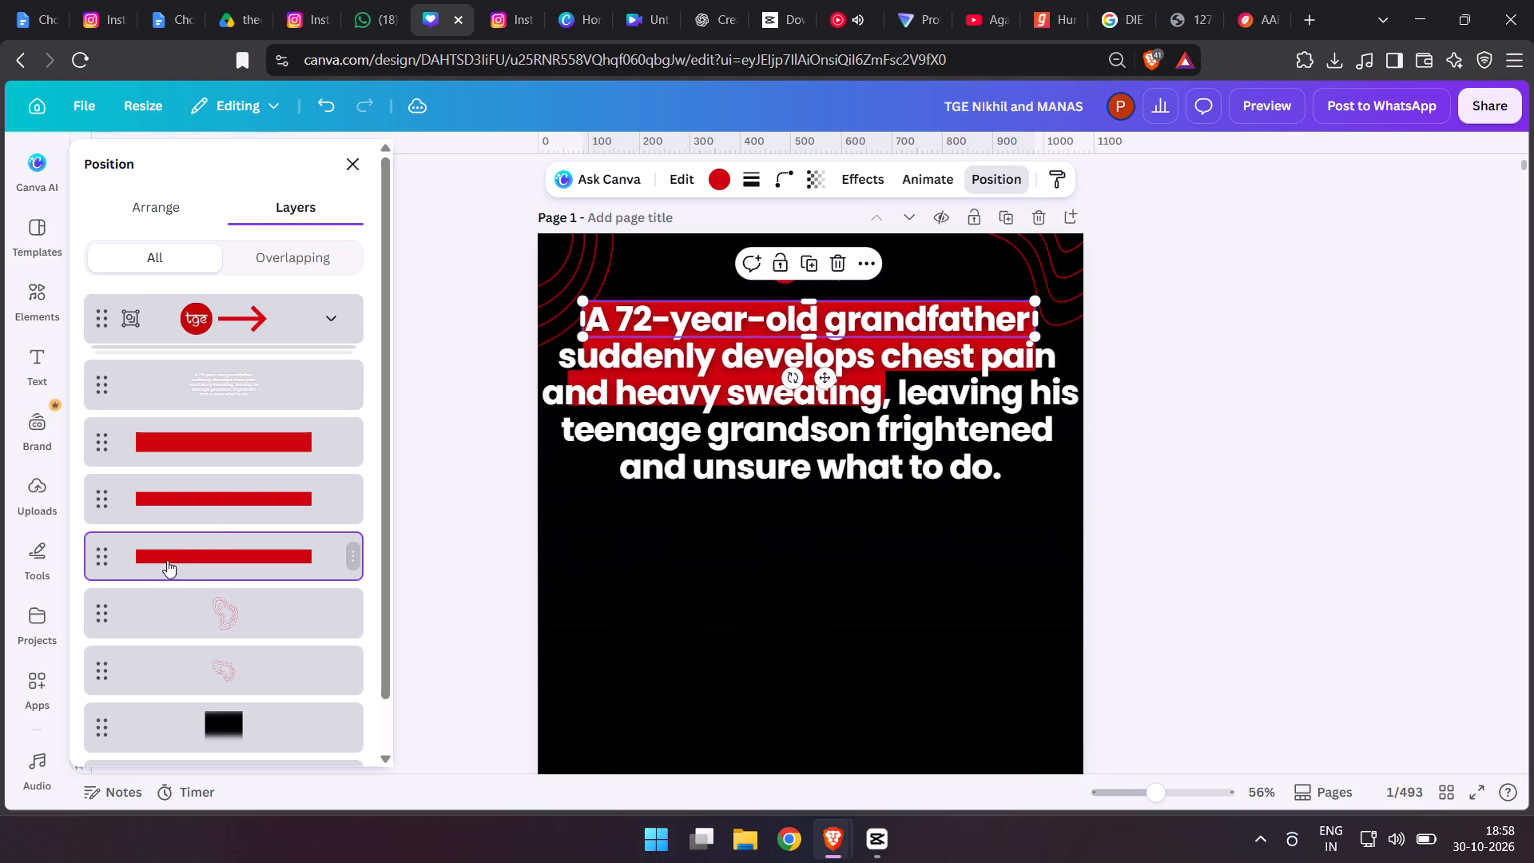
Move the third-line red bar on page 1 down, away from the second-line bar.
click(229, 474)
click(272, 428)
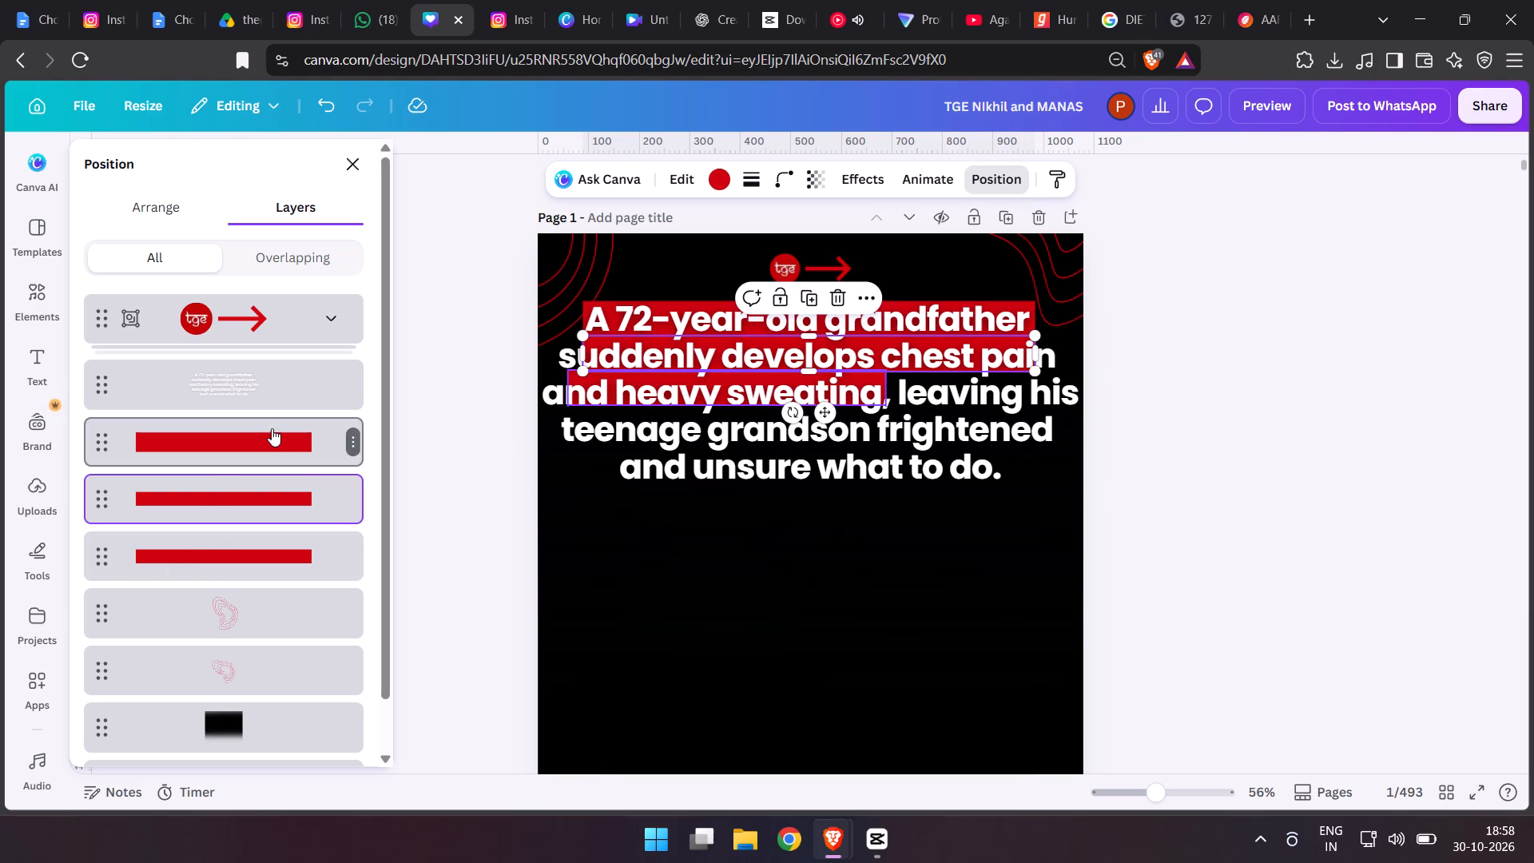
drag(743, 441, 747, 459)
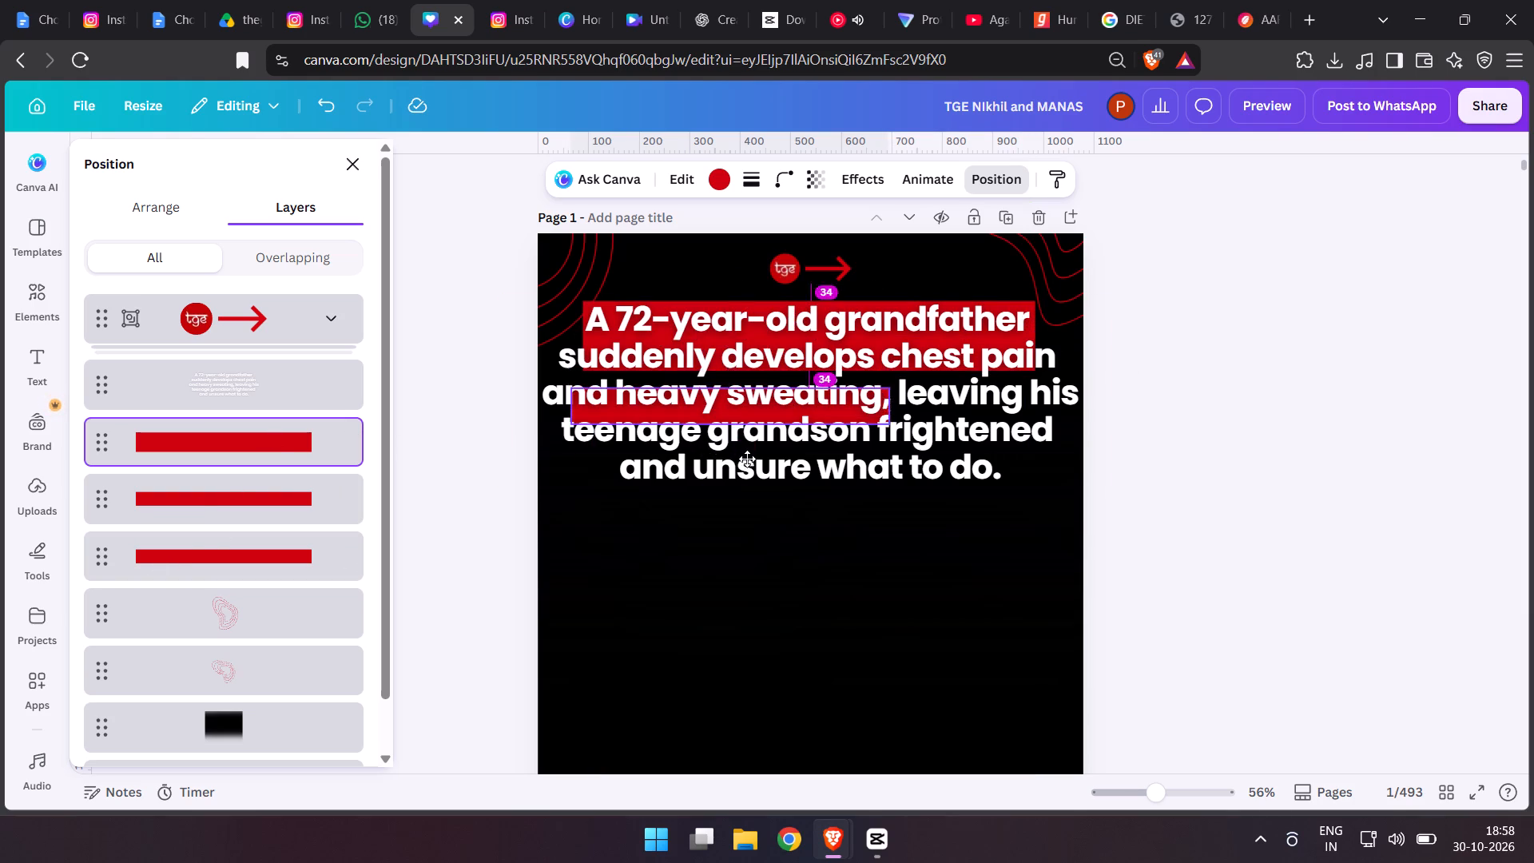
Lower the second-line red bar on page 1 slightly and widen it at both ends to cover "suddenly develops chest pain".
click(265, 491)
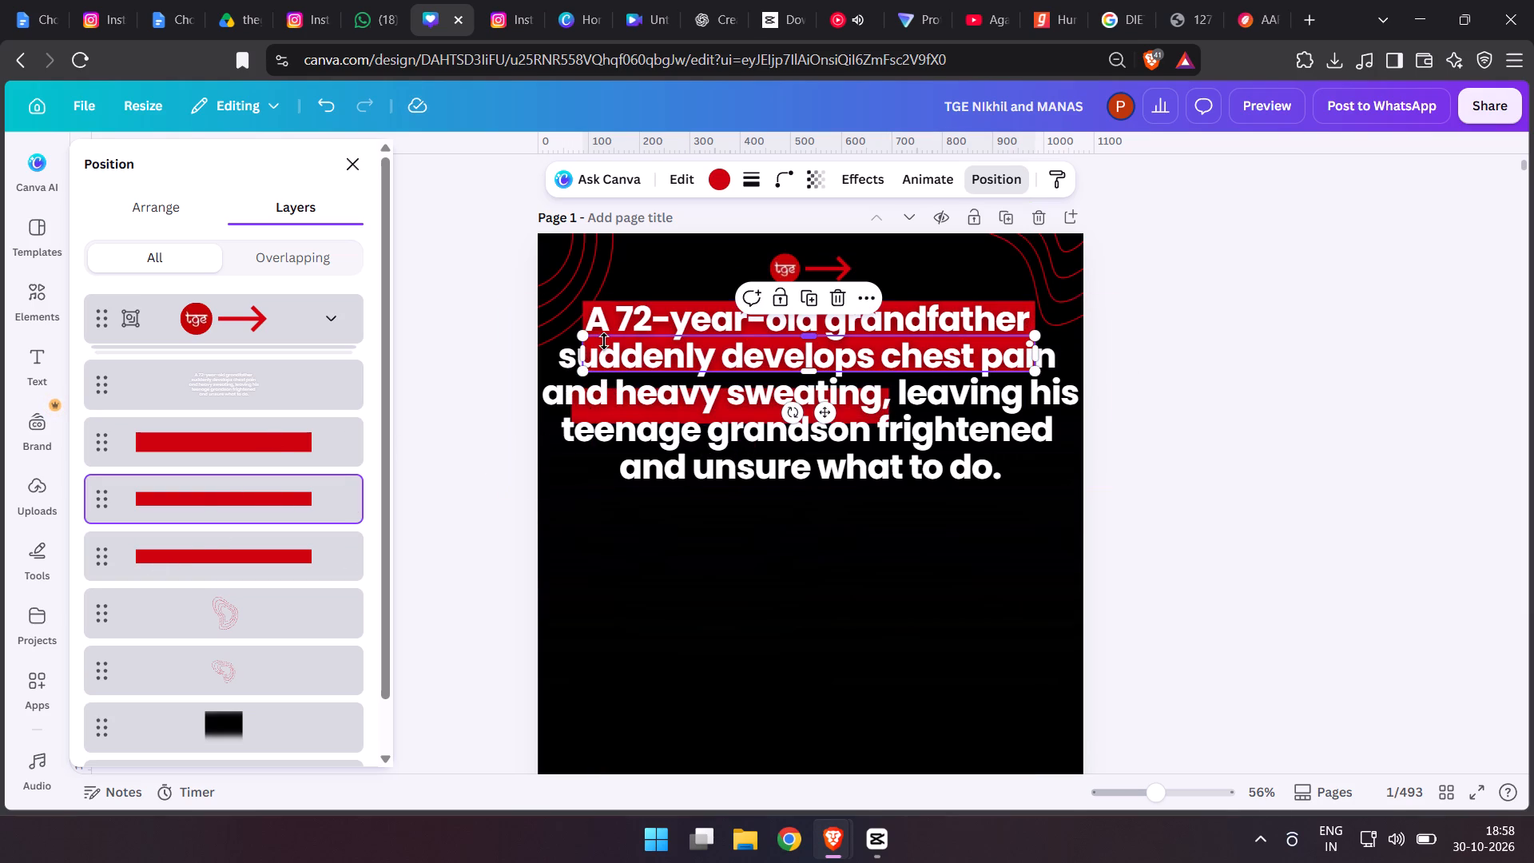
scroll(606, 479, up, 1)
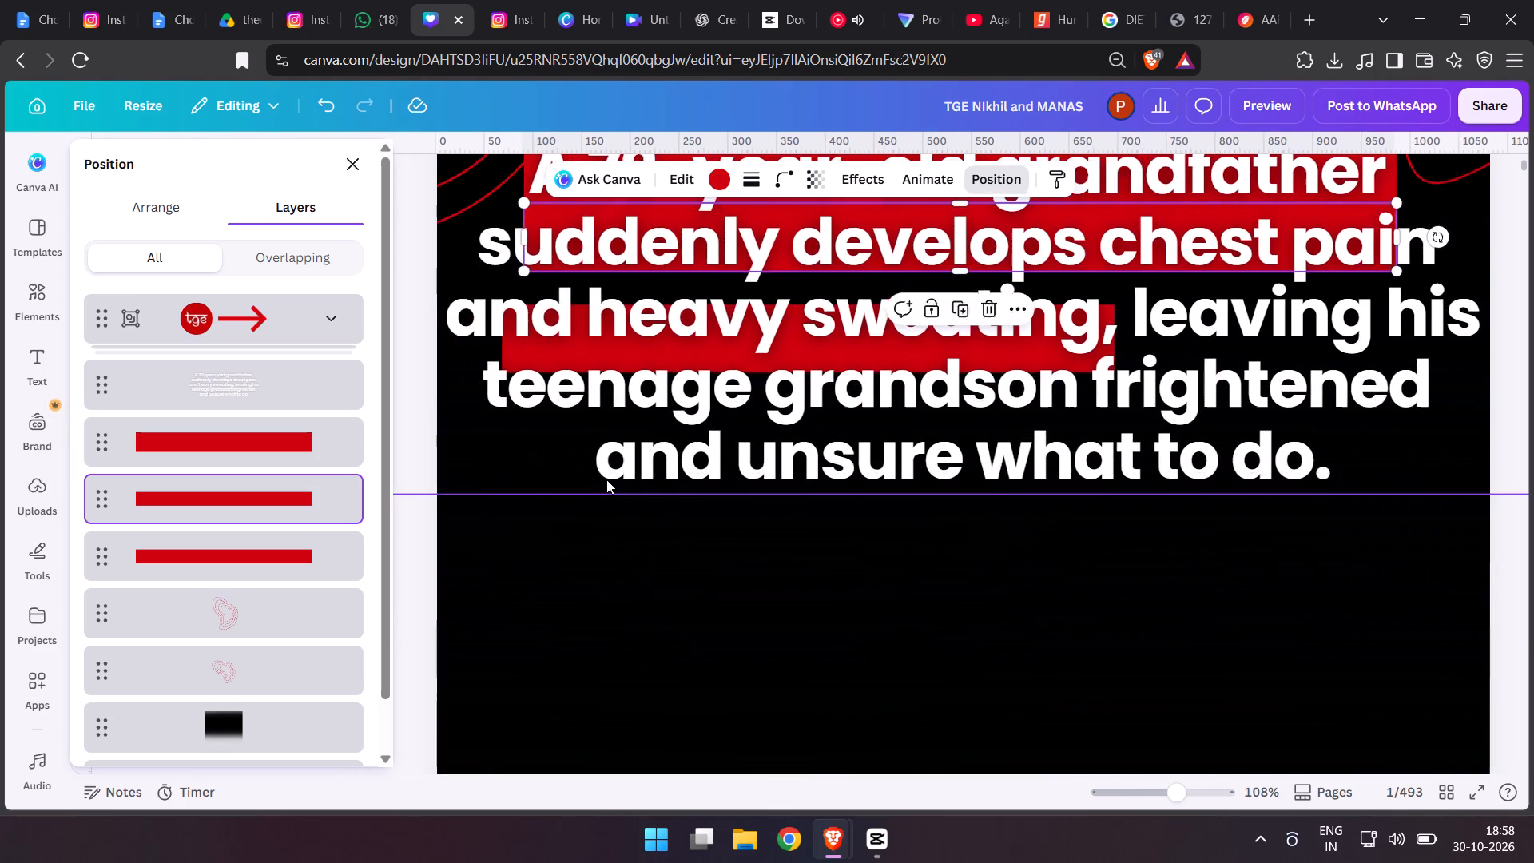
scroll(606, 479, up, 1)
drag(563, 360, 564, 368)
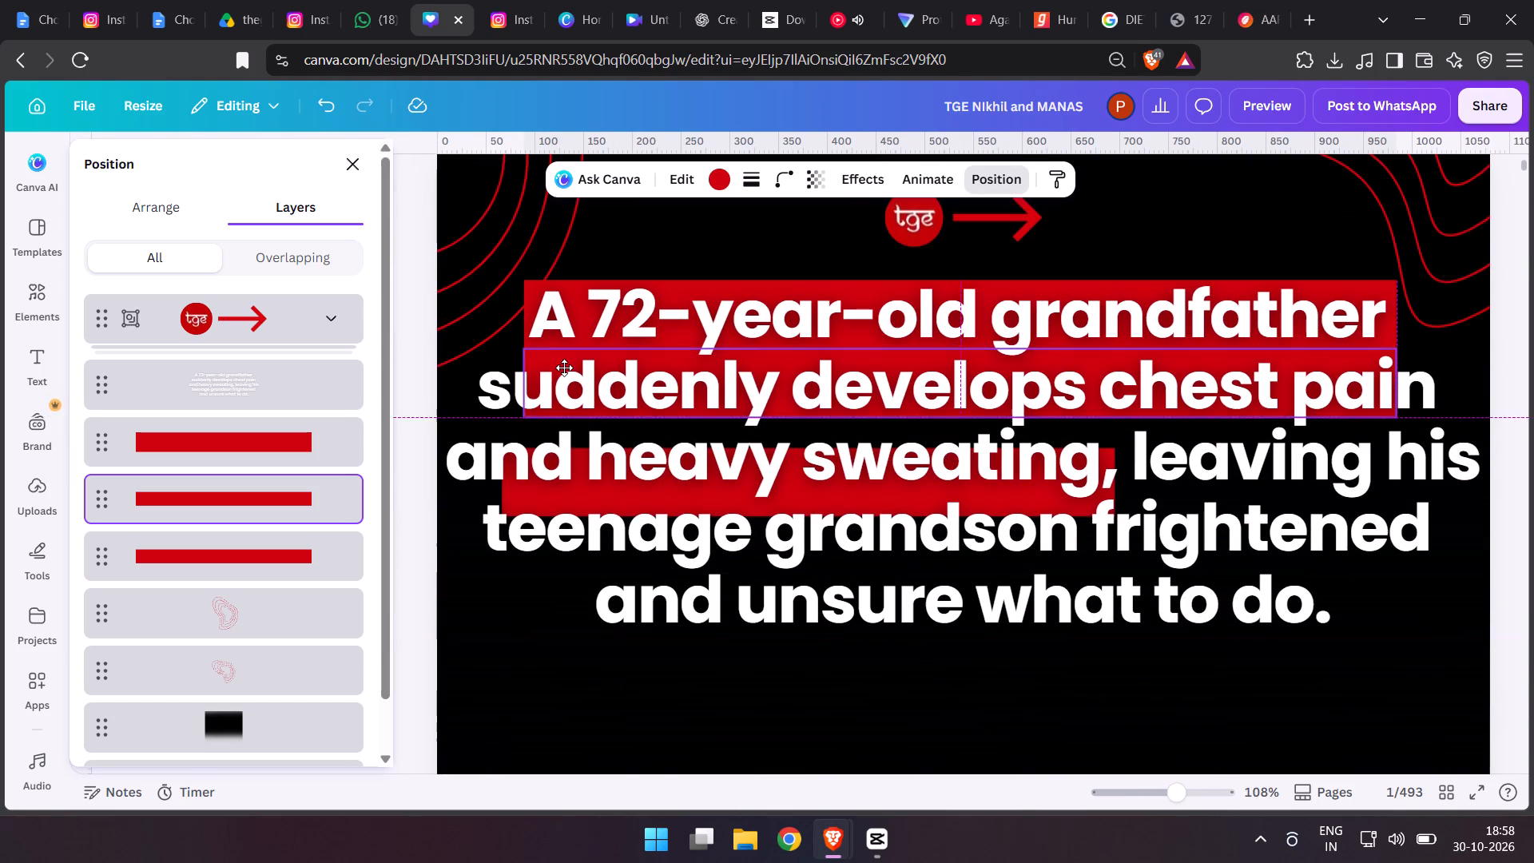
drag(564, 368, 564, 368)
drag(523, 390, 479, 388)
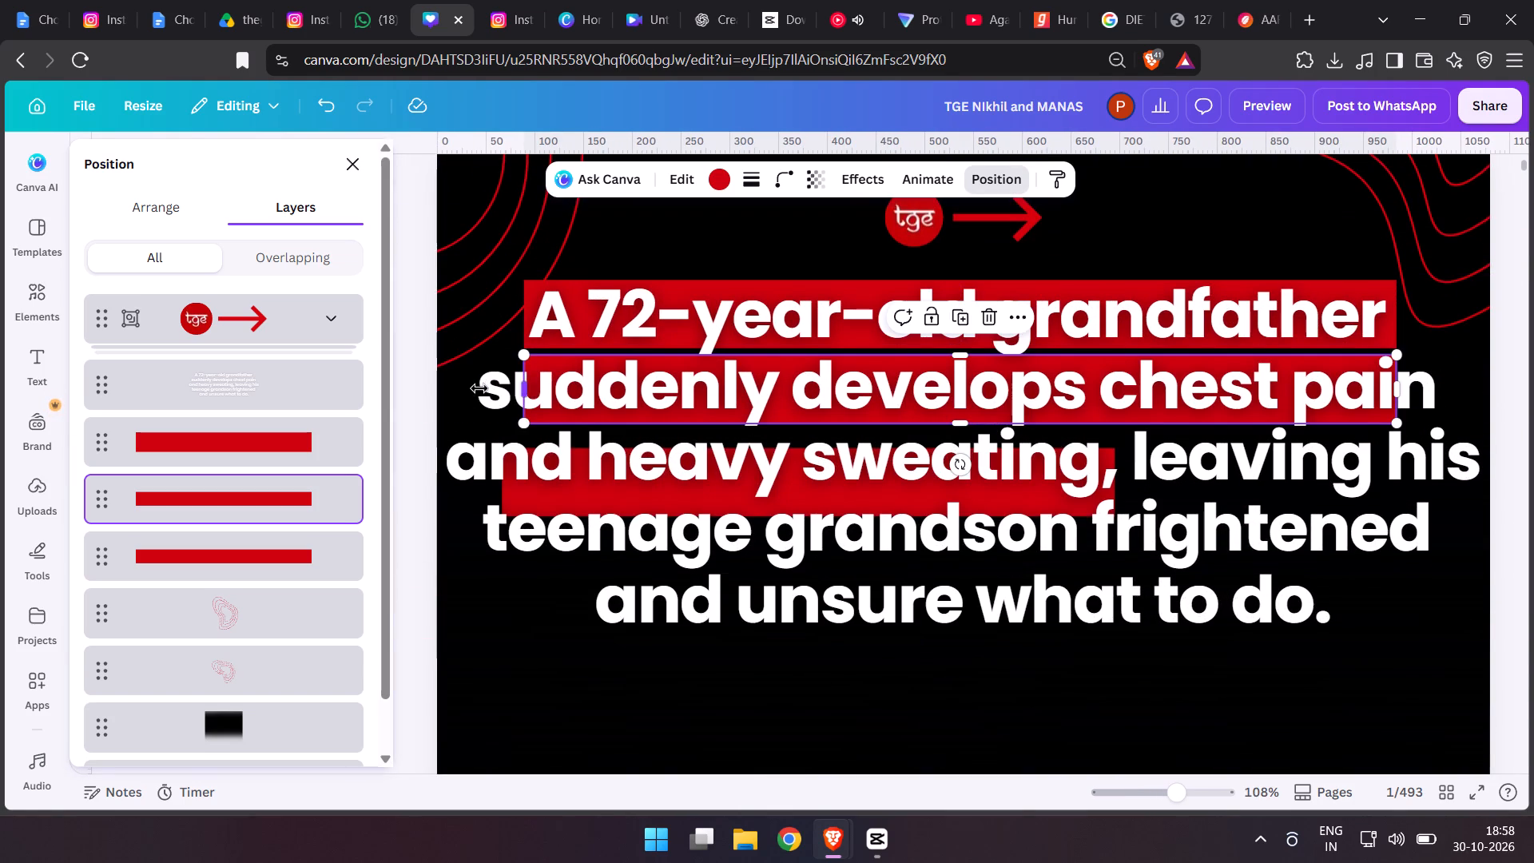
drag(479, 388, 471, 387)
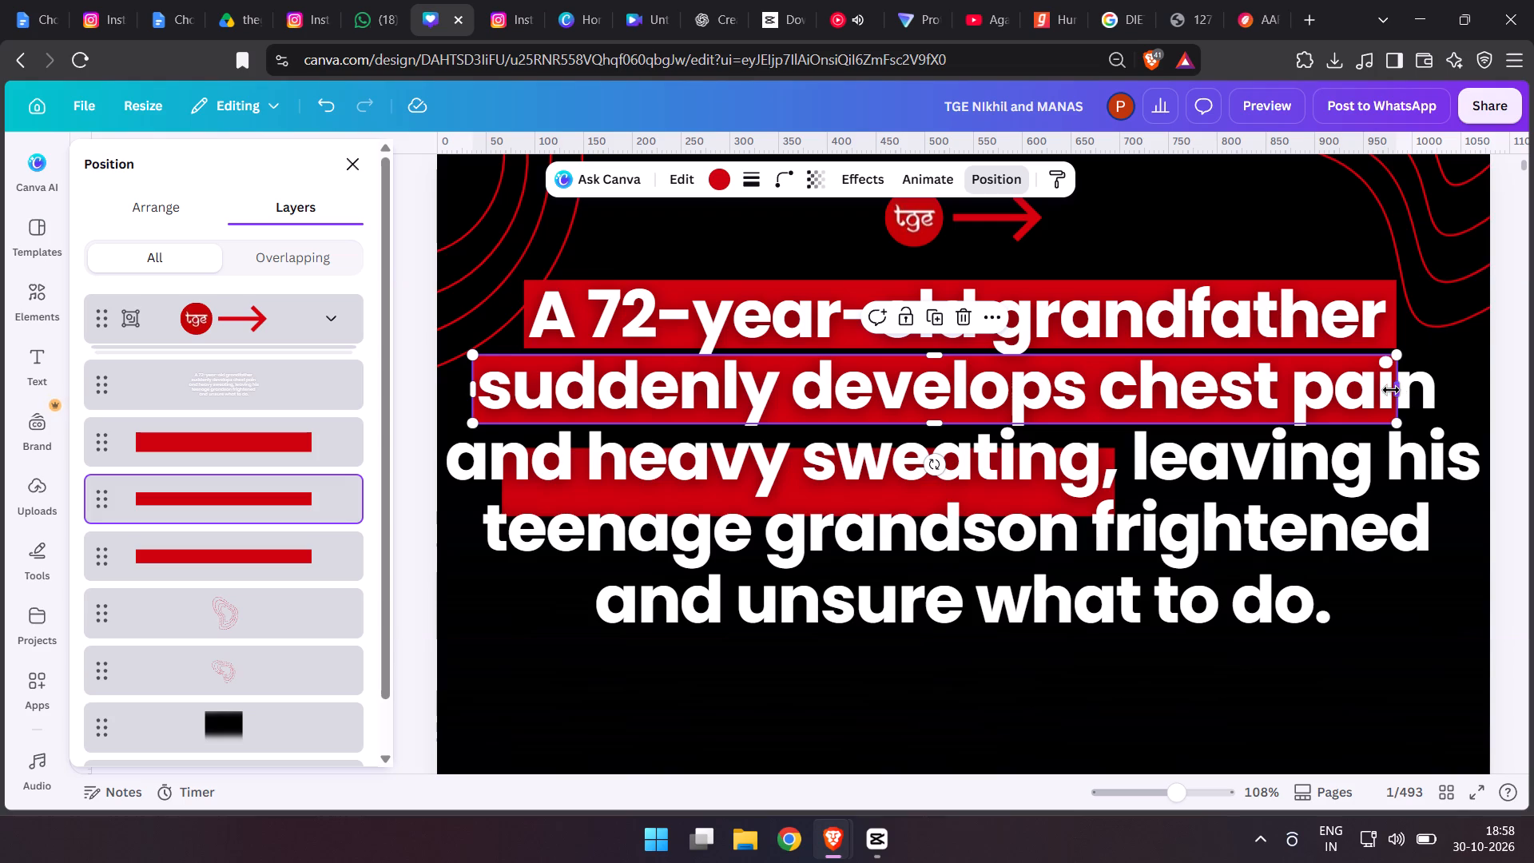
drag(1391, 390, 1441, 397)
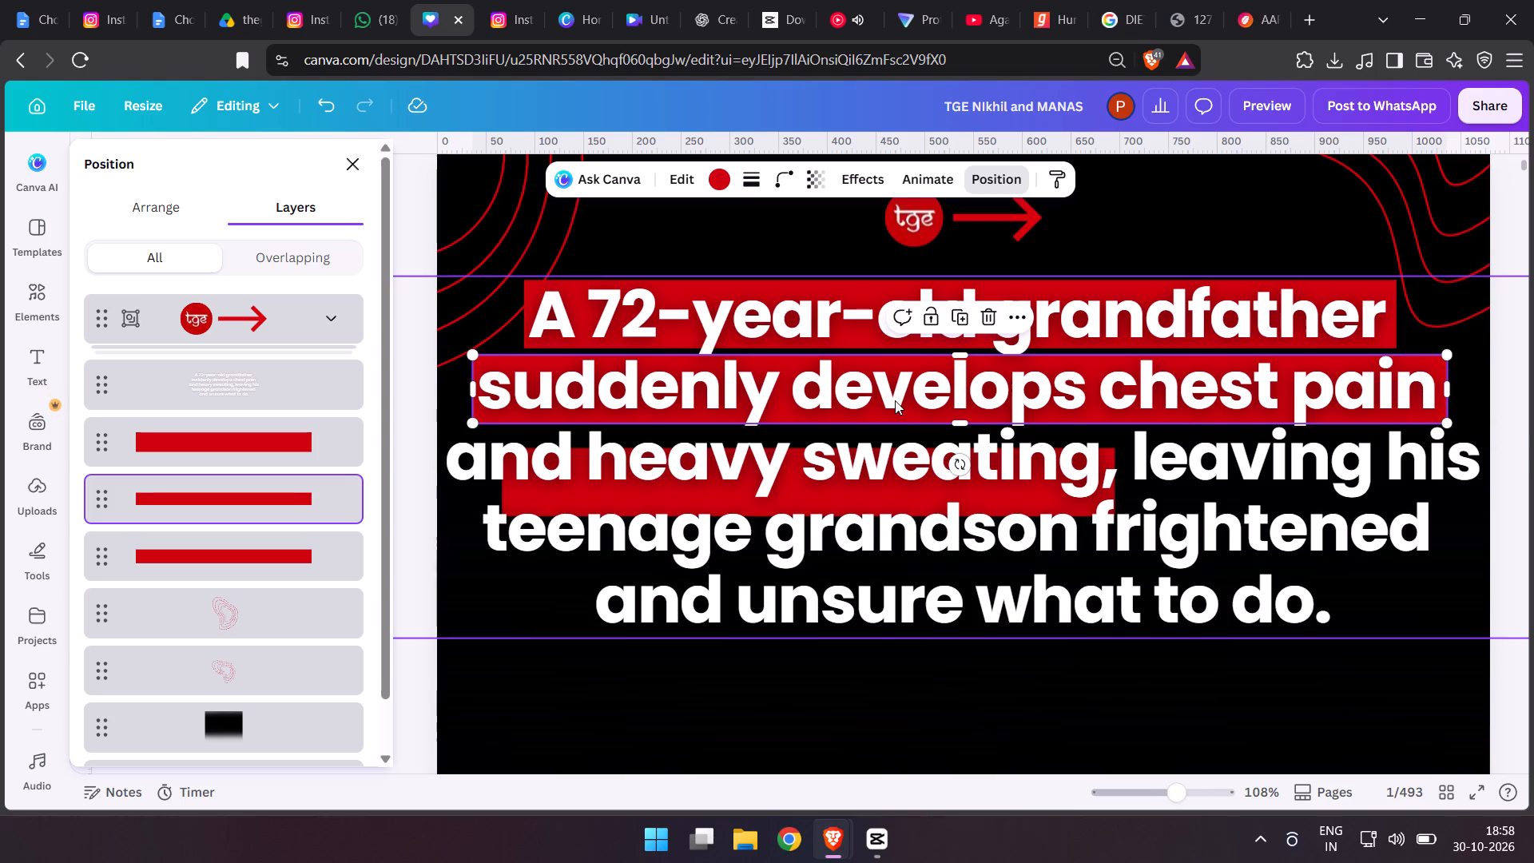
Nudge the second-line red bar on page 1 up, leaving only a thin gap below the first-line bar.
drag(729, 411, 730, 408)
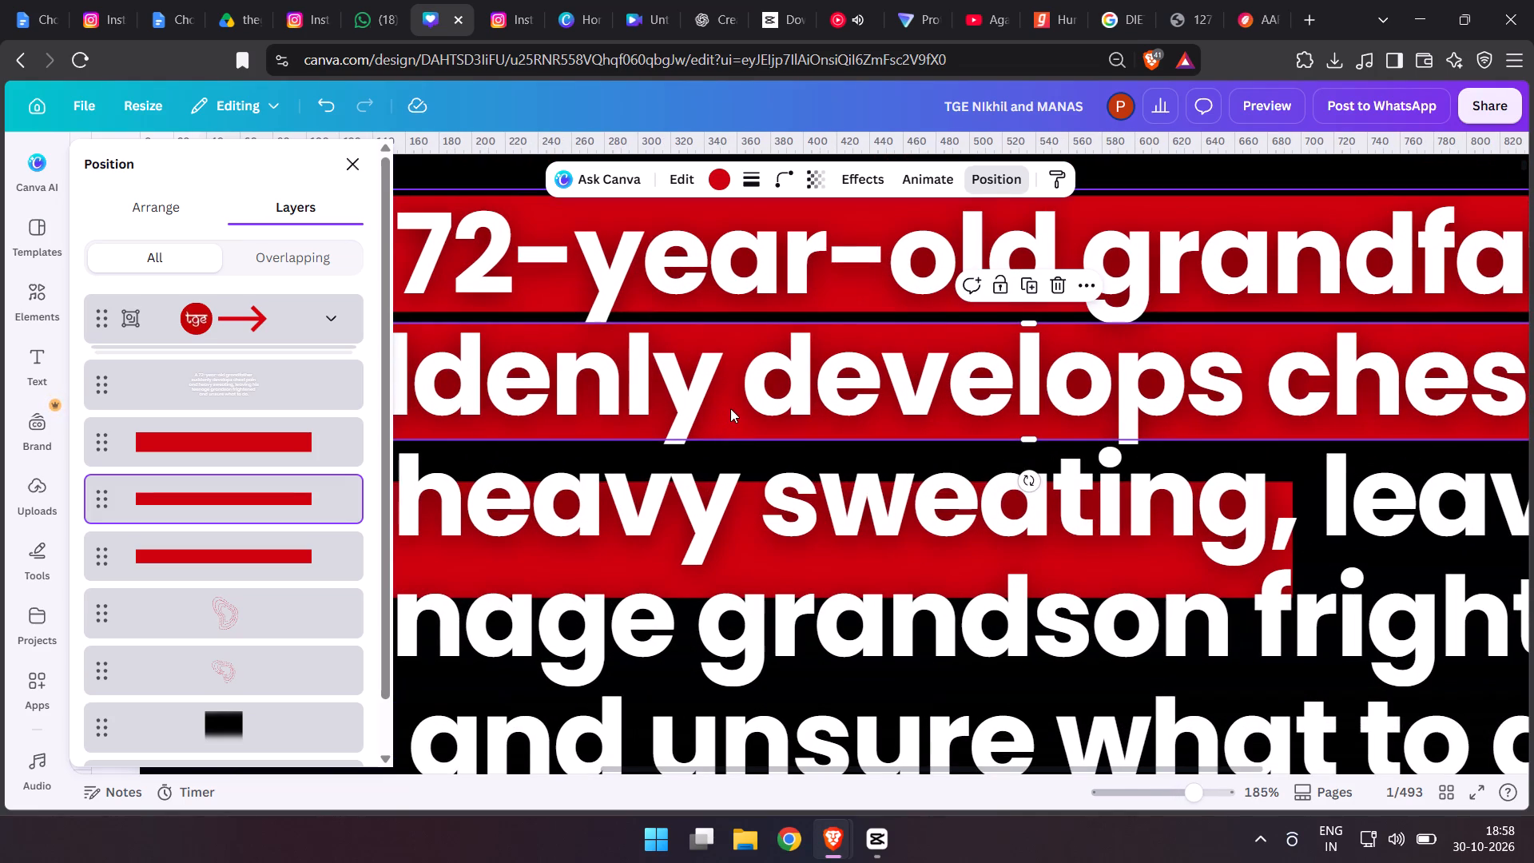
drag(730, 408, 735, 408)
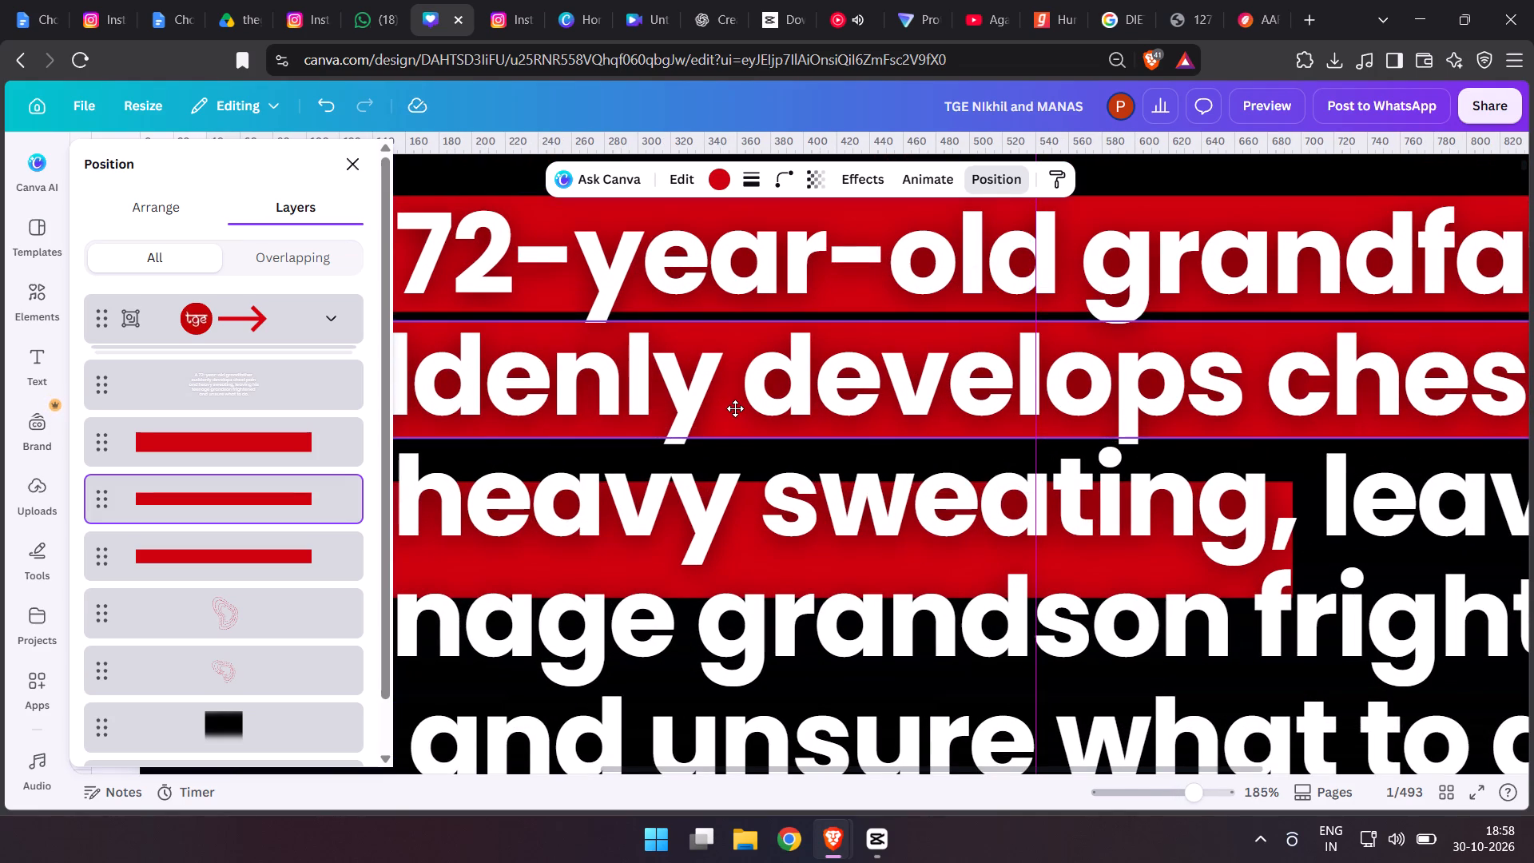
drag(735, 408, 737, 408)
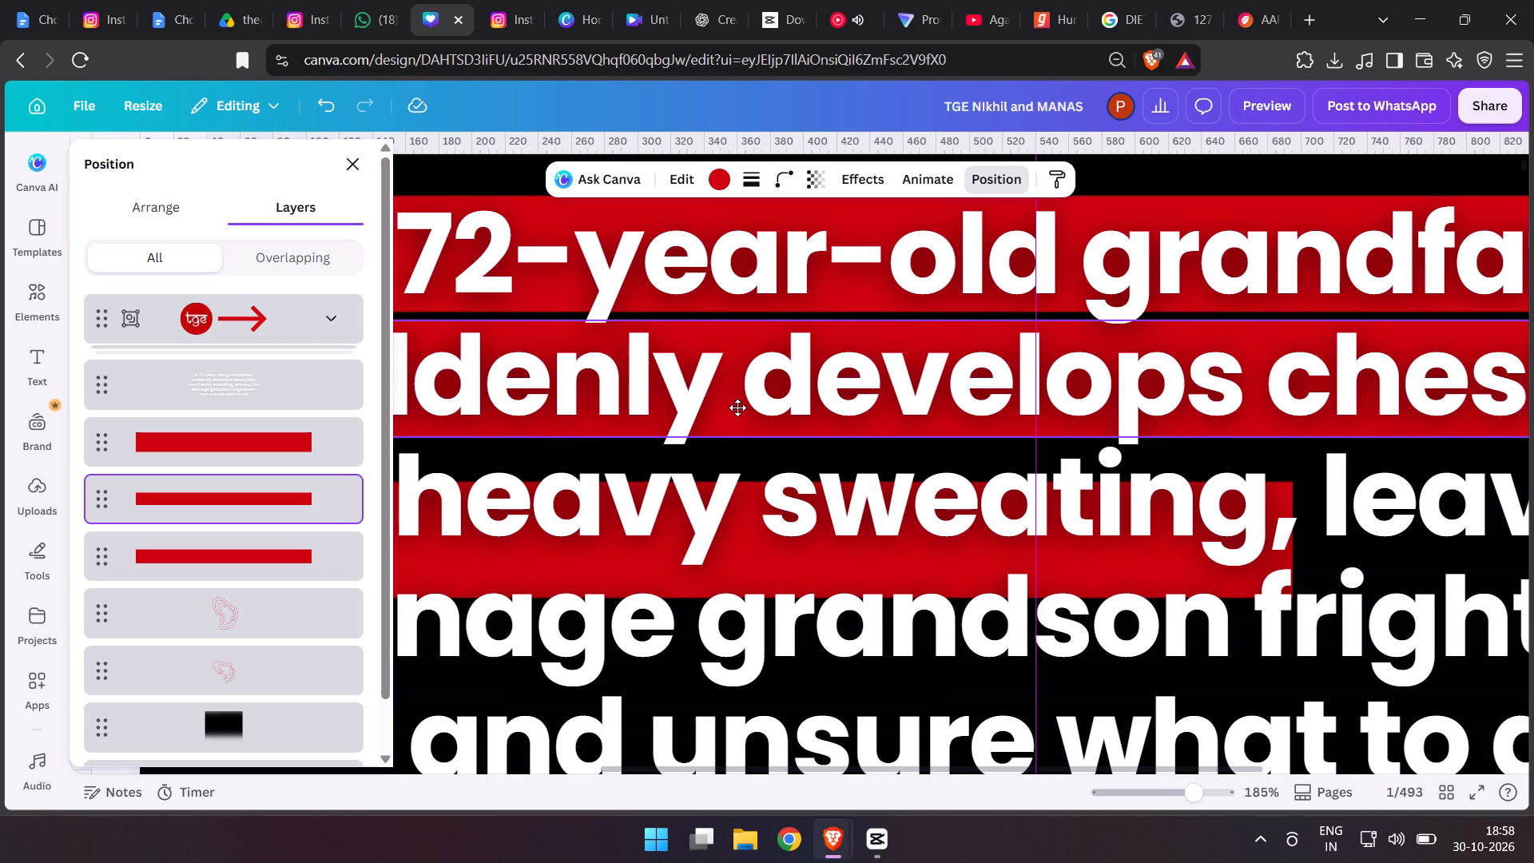
drag(737, 408, 737, 407)
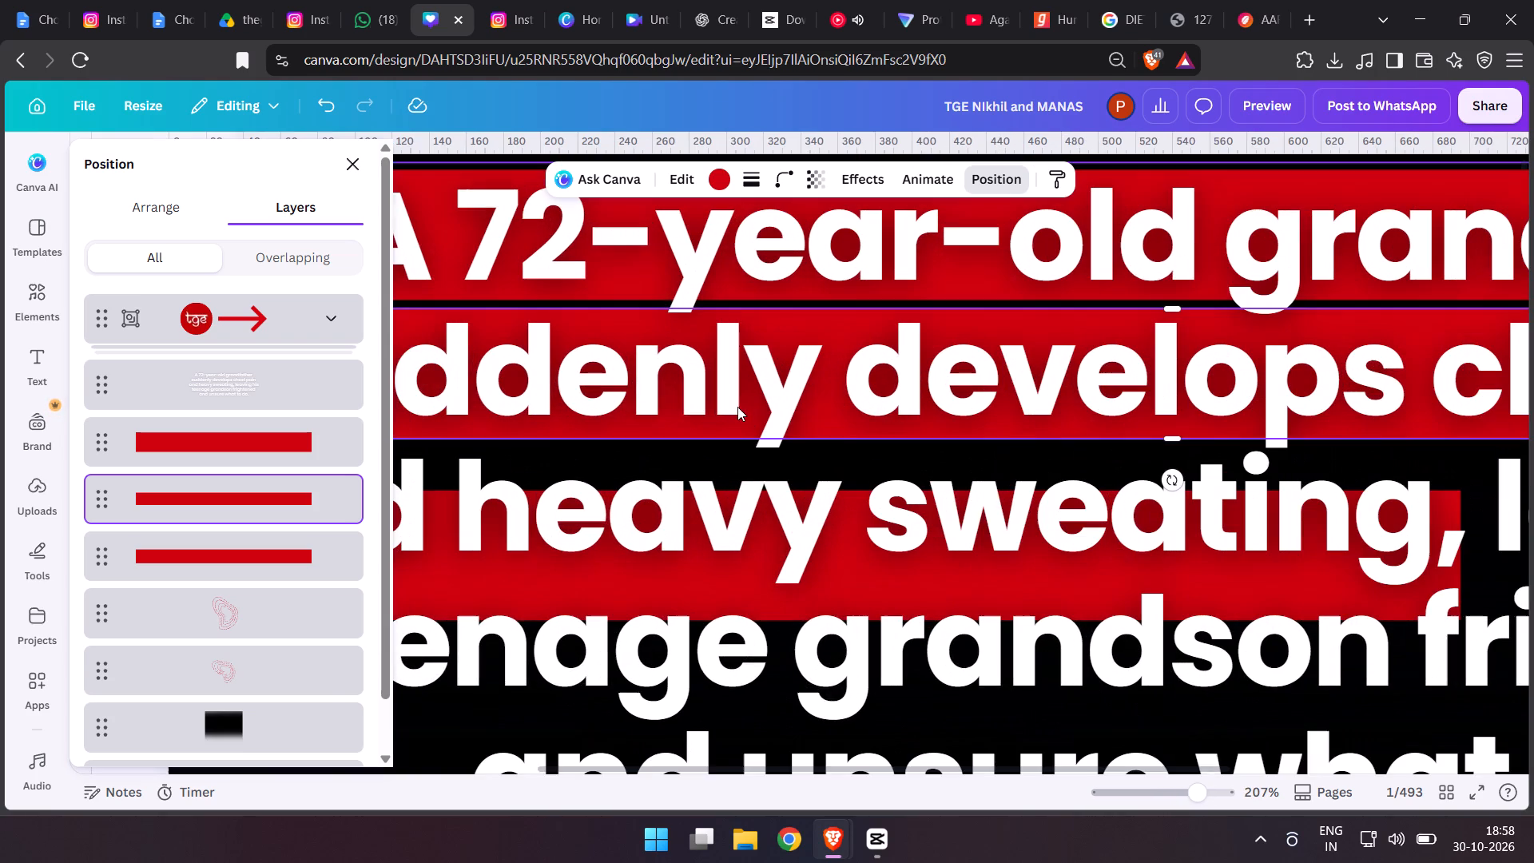
click(837, 344)
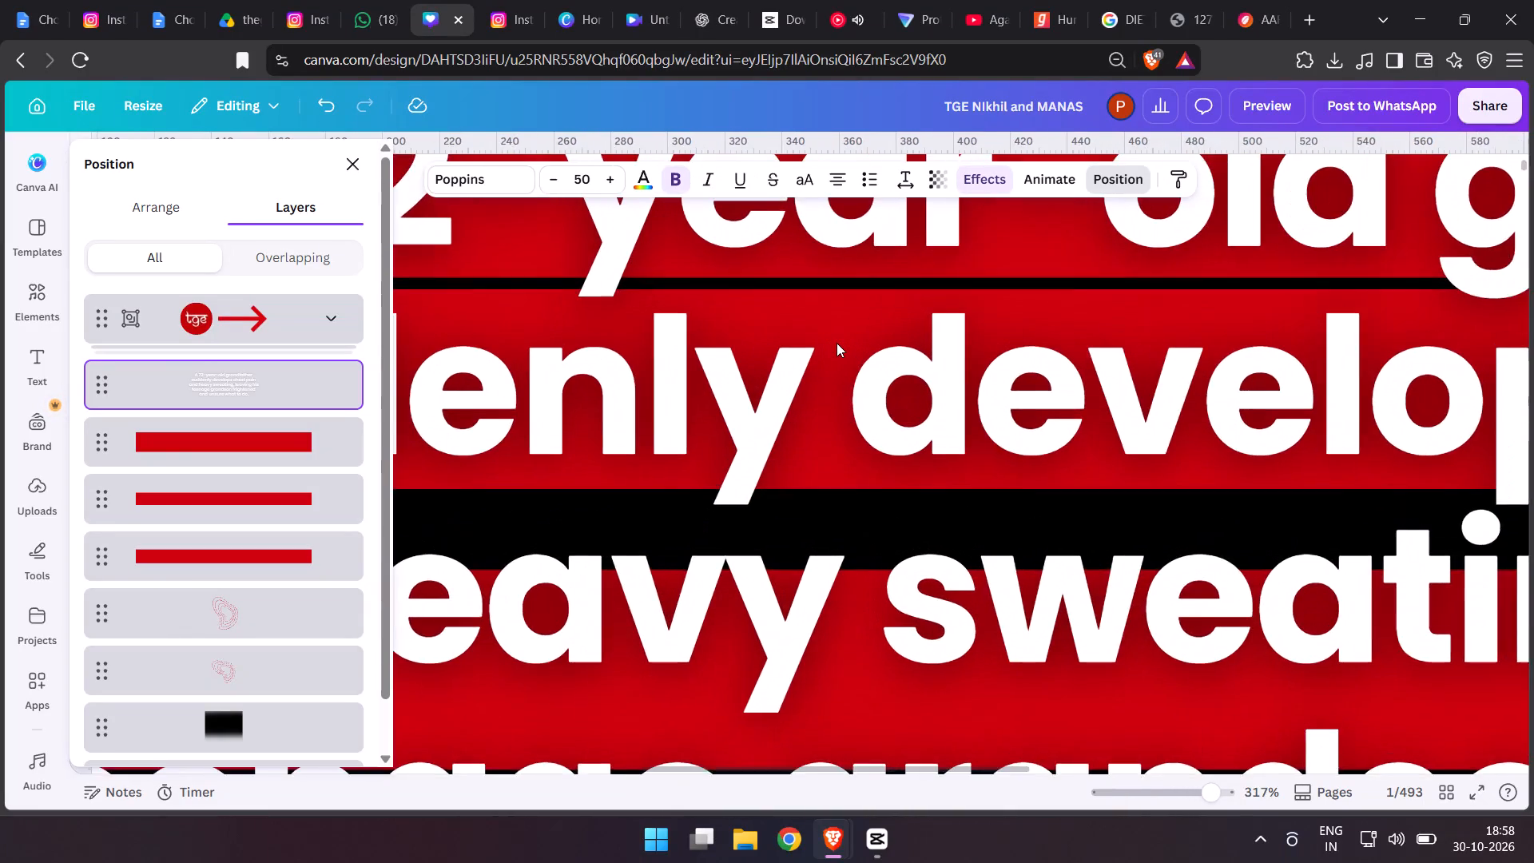
click(268, 496)
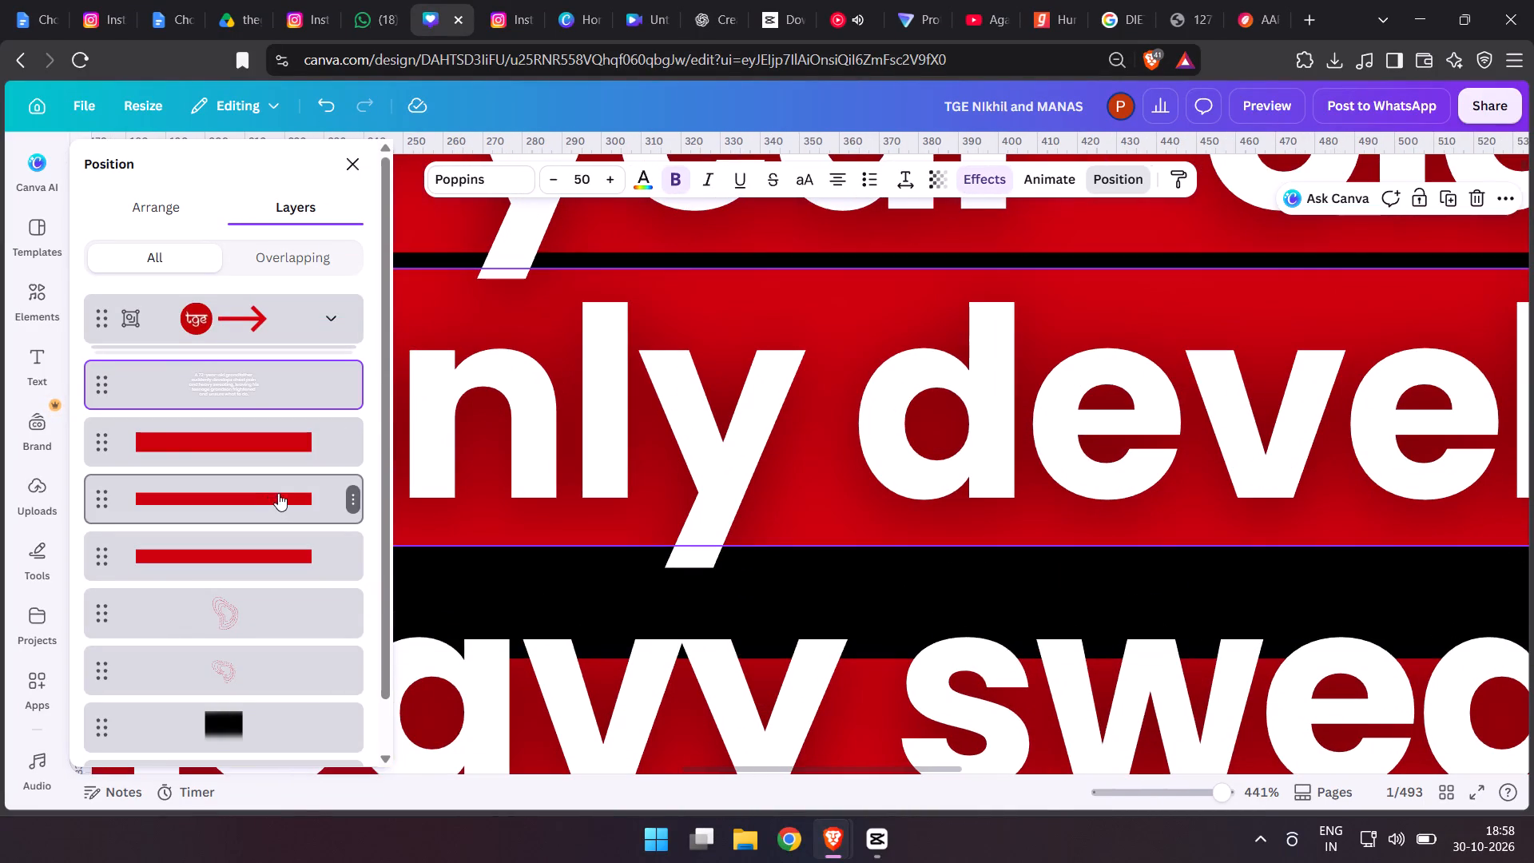
drag(864, 313, 852, 305)
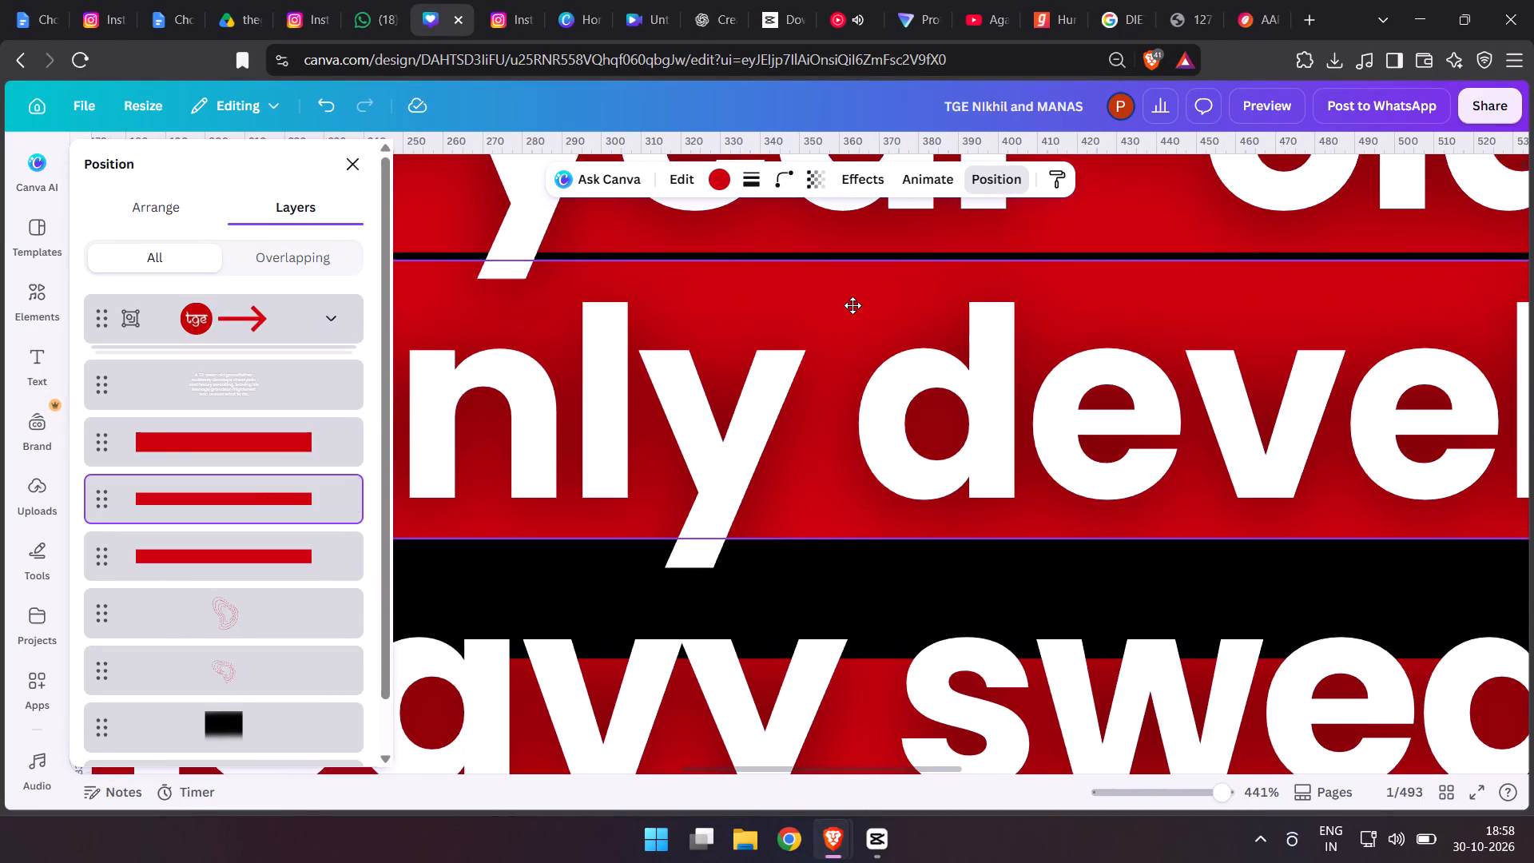
drag(852, 305, 854, 305)
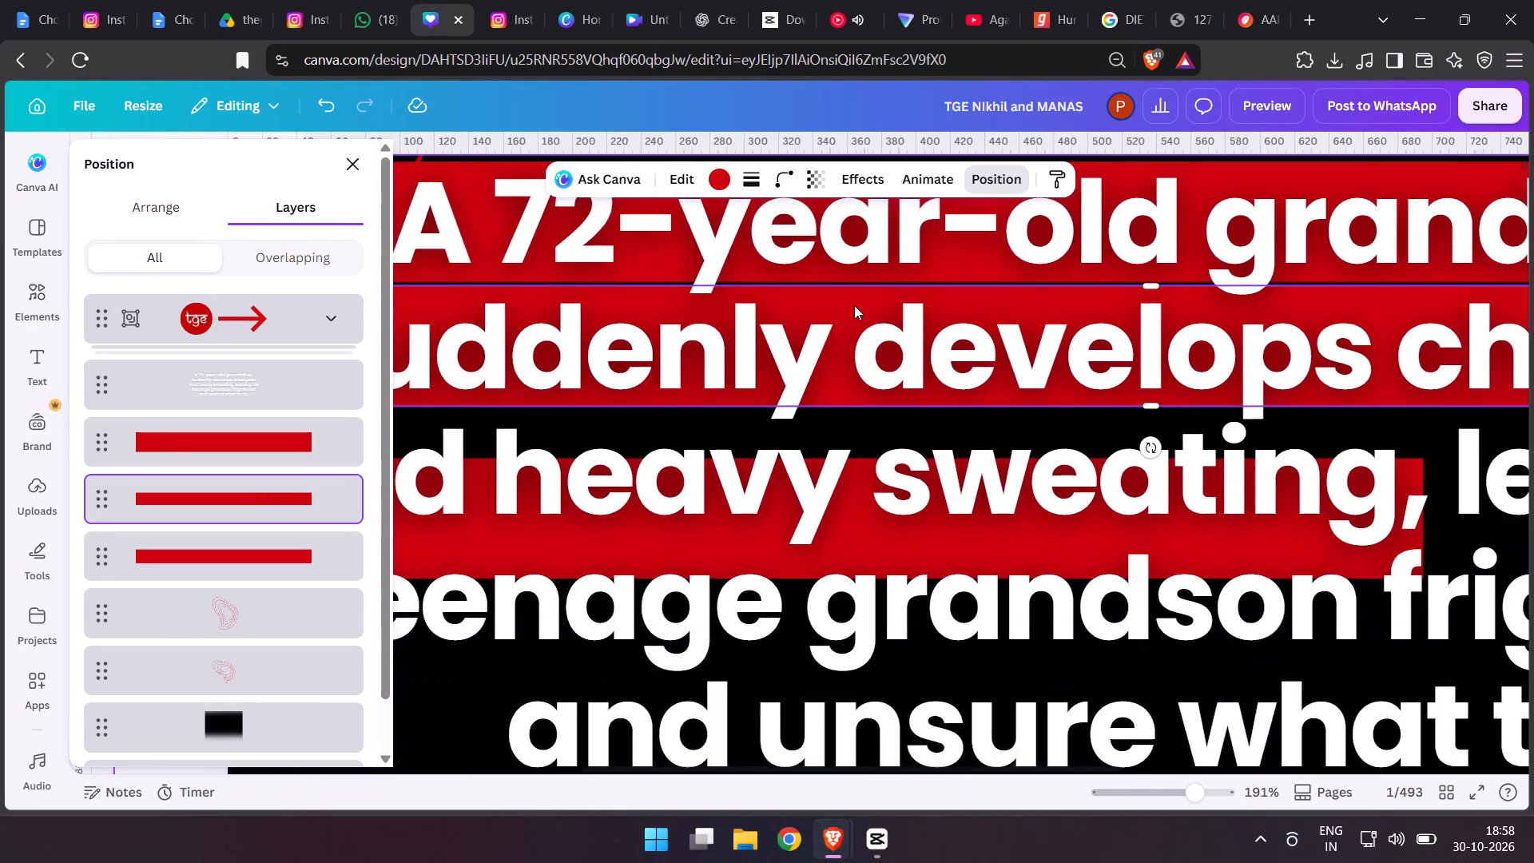
Move the third-line red bar on page 1 up beneath the second-line bar and extend it to cover "and heavy sweating,".
click(250, 557)
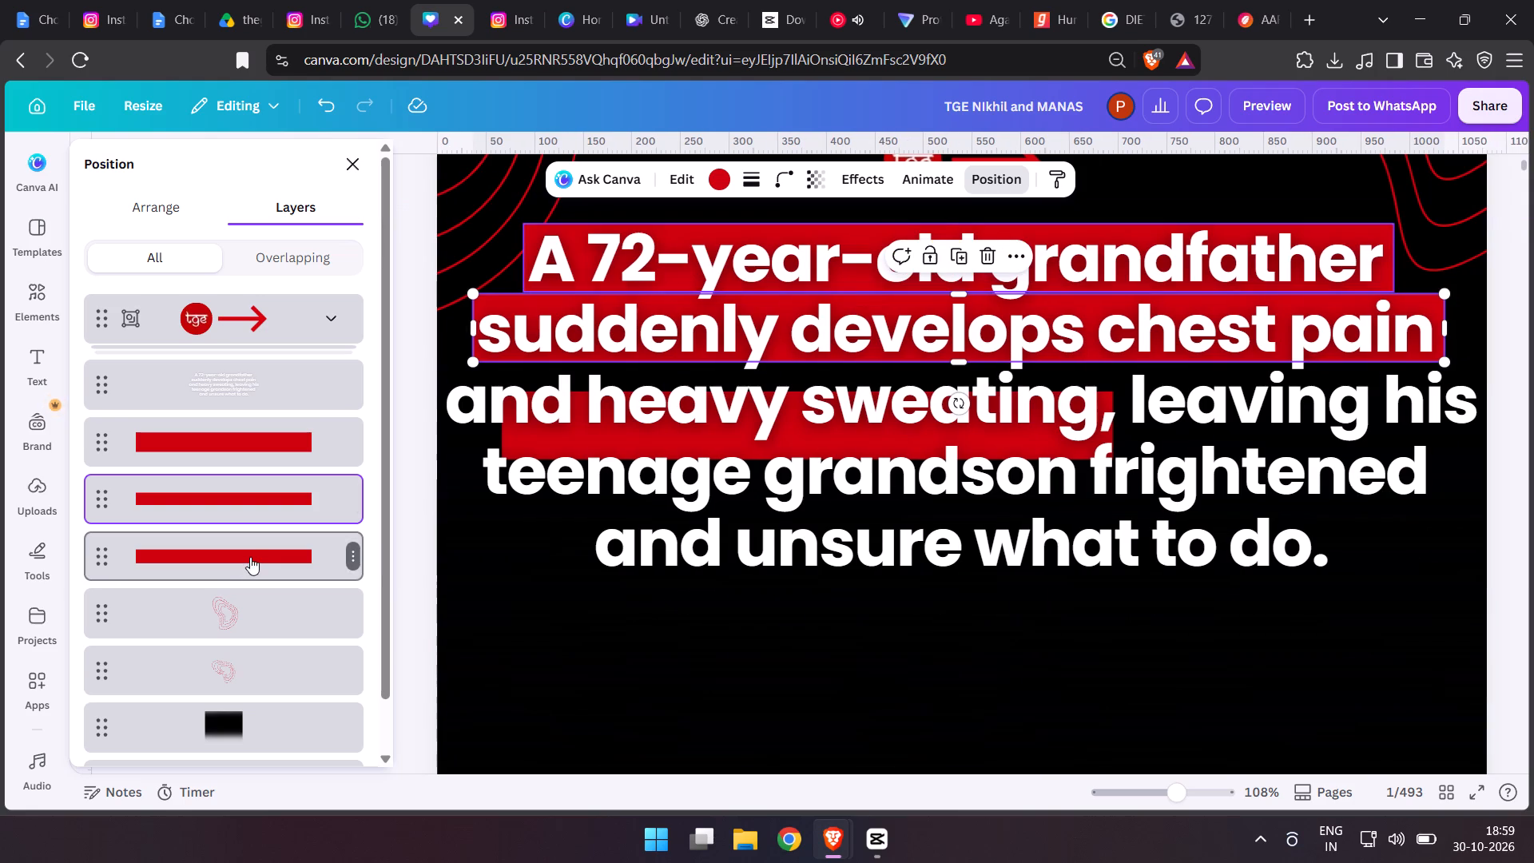
click(319, 447)
drag(643, 438, 620, 423)
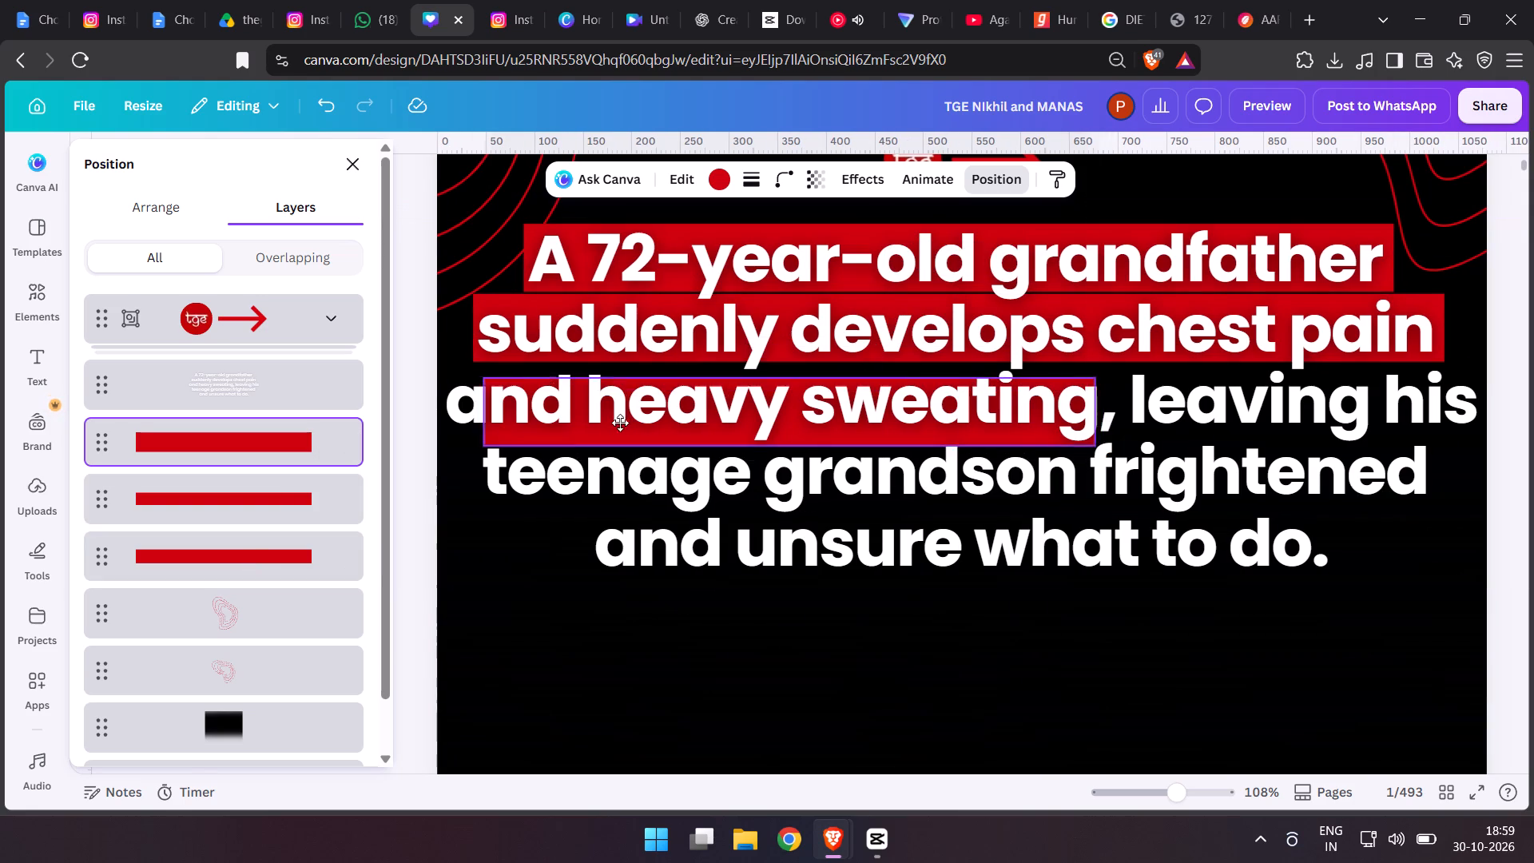
drag(620, 423, 586, 410)
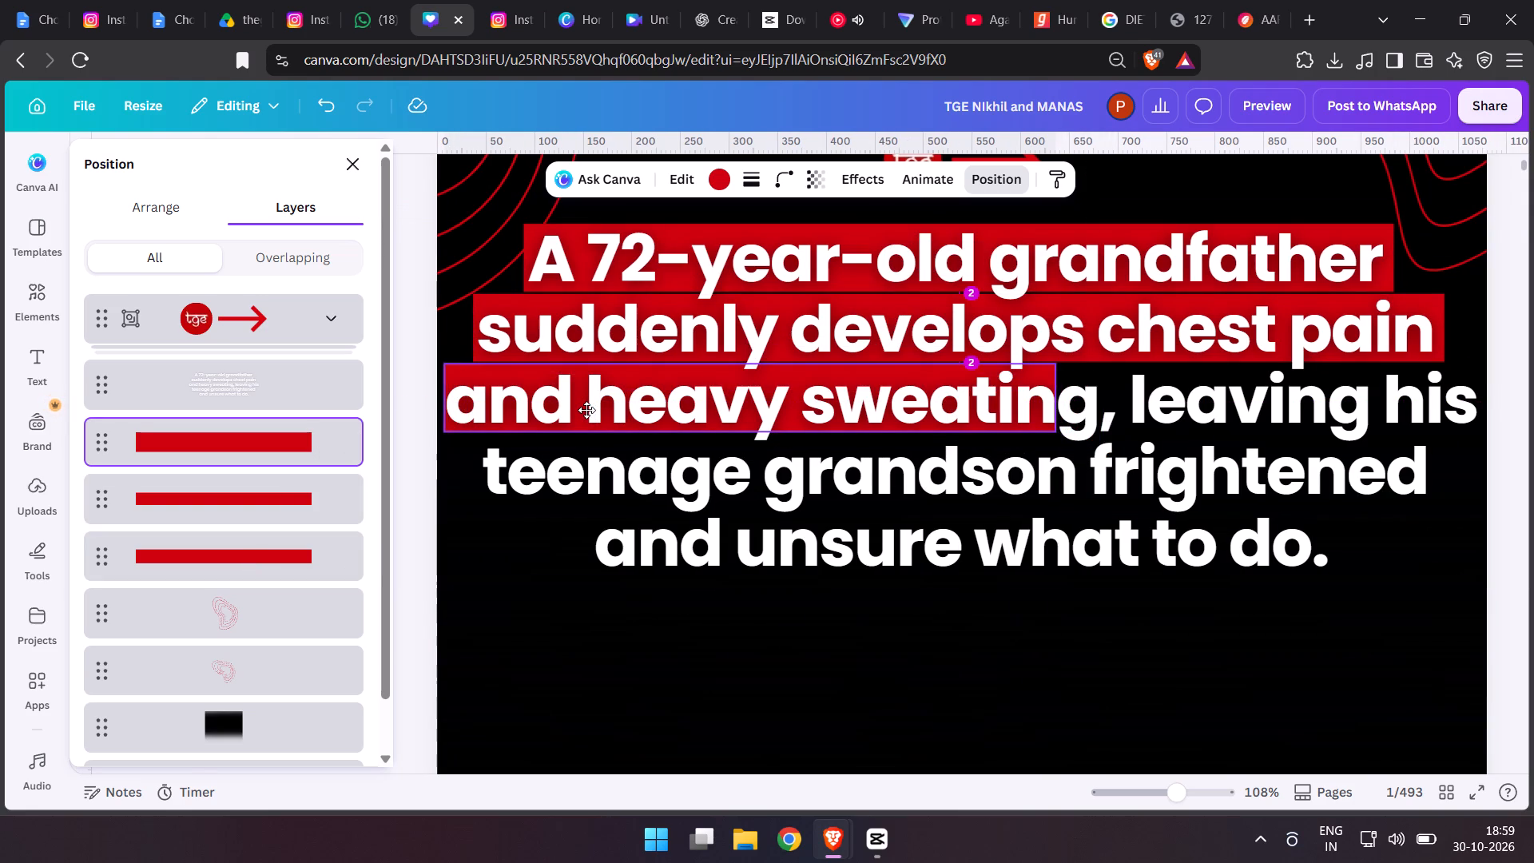
drag(586, 410, 586, 407)
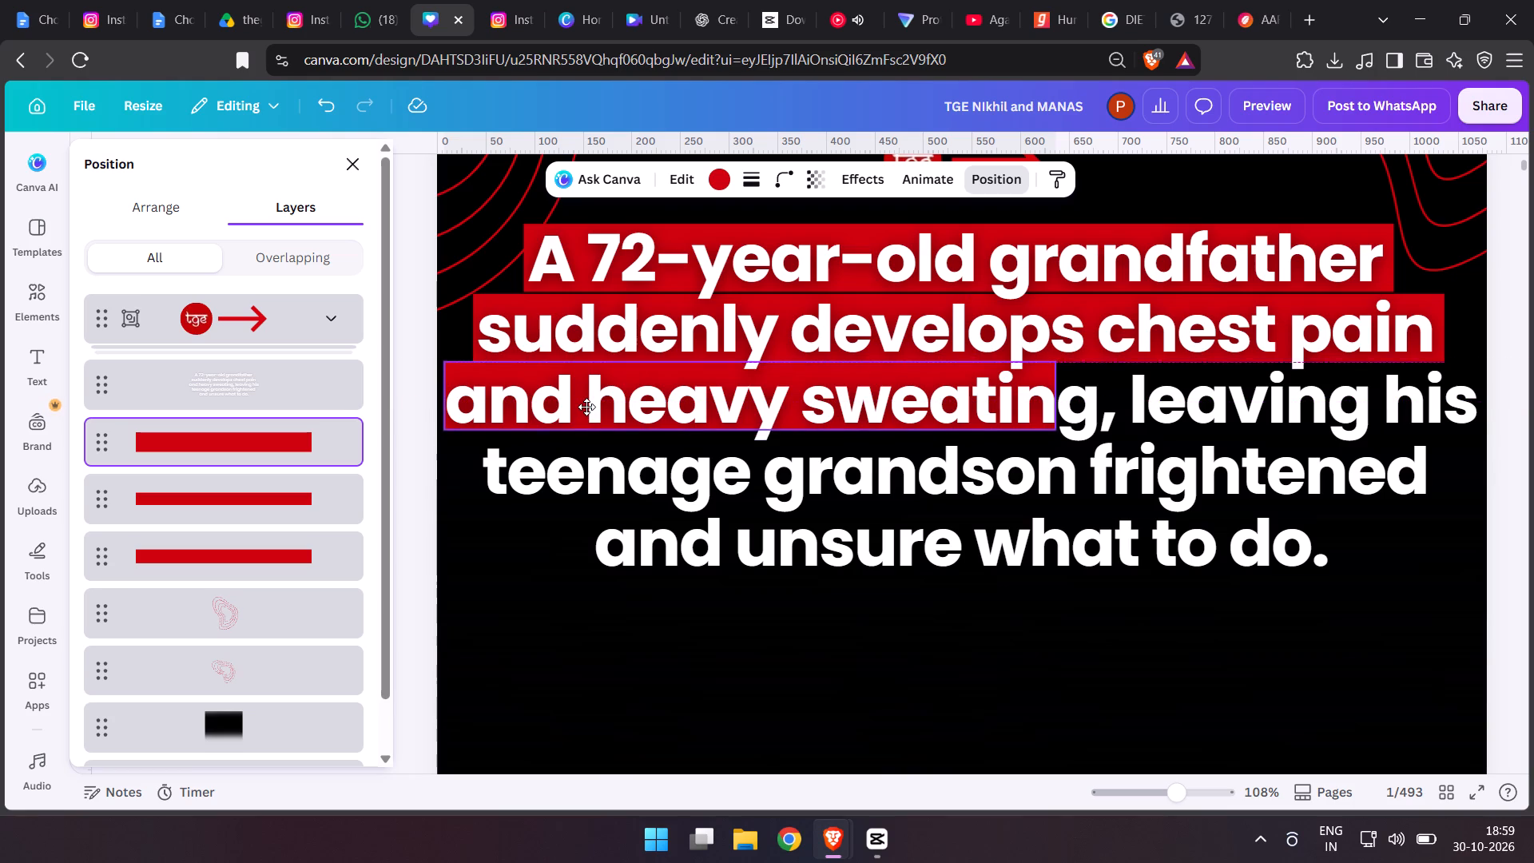
drag(586, 407, 586, 412)
drag(1051, 400, 1117, 402)
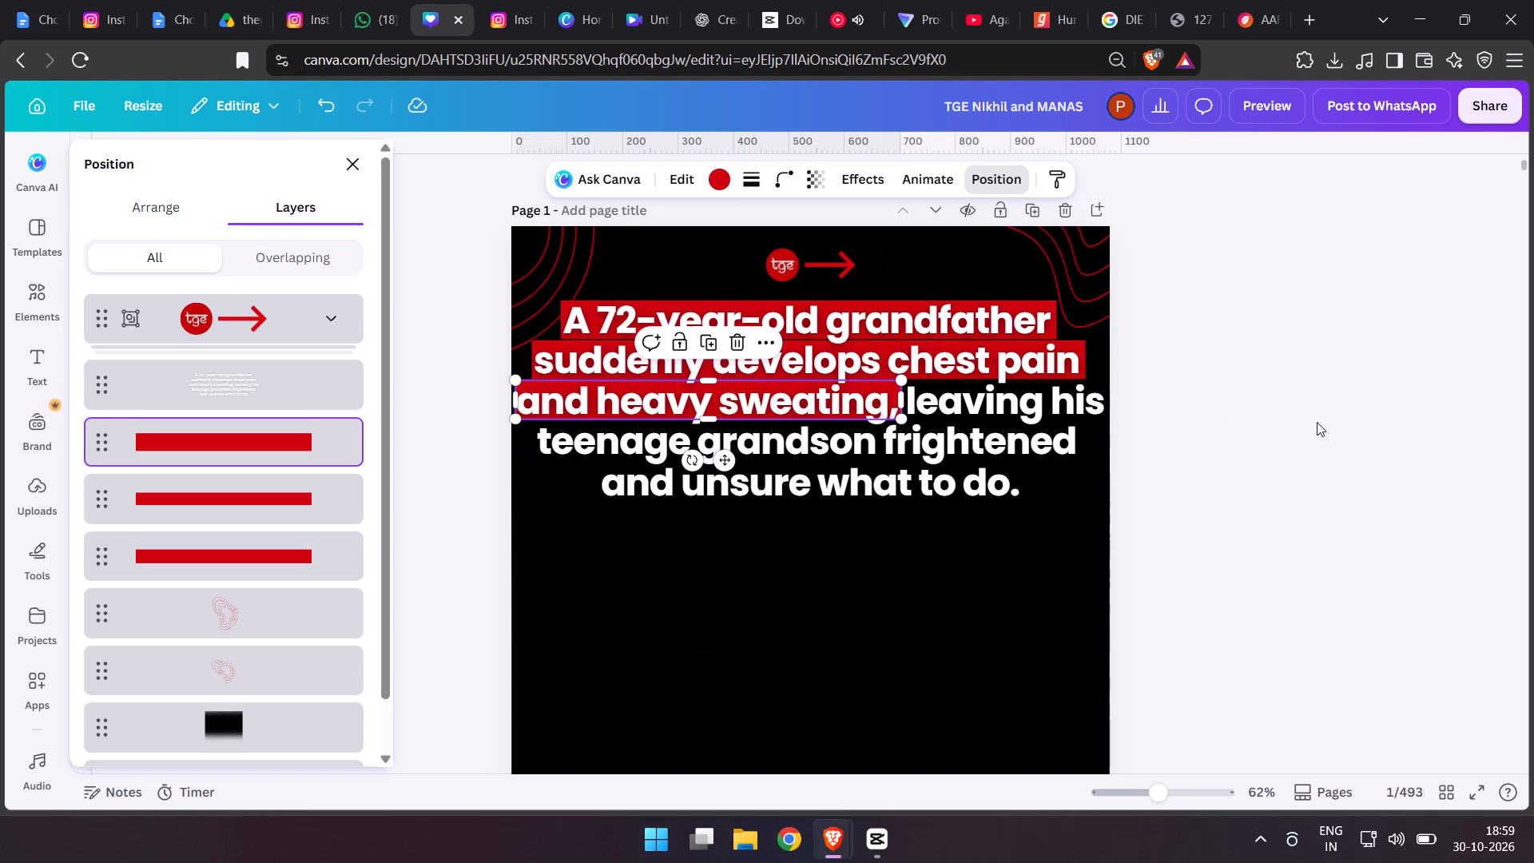
Set the height of the red bar behind the second headline line on page 2 to 70 px.
click(1317, 422)
click(1317, 422)
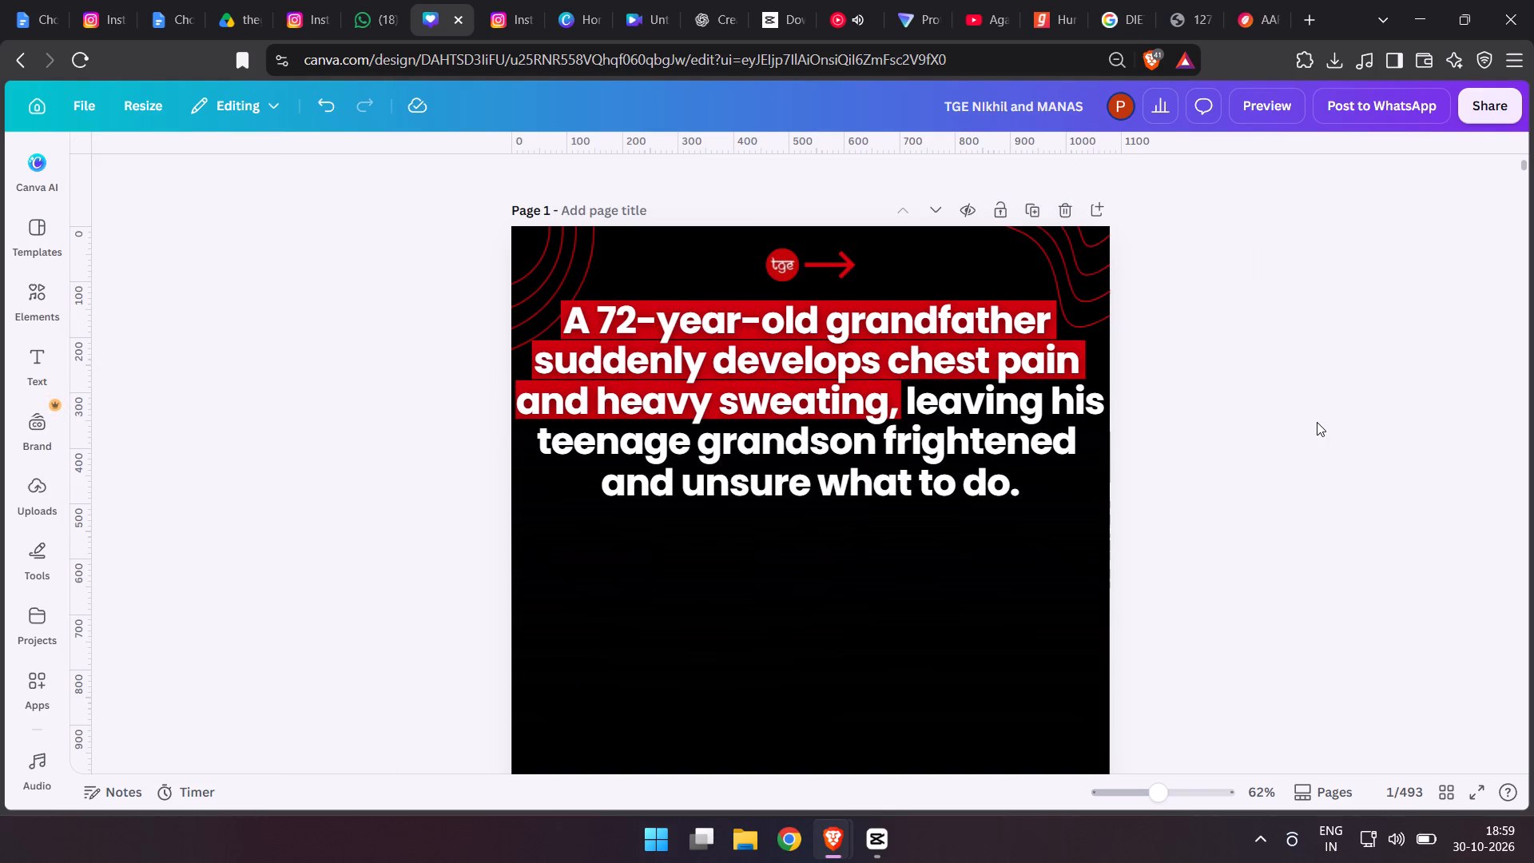
scroll(1317, 422, down, 1)
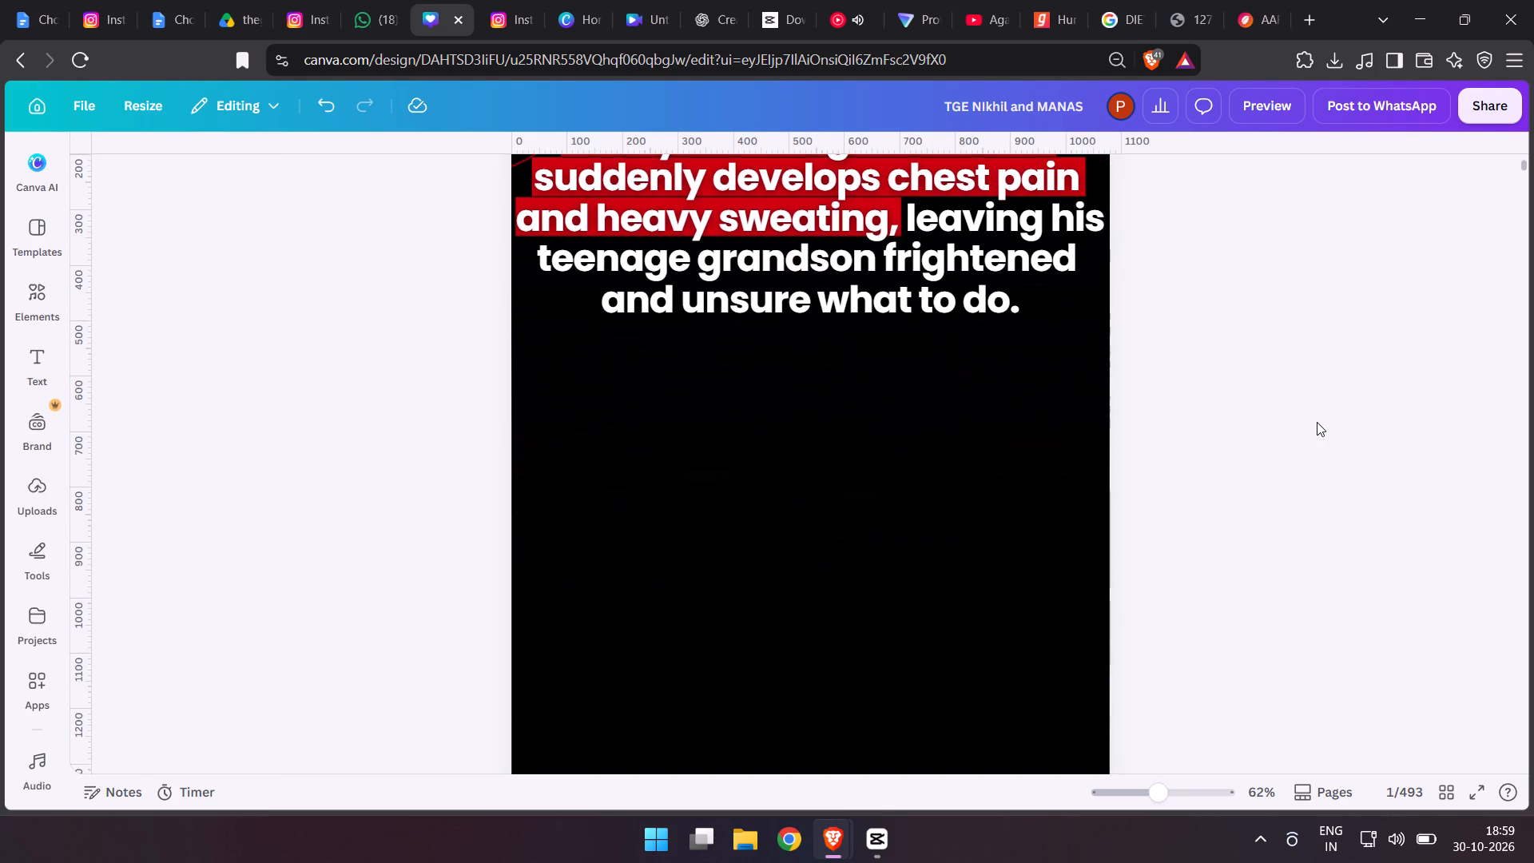
scroll(1317, 422, down, 1)
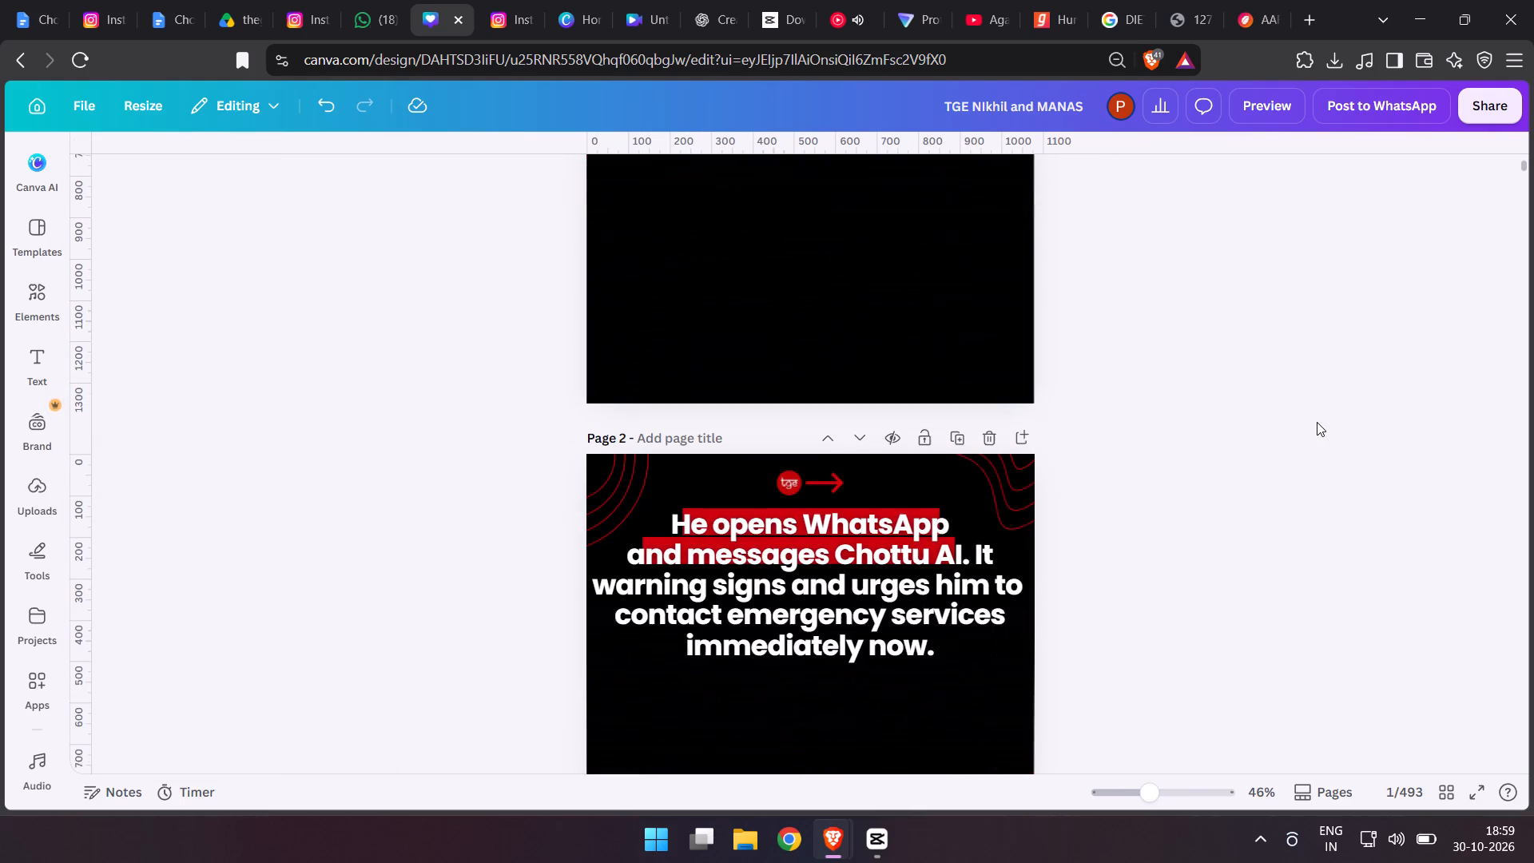
scroll(1317, 422, down, 2)
click(884, 600)
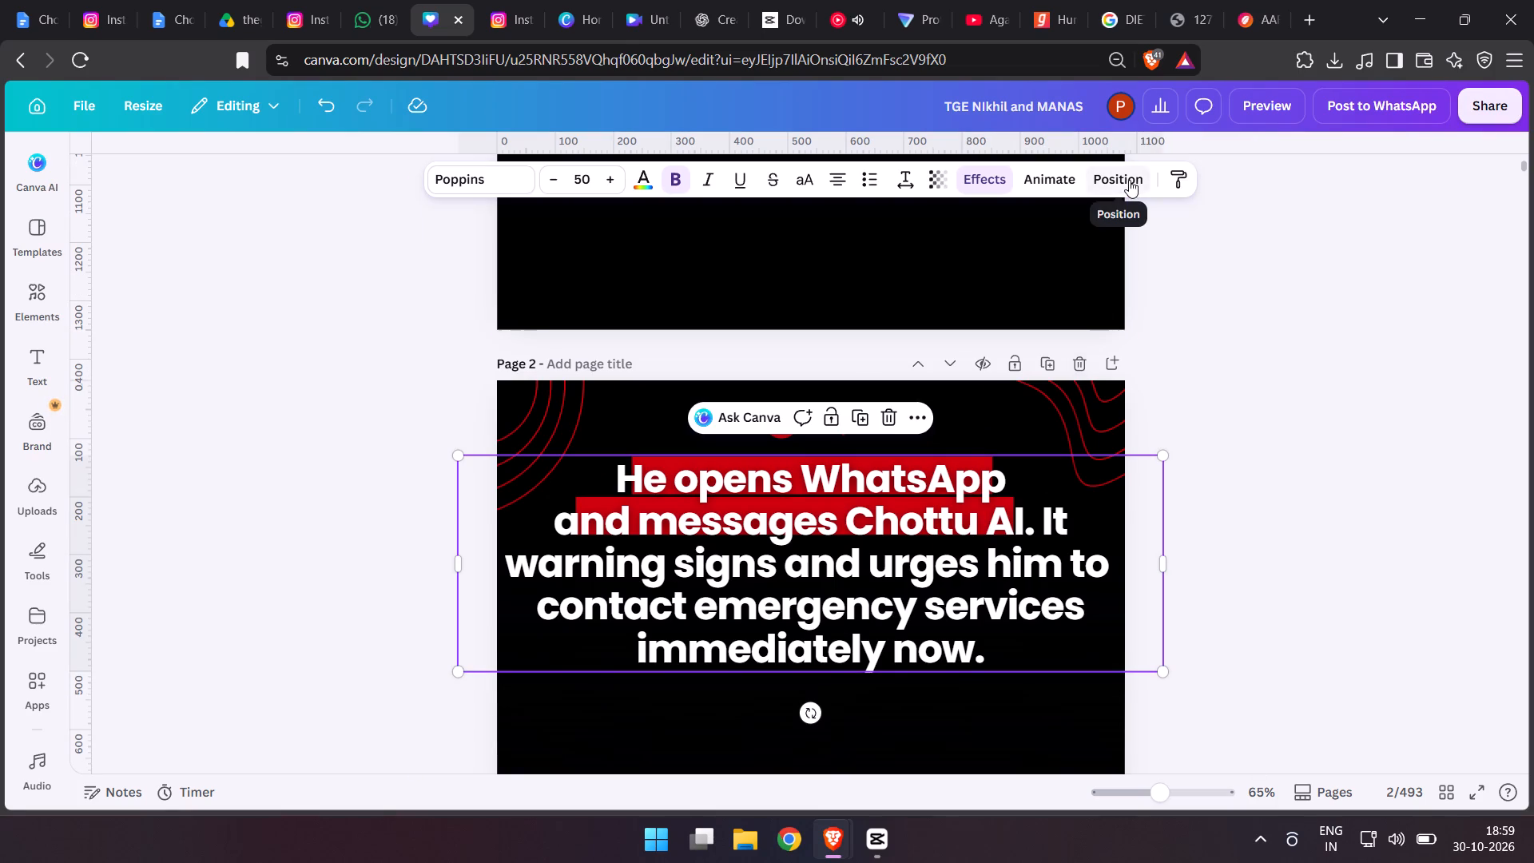
click(1129, 180)
click(242, 422)
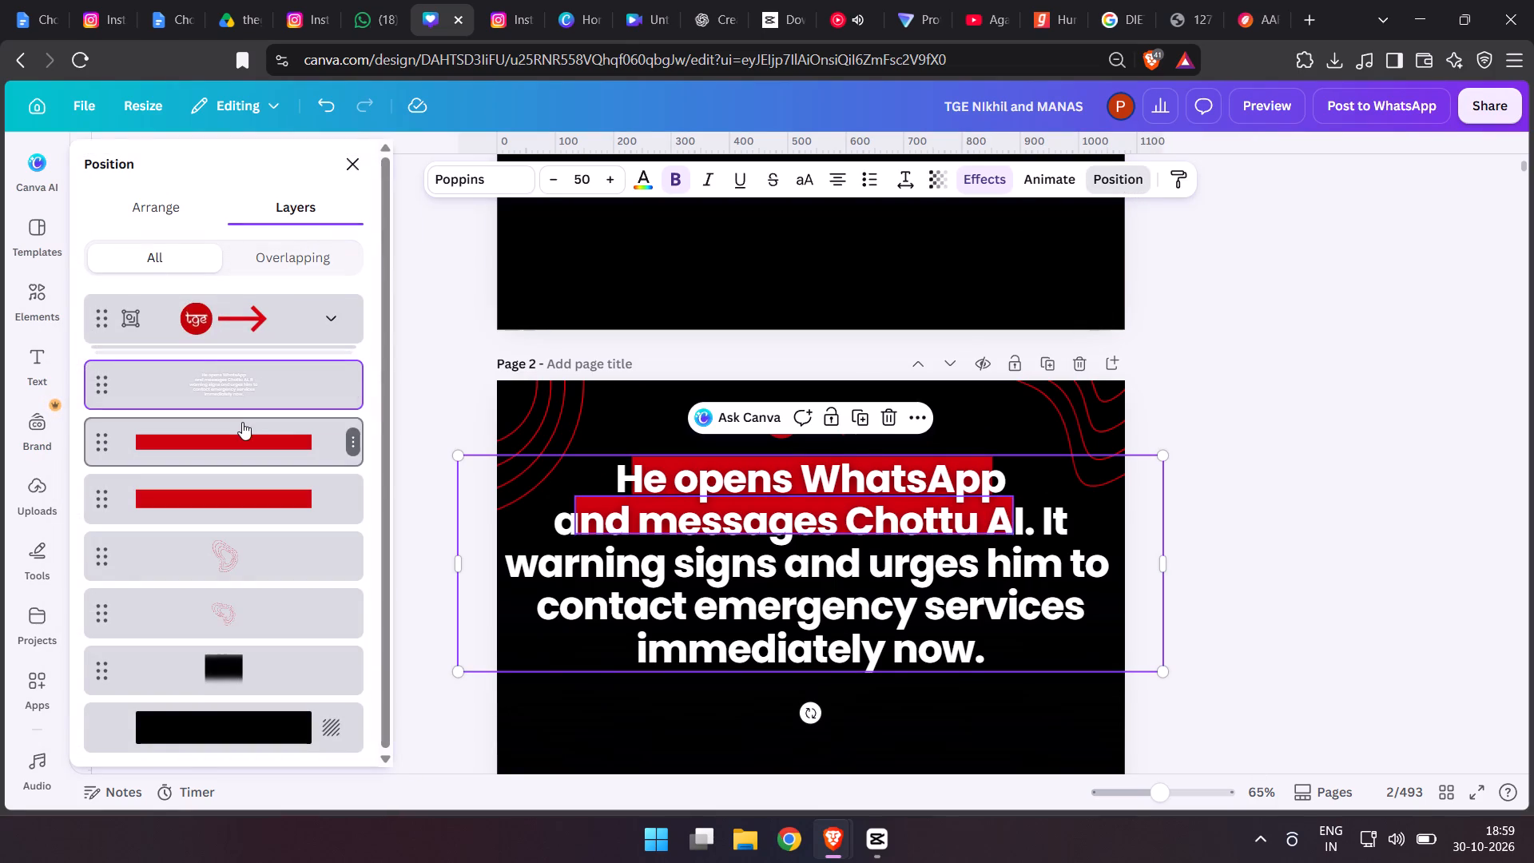
click(176, 222)
drag(230, 579, 178, 579)
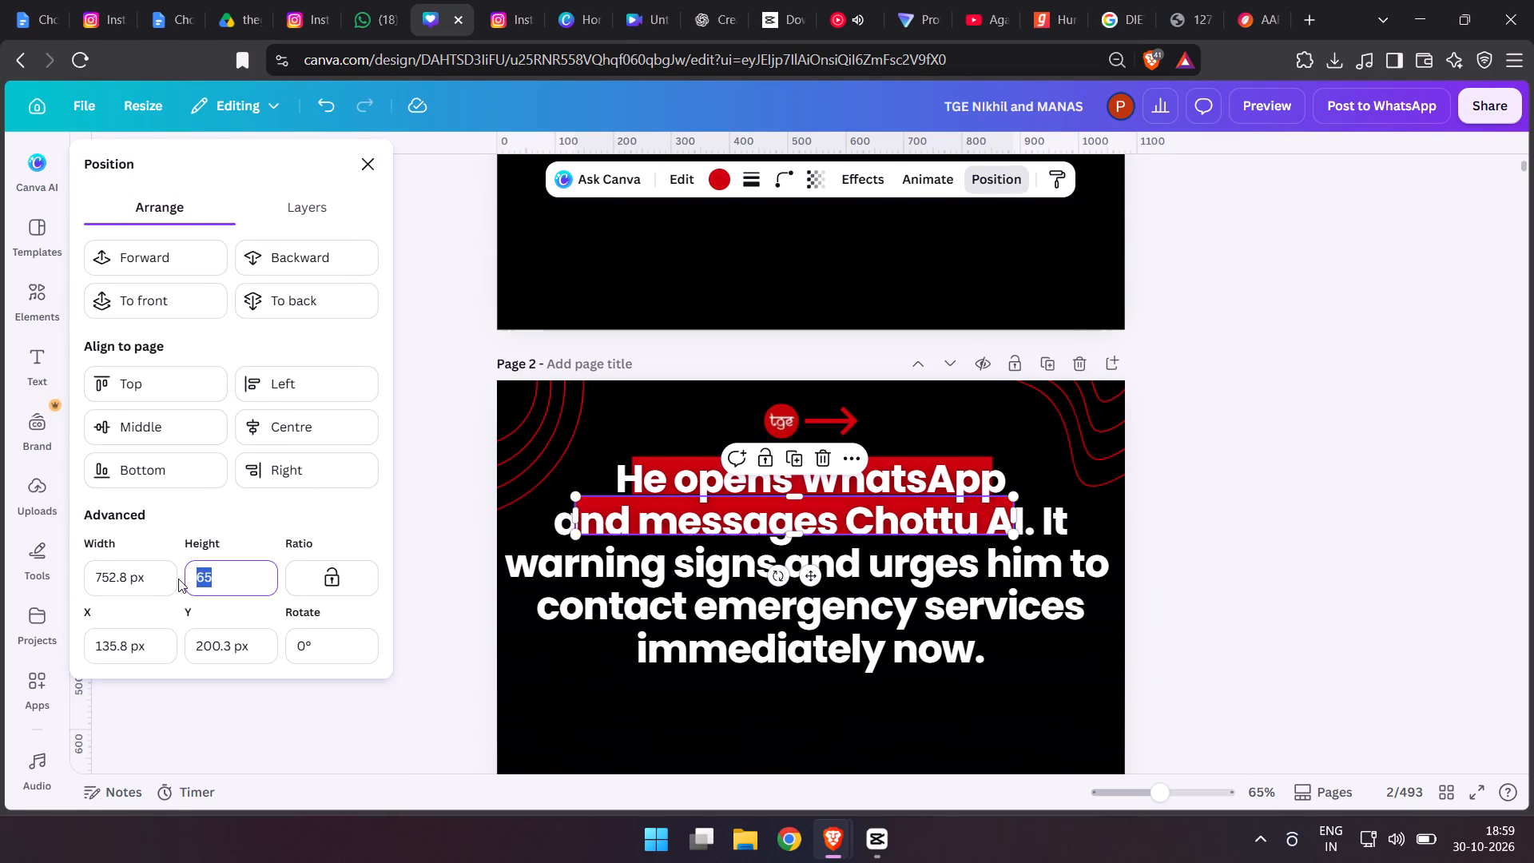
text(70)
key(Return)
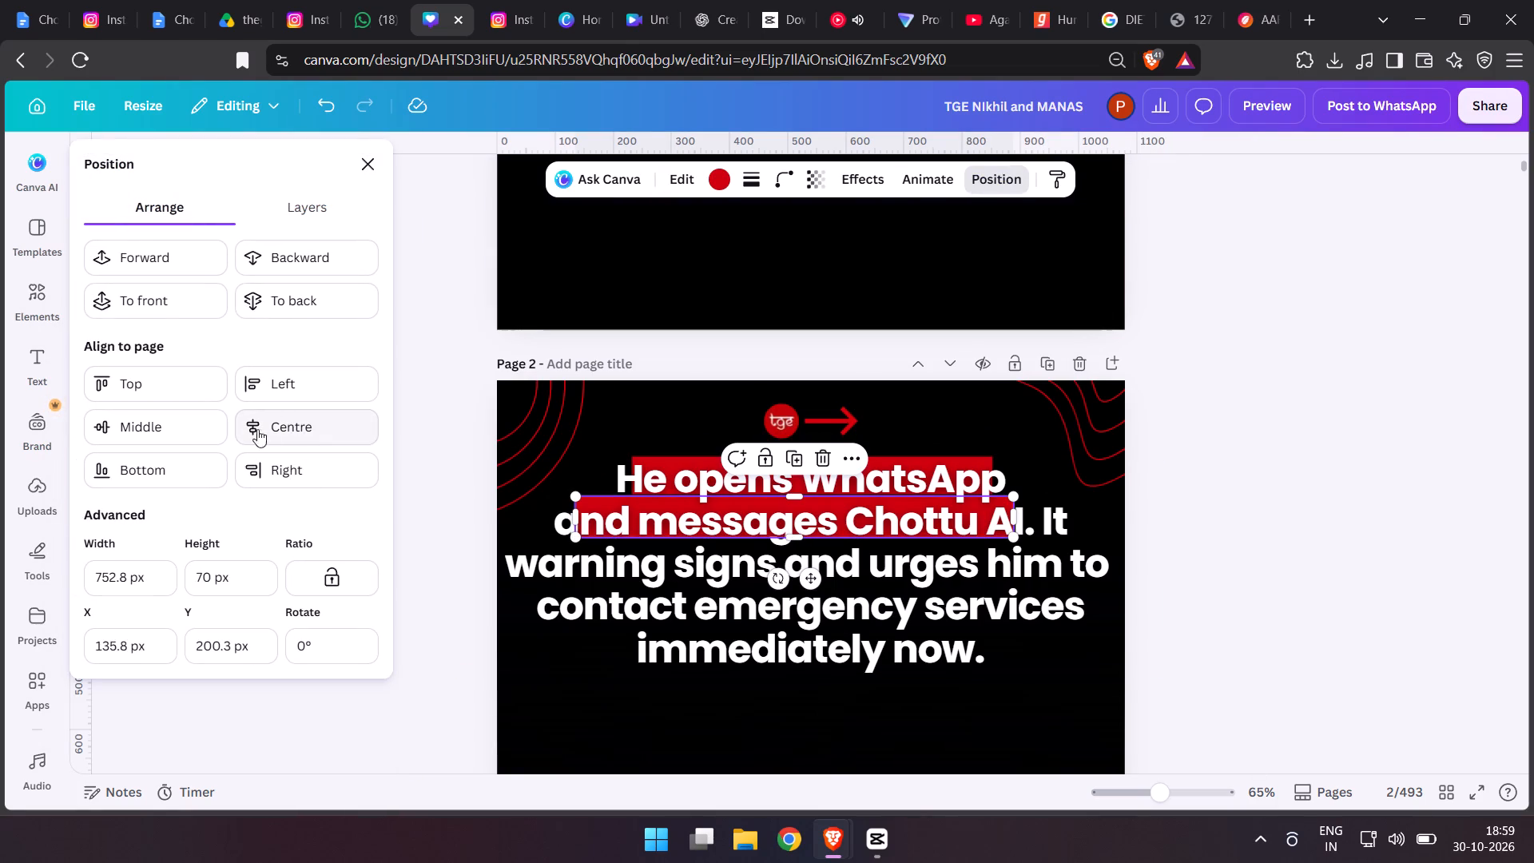
Set the height of the red bar behind the first headline line on page 2 to 70 px.
click(322, 197)
click(229, 478)
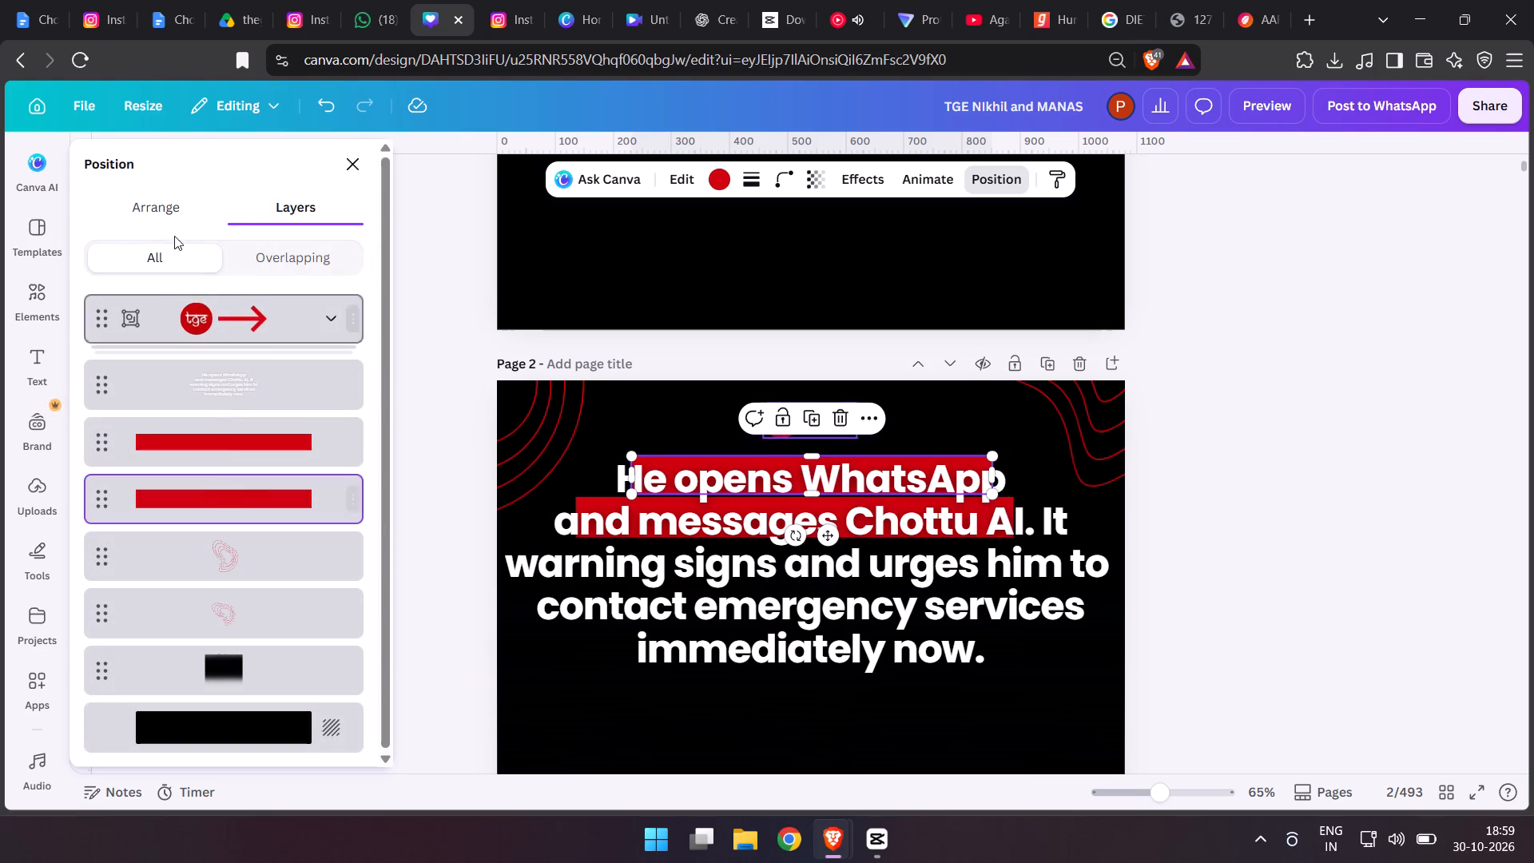
click(167, 216)
drag(211, 574, 139, 572)
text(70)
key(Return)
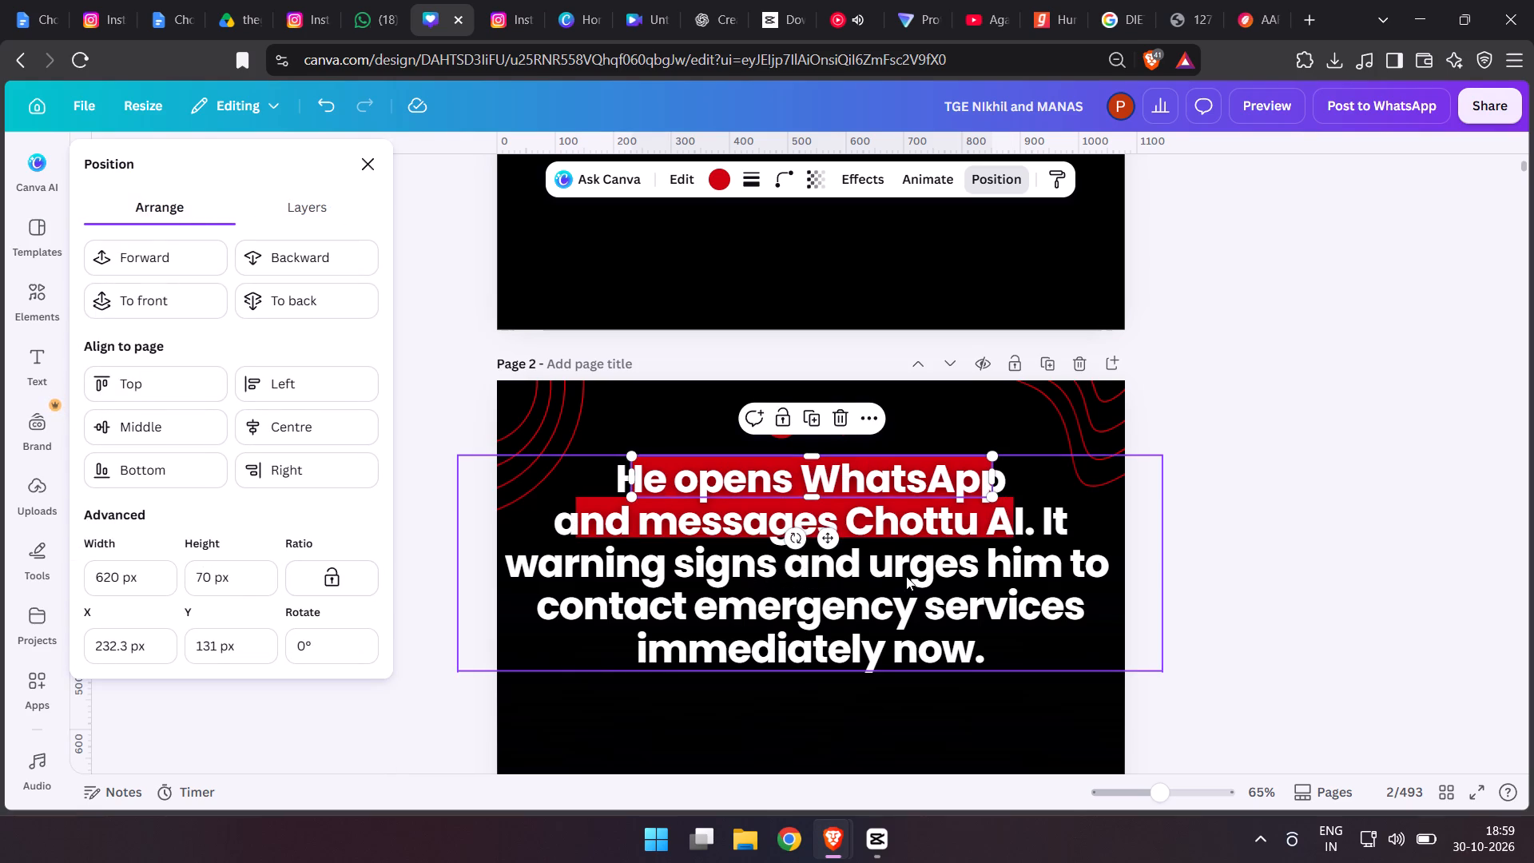
Shift the first-line red bar on page 2 left and extend its right end to cover "He opens WhatsApp".
drag(829, 537, 804, 537)
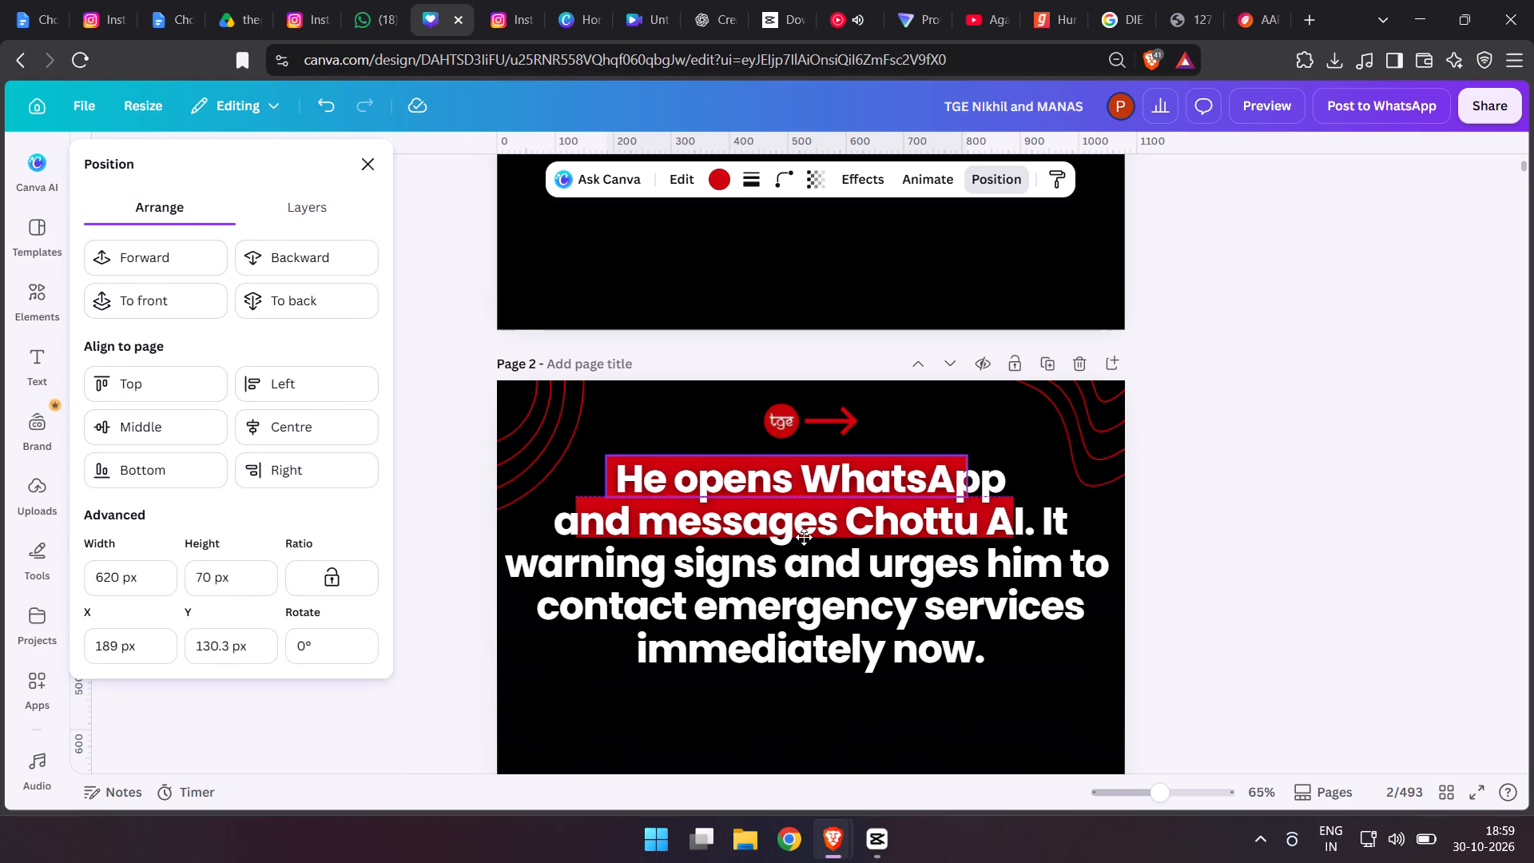
drag(968, 473, 1043, 488)
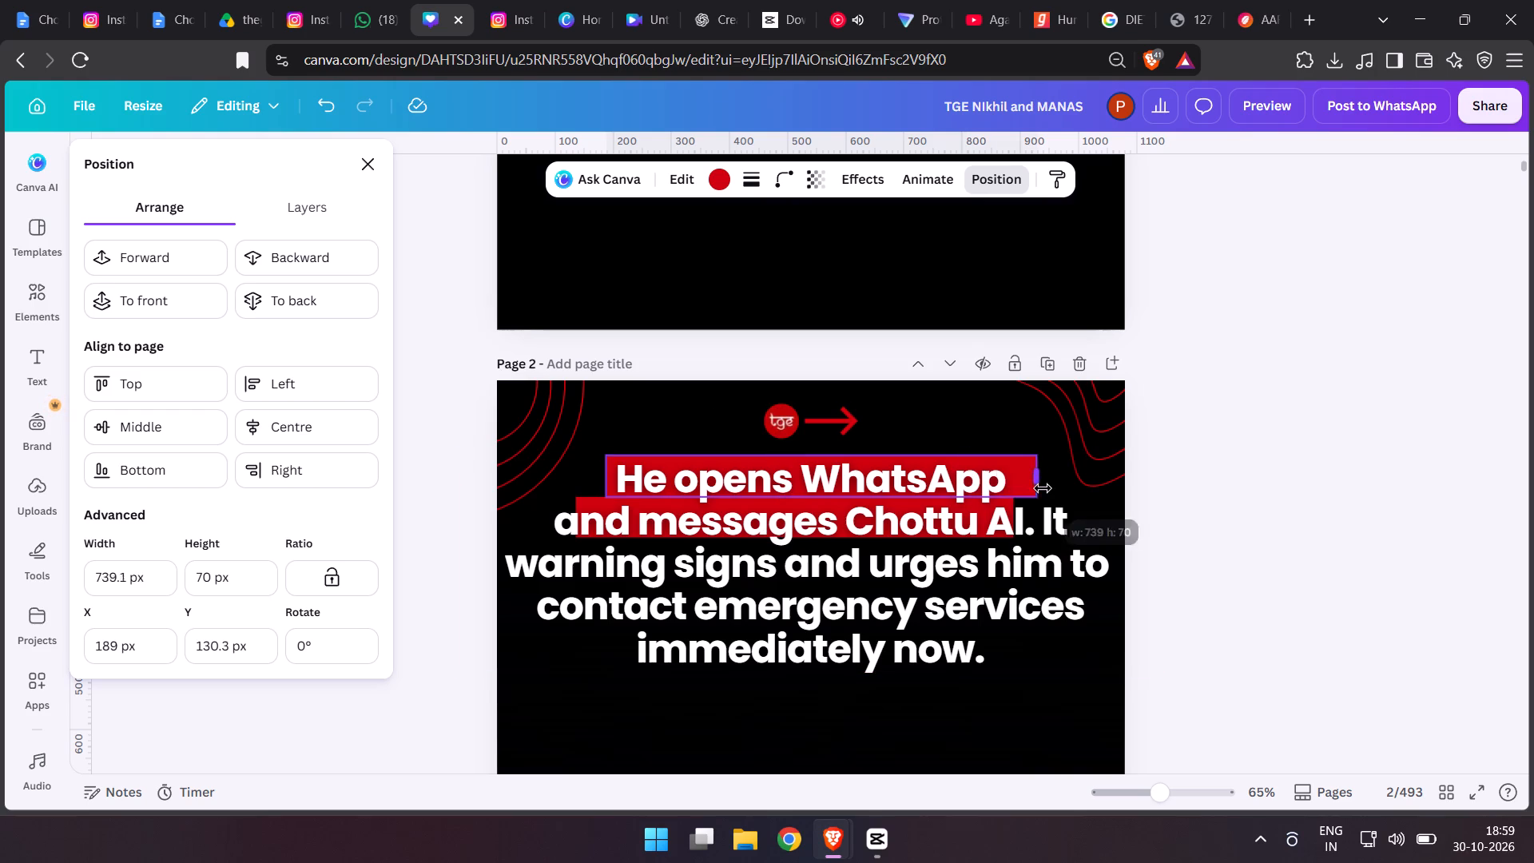
drag(1043, 488, 1017, 489)
Lower the second-line red bar on page 2 slightly and widen it at both ends to about 838 px, covering "and messages Chottu AI.".
click(338, 195)
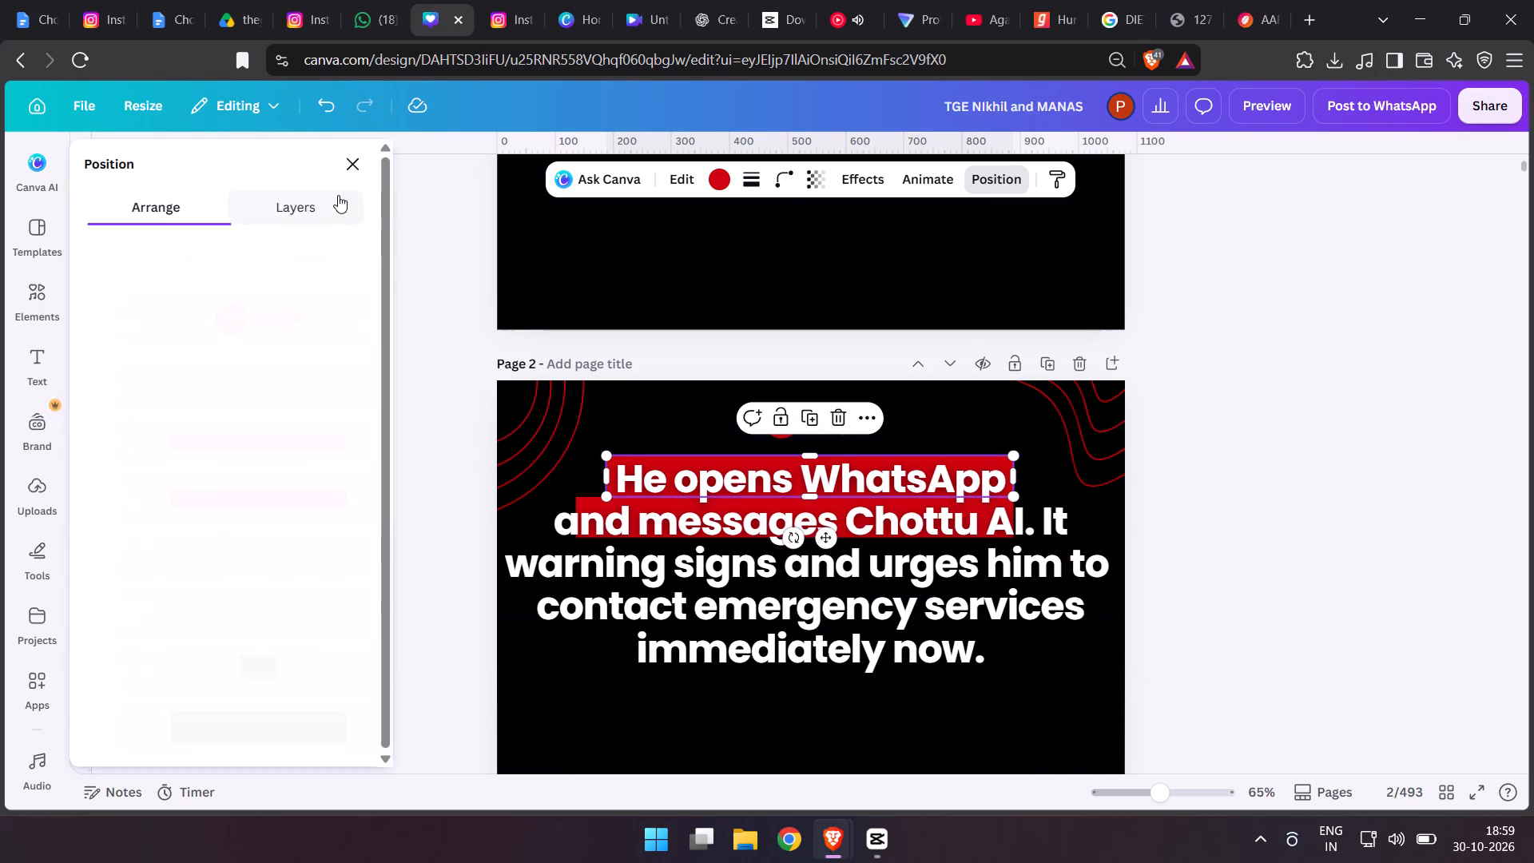
click(273, 459)
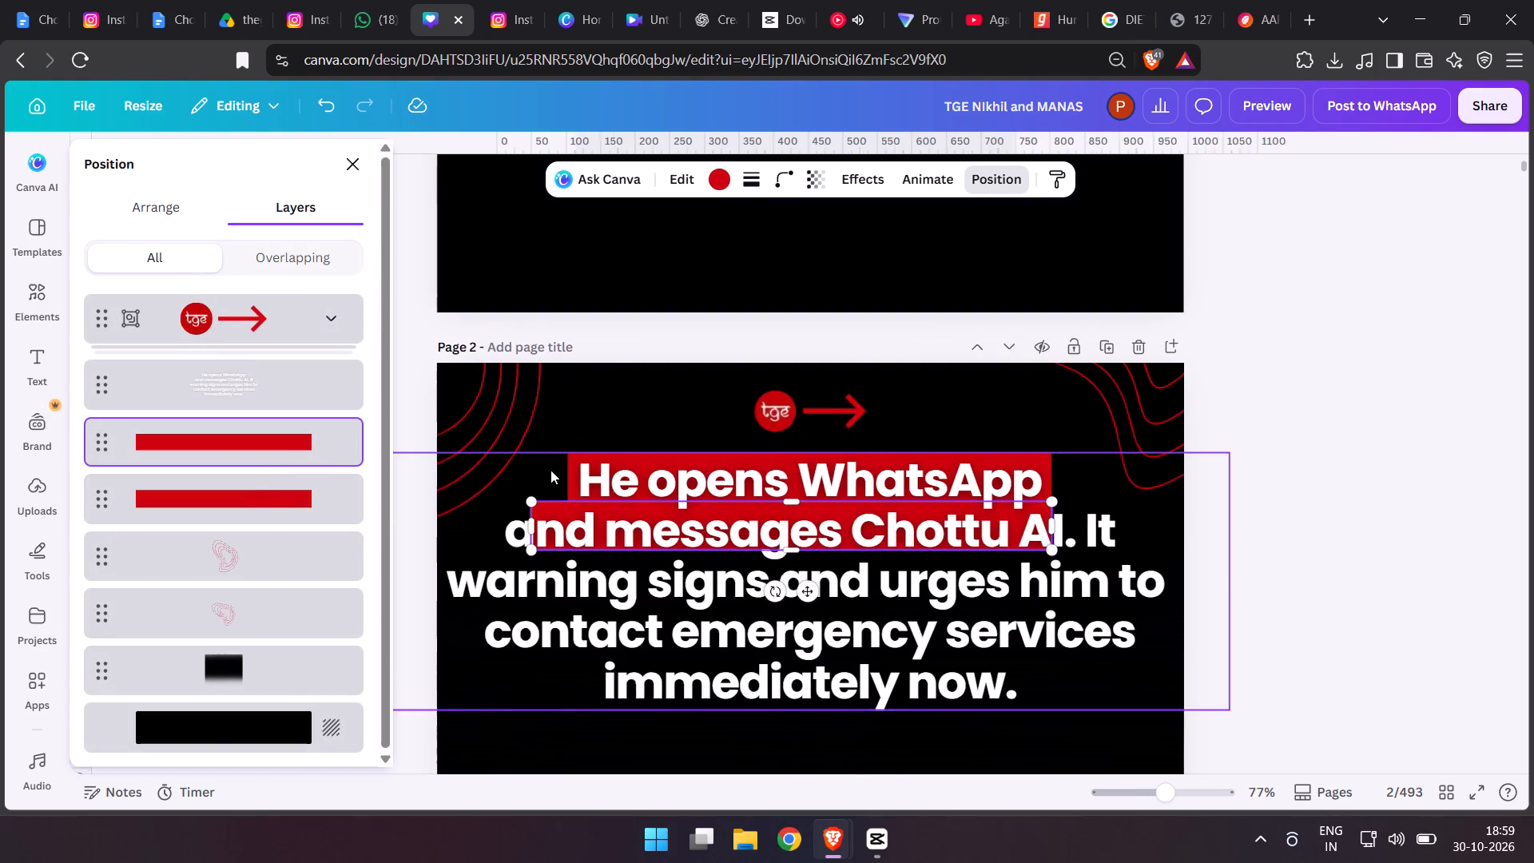
click(654, 538)
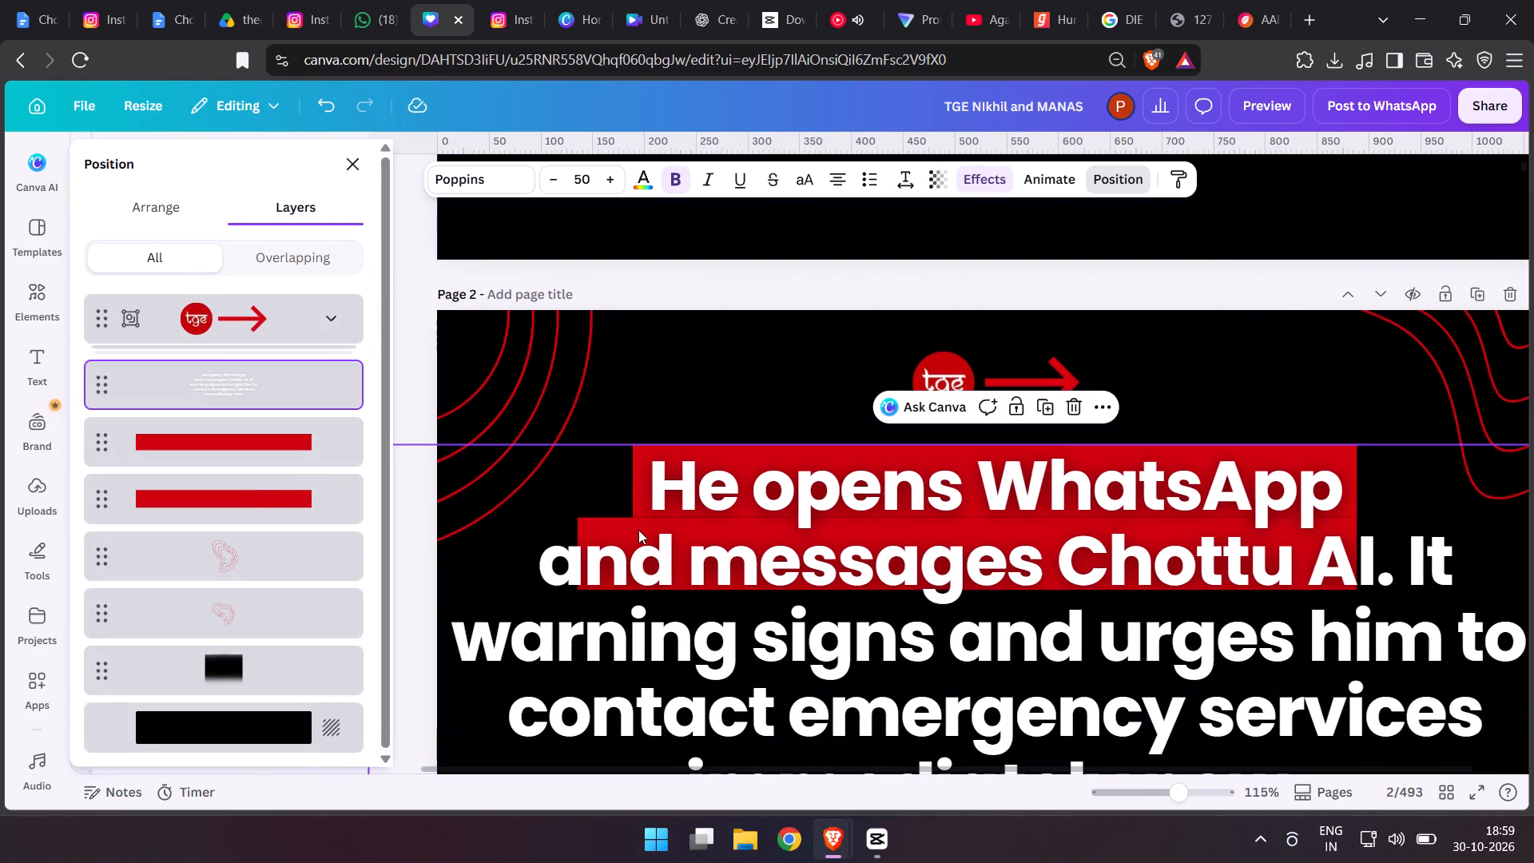
click(278, 453)
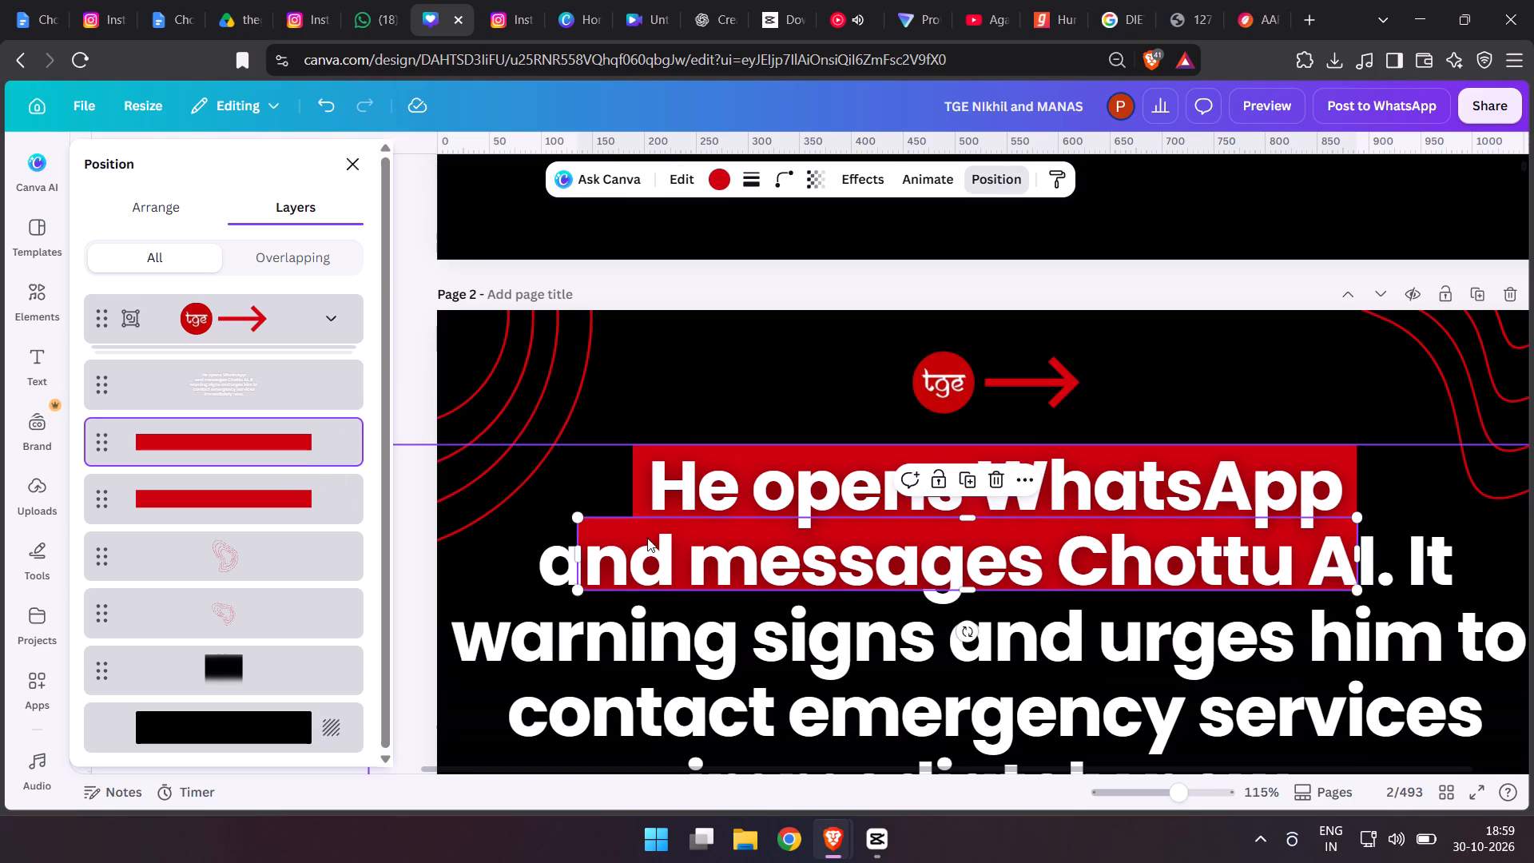
drag(642, 531, 642, 539)
drag(579, 551, 538, 551)
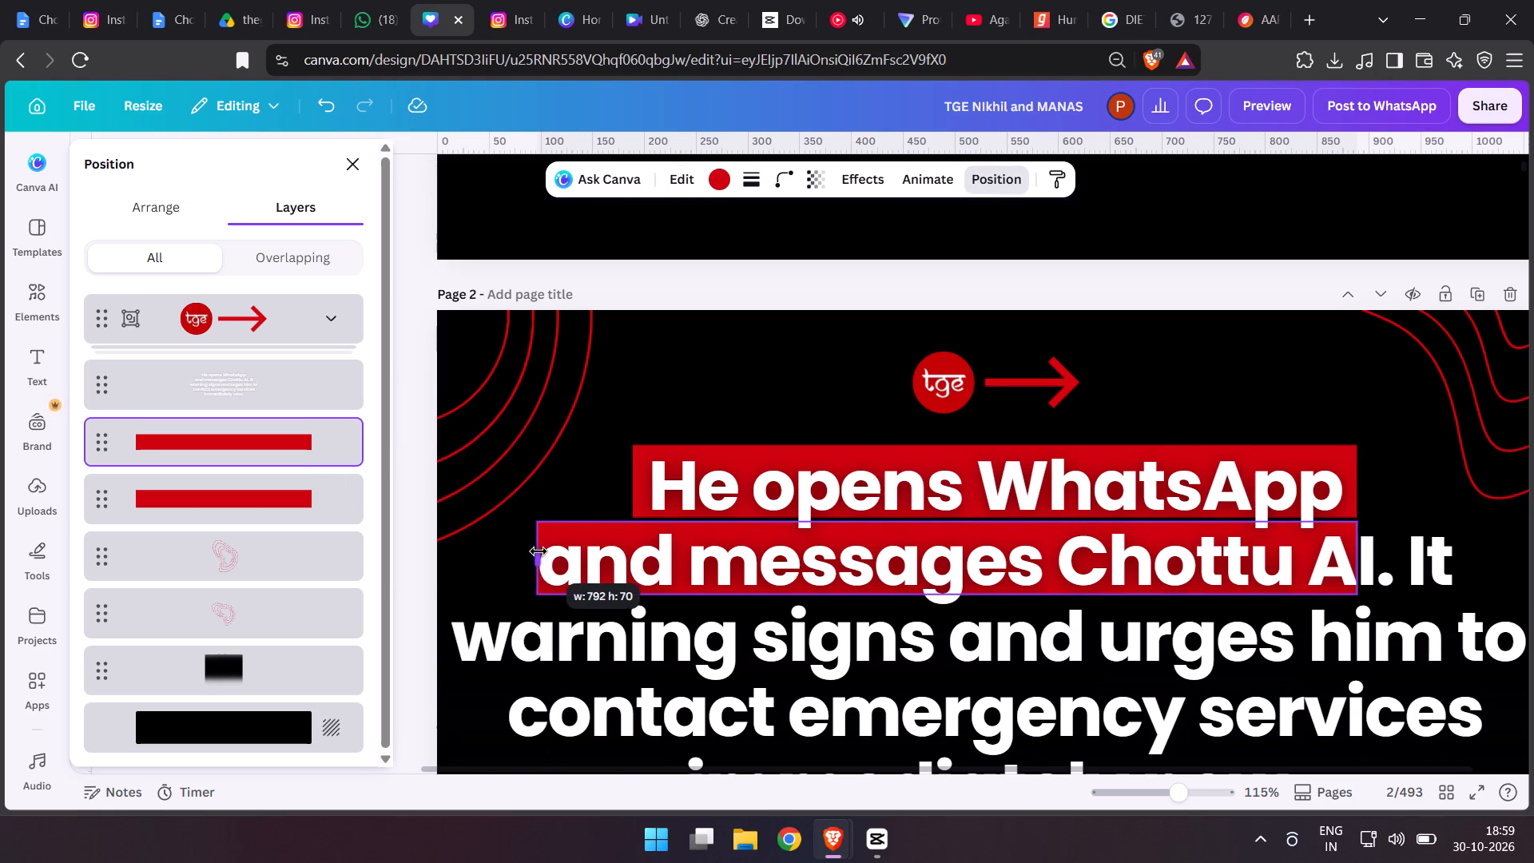
drag(538, 551, 535, 553)
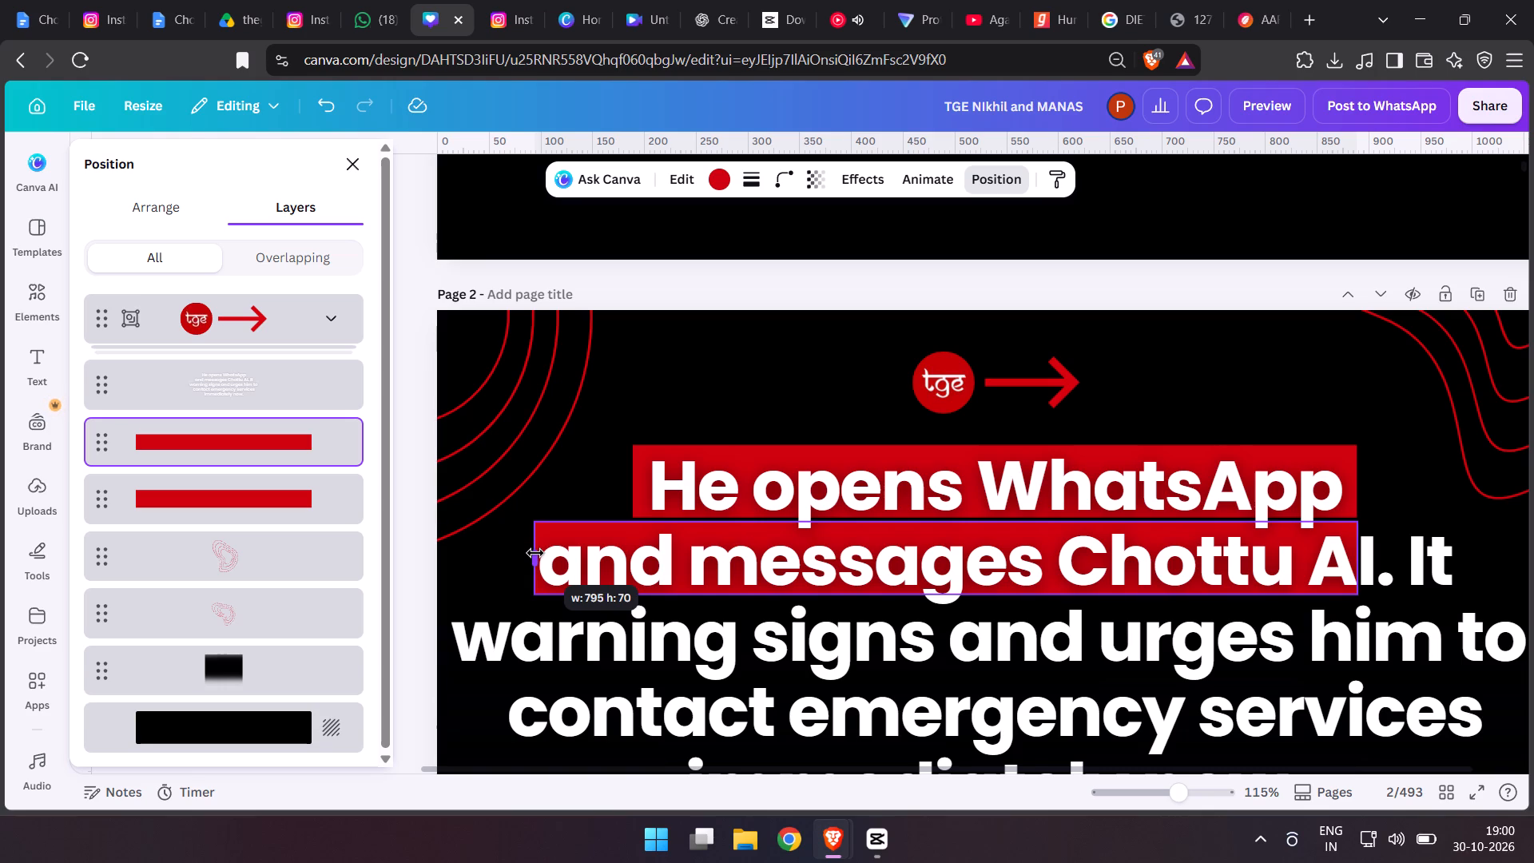
drag(535, 553, 533, 552)
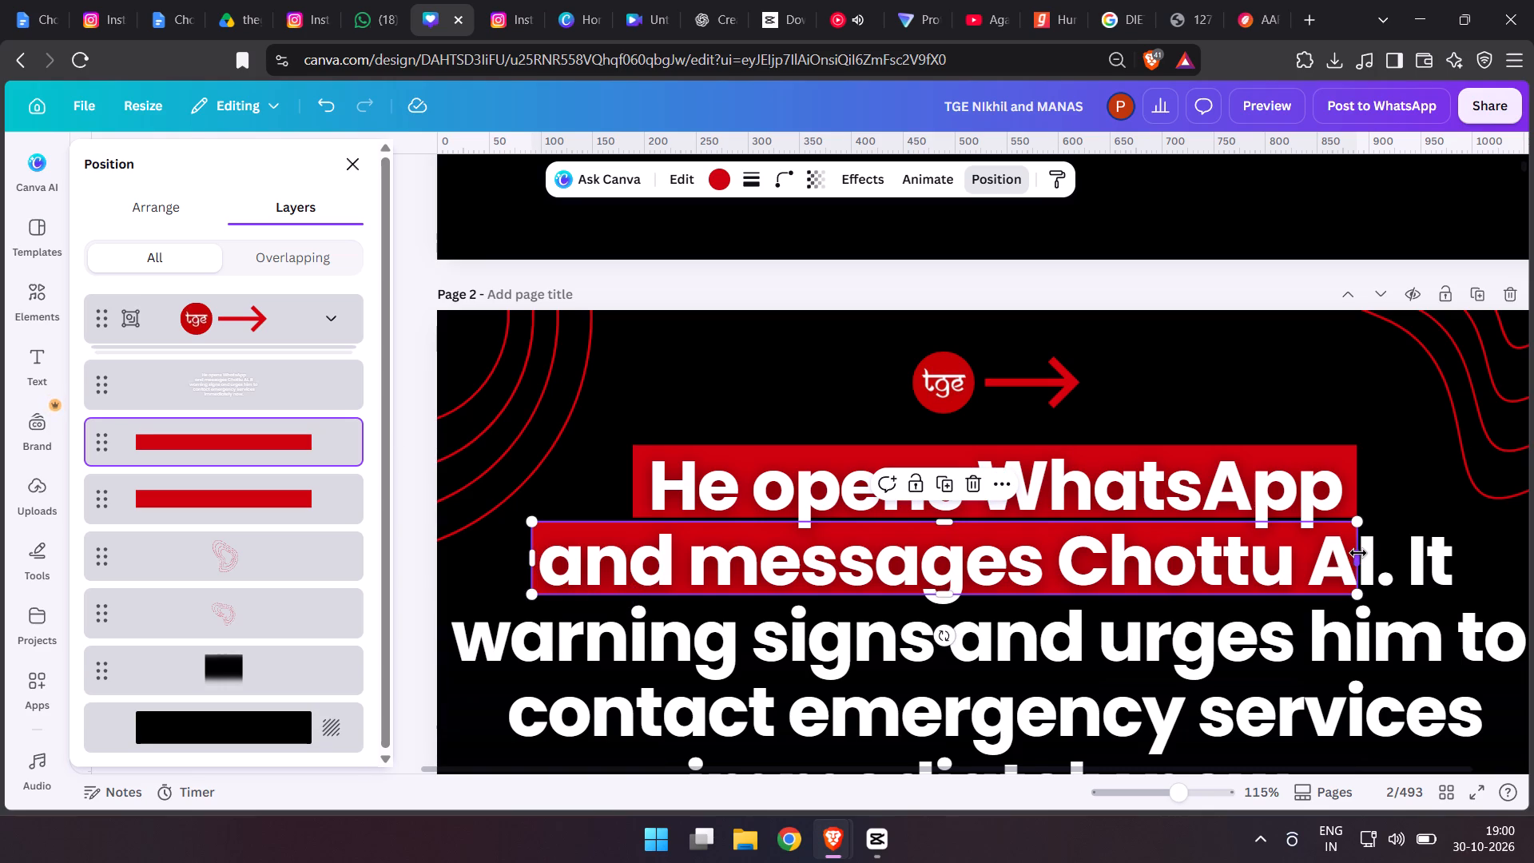
drag(1358, 553, 1401, 554)
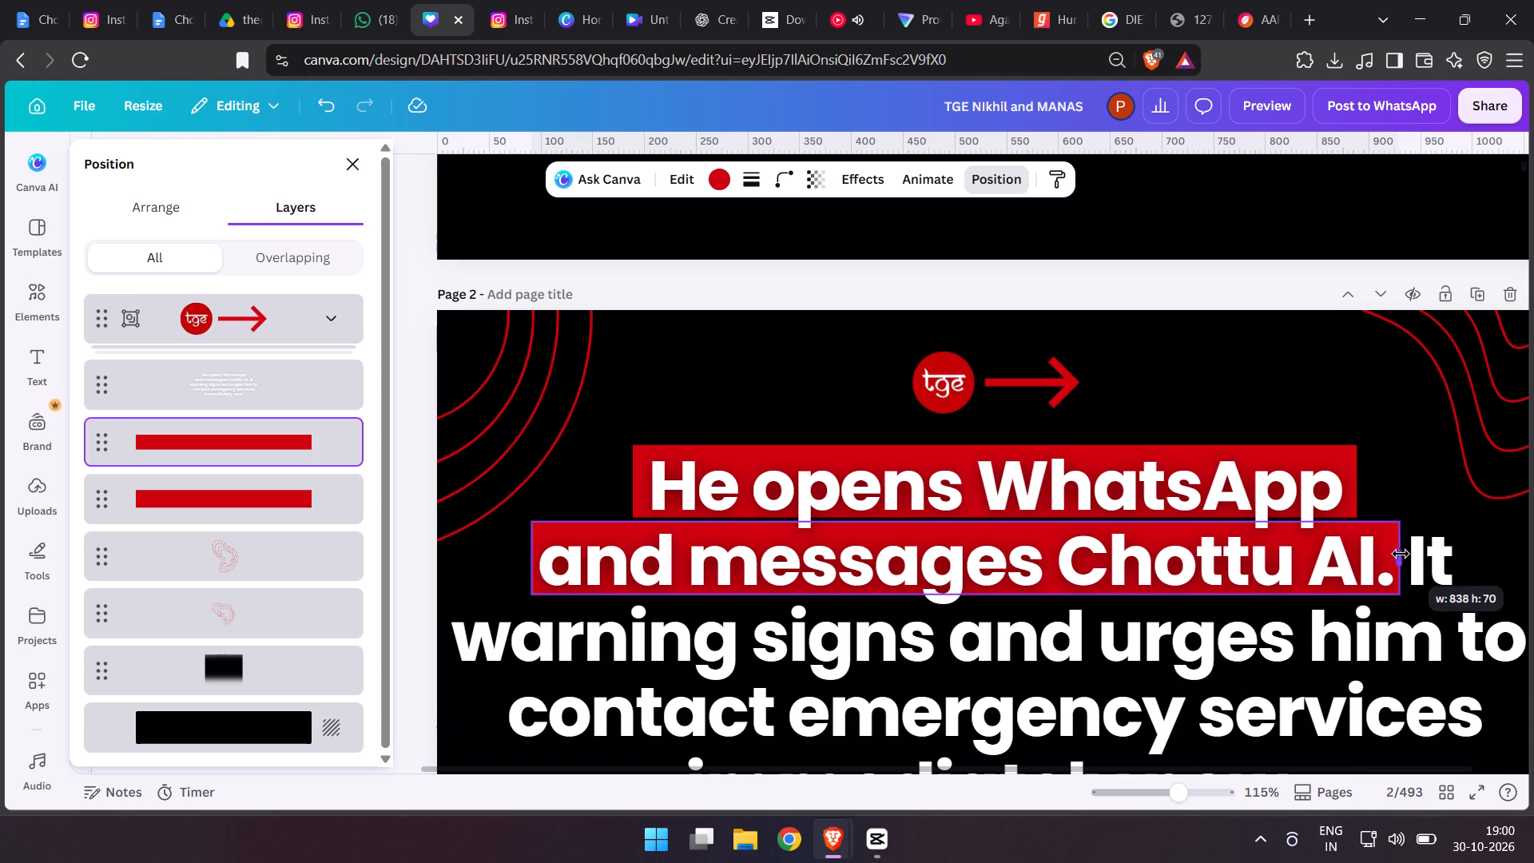
drag(1401, 554, 1401, 555)
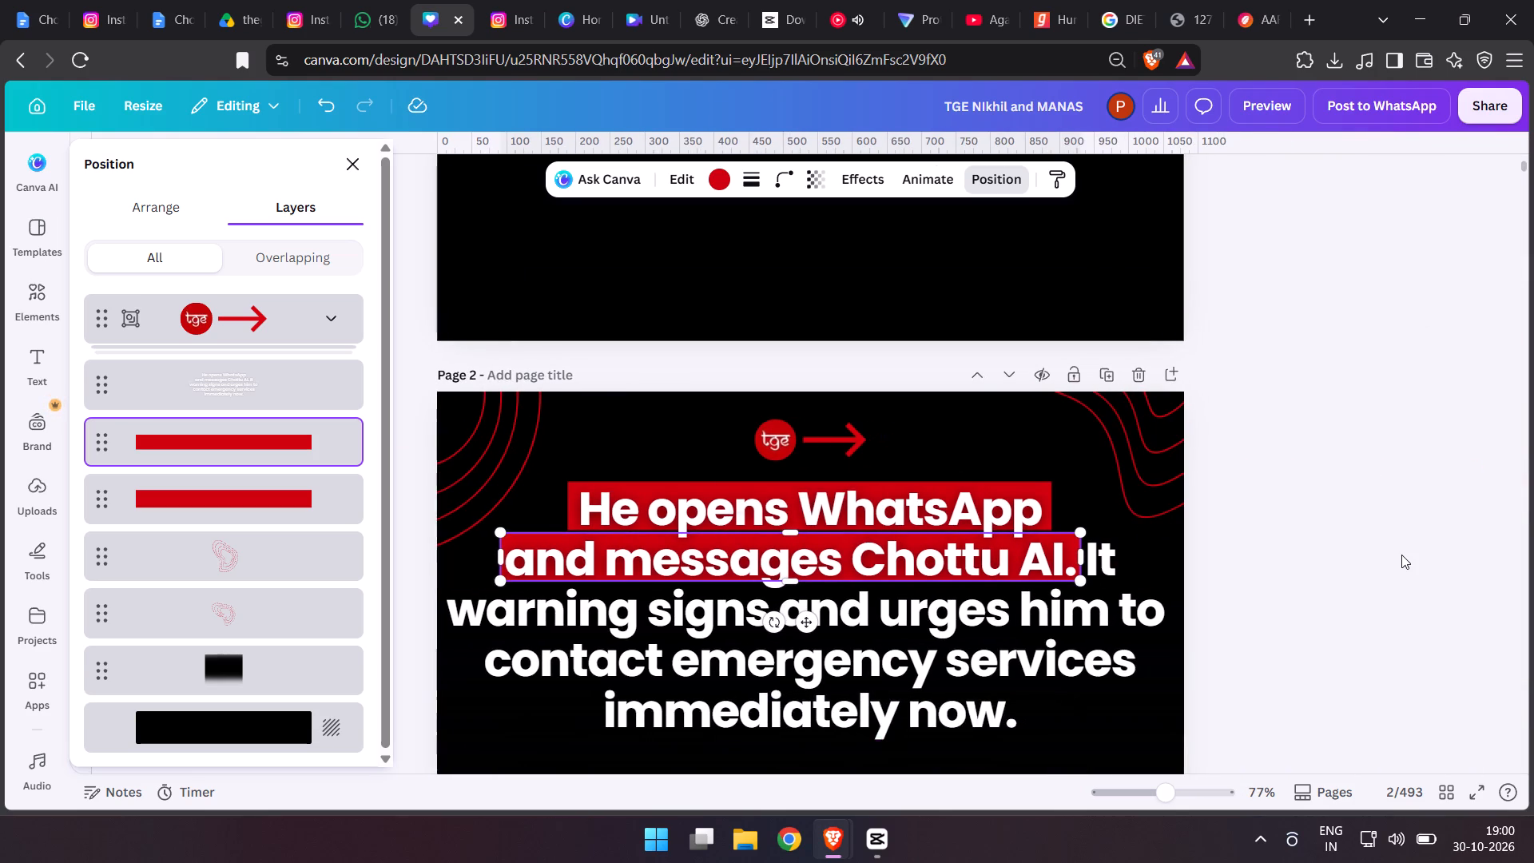
click(1401, 555)
double_click(1401, 556)
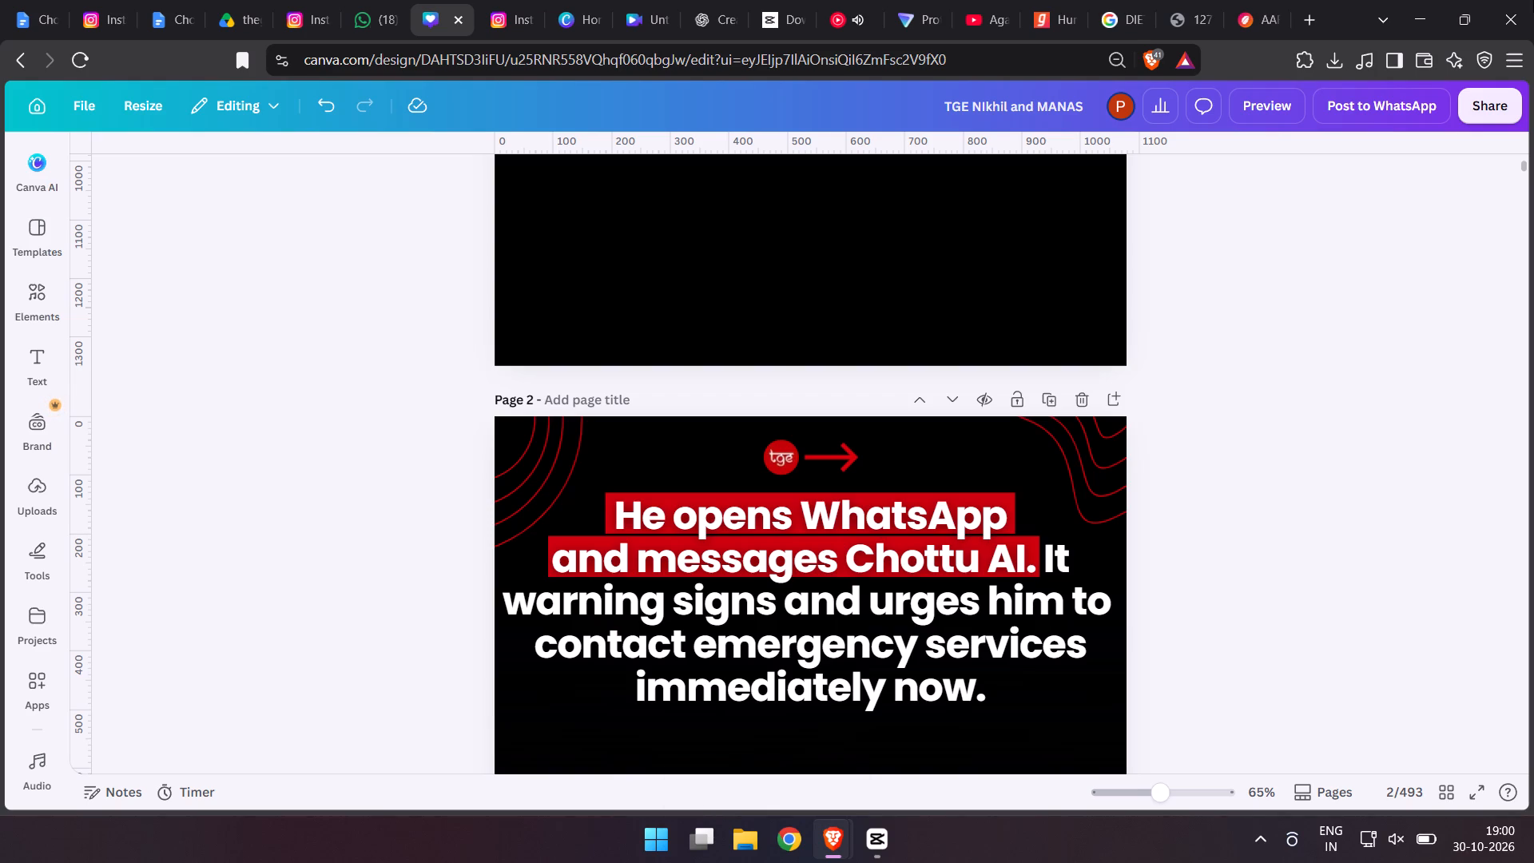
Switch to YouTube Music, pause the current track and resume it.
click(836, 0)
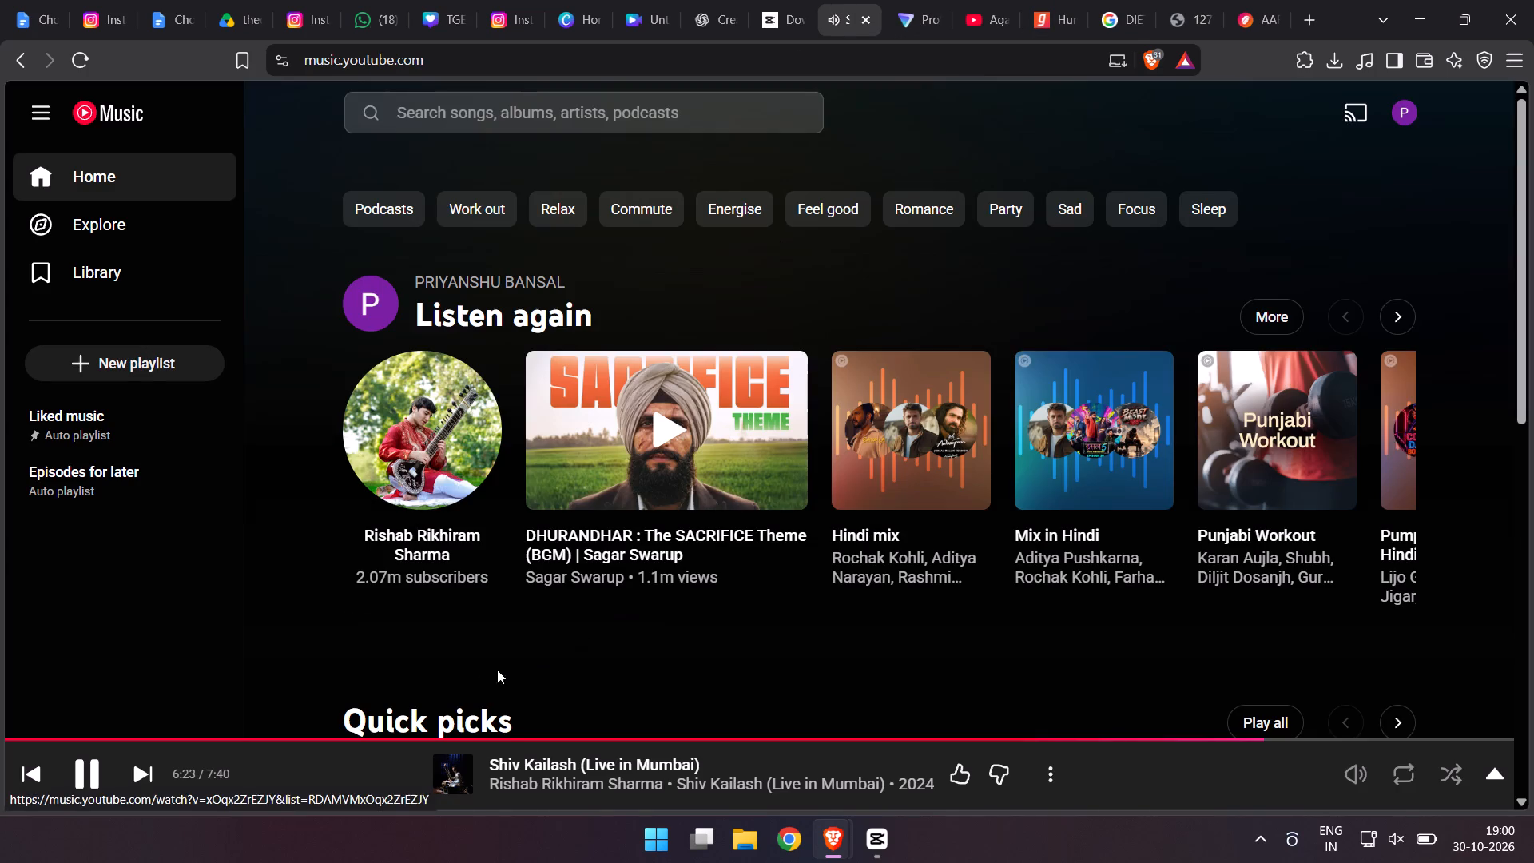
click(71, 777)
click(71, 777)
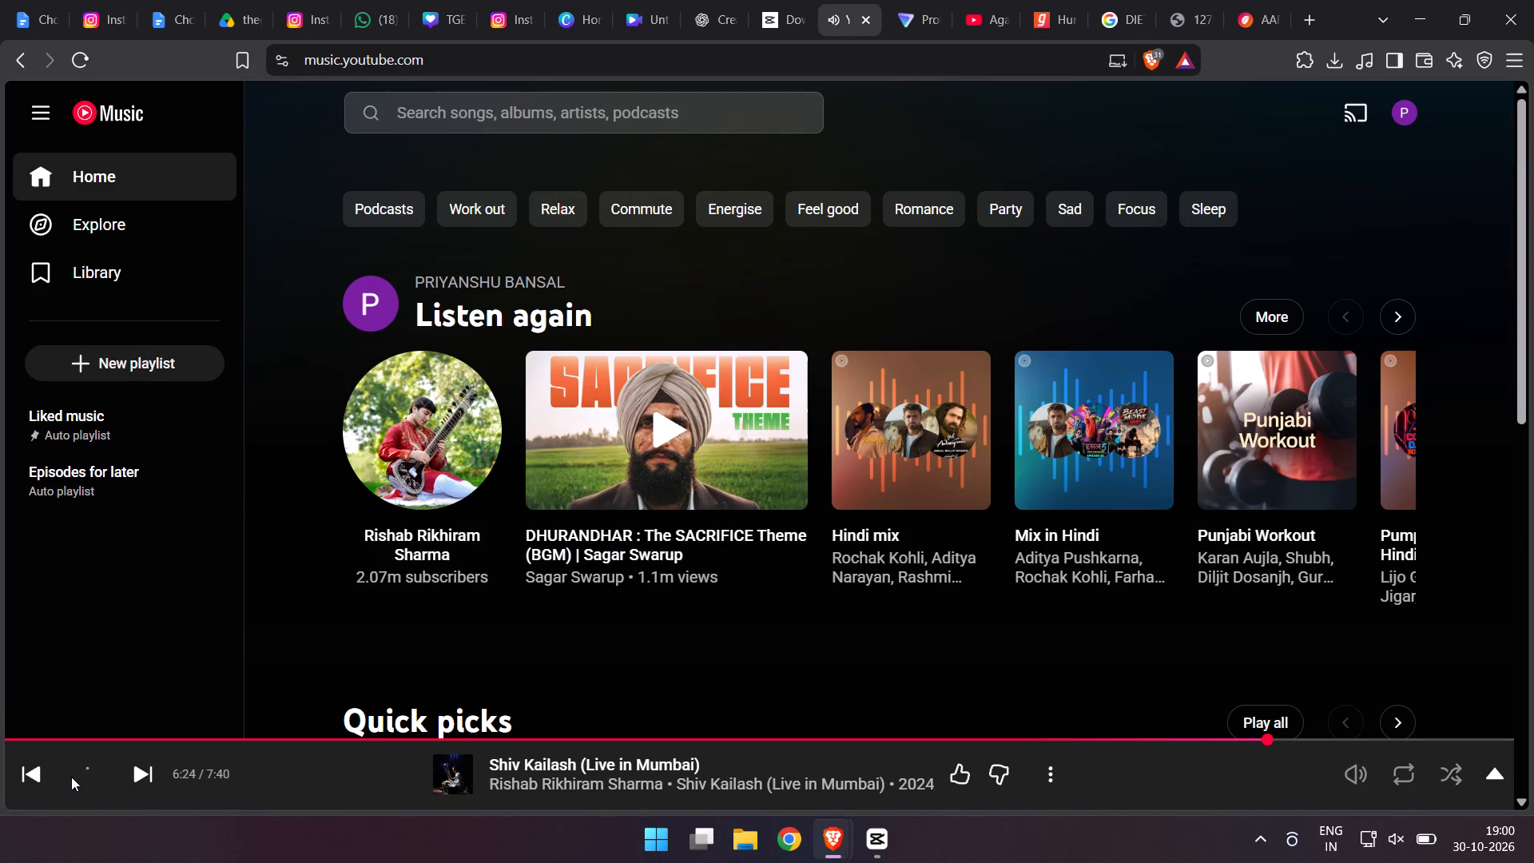
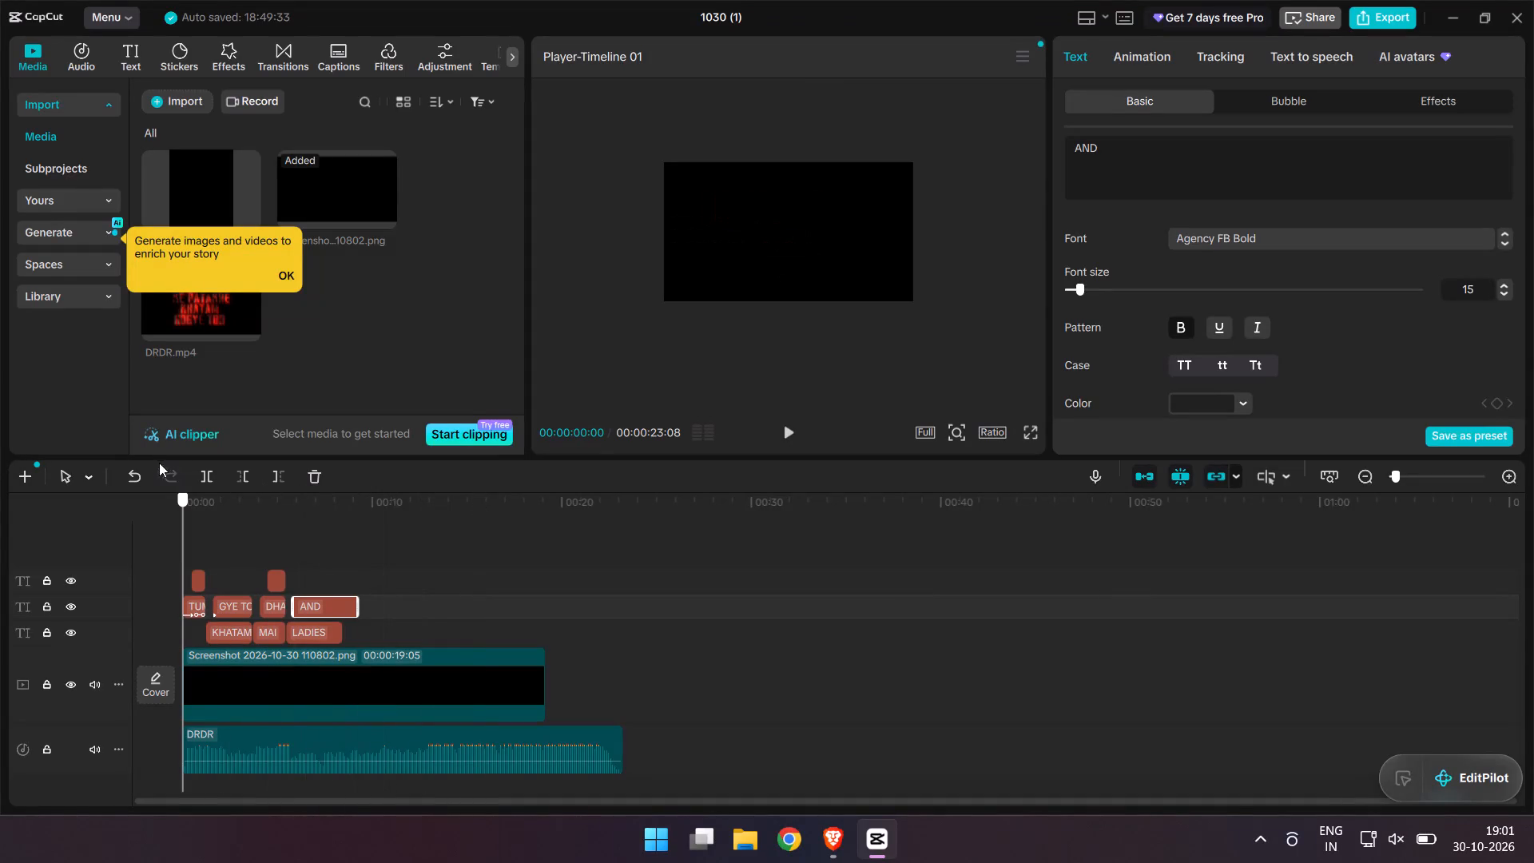
In CapCut, play back the opening of the text animation timeline and return the playhead to the start.
click(796, 433)
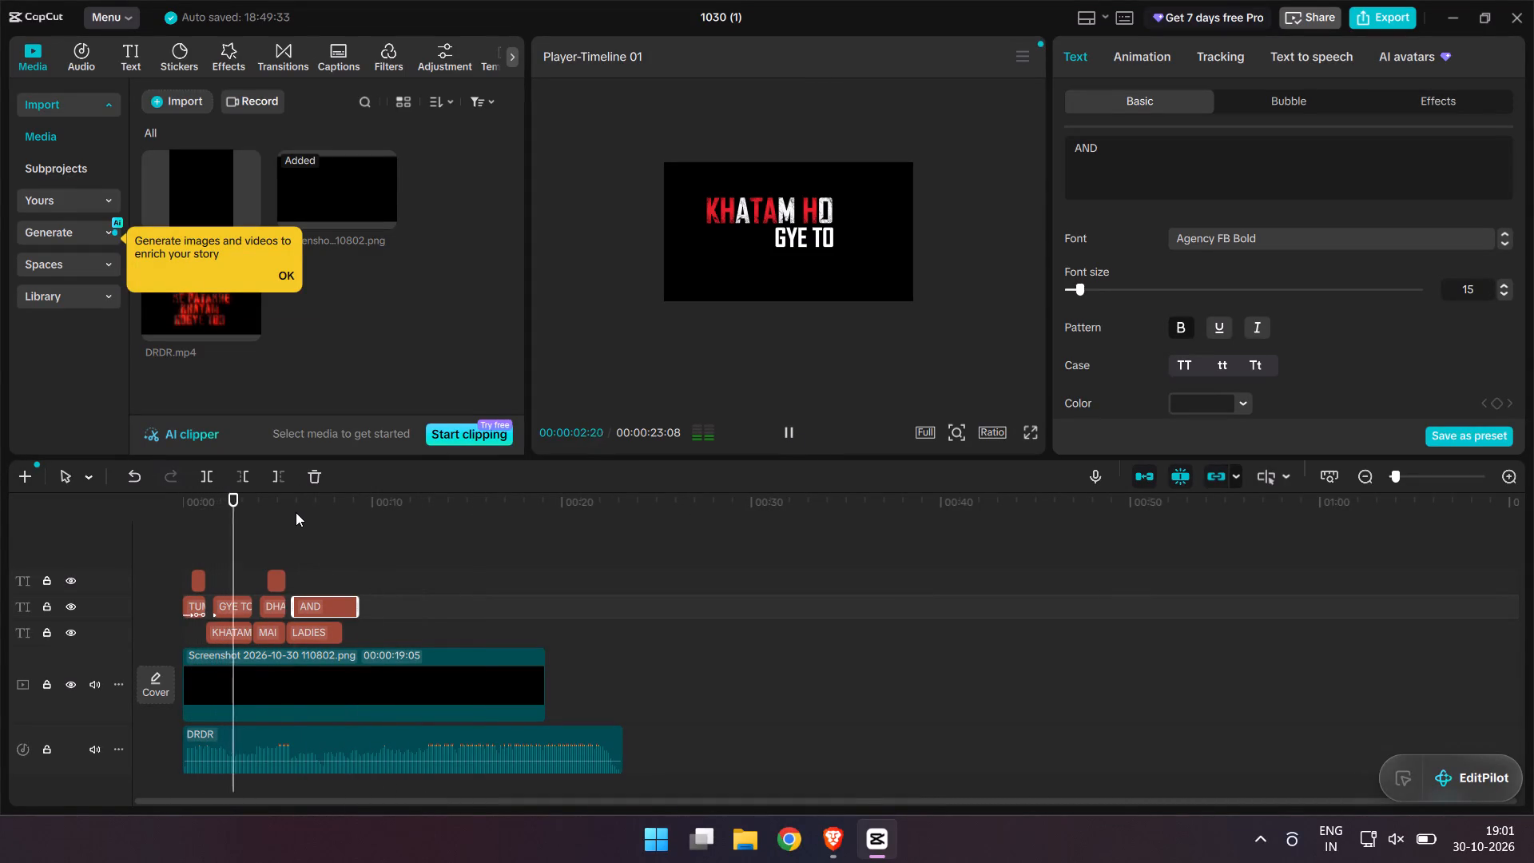
drag(264, 495, 89, 455)
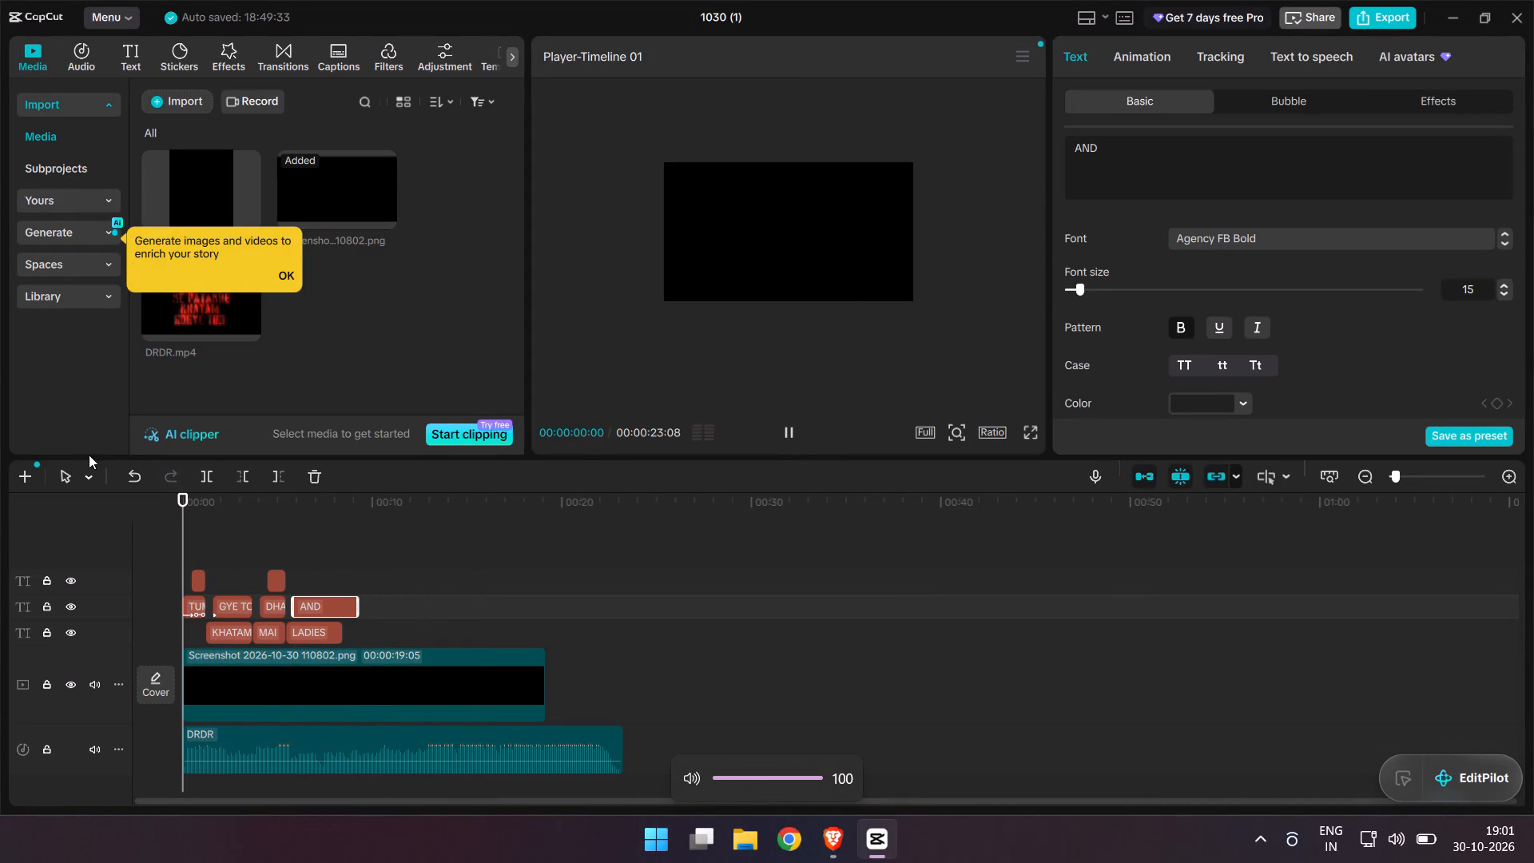
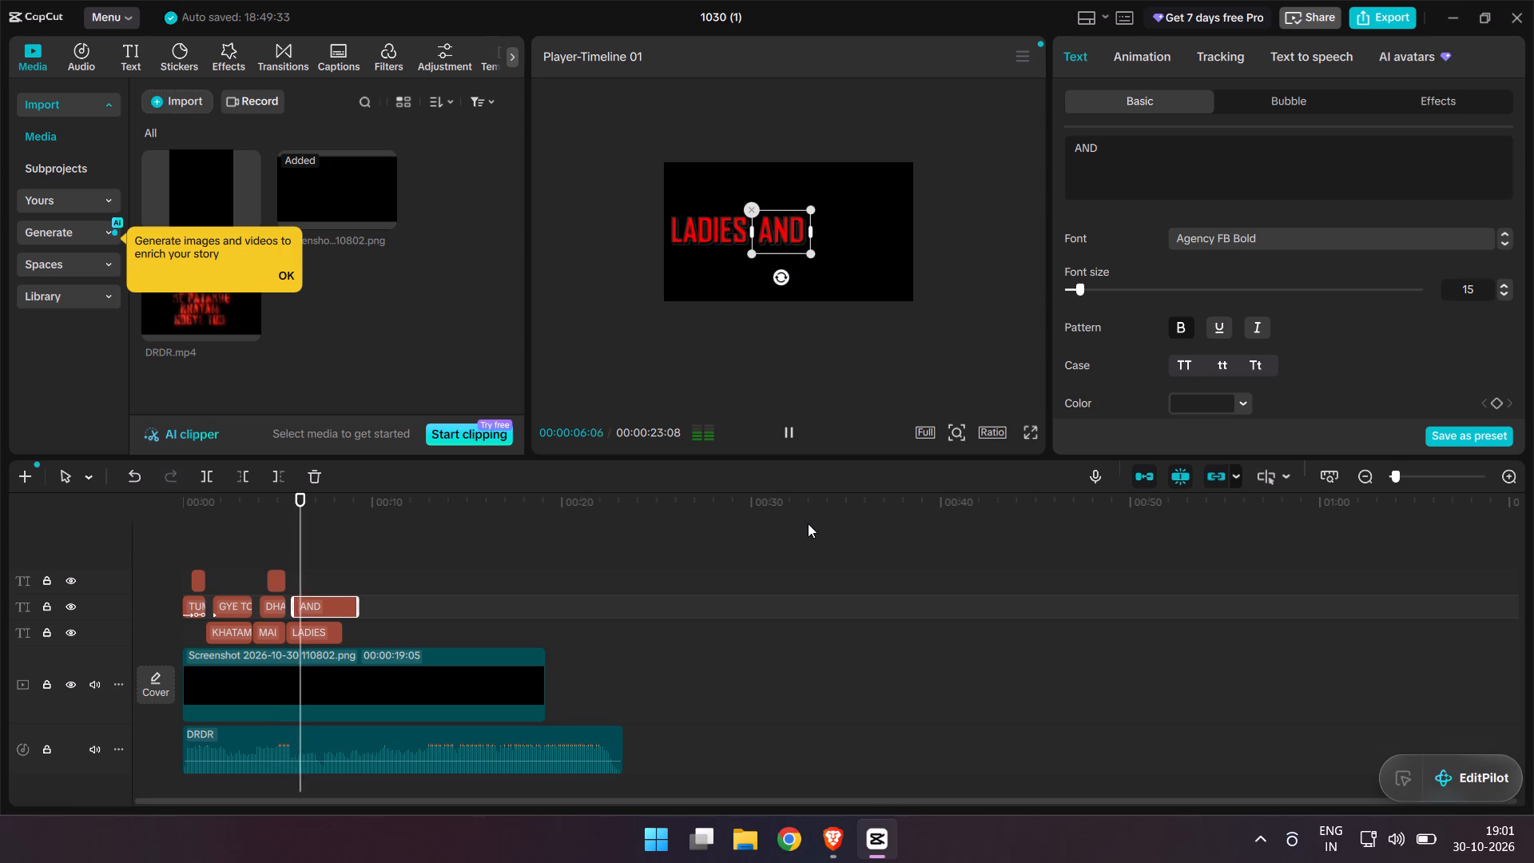
Replay the text animation timeline from the start through the LADIES AND titles, and return the playhead to the start.
click(789, 424)
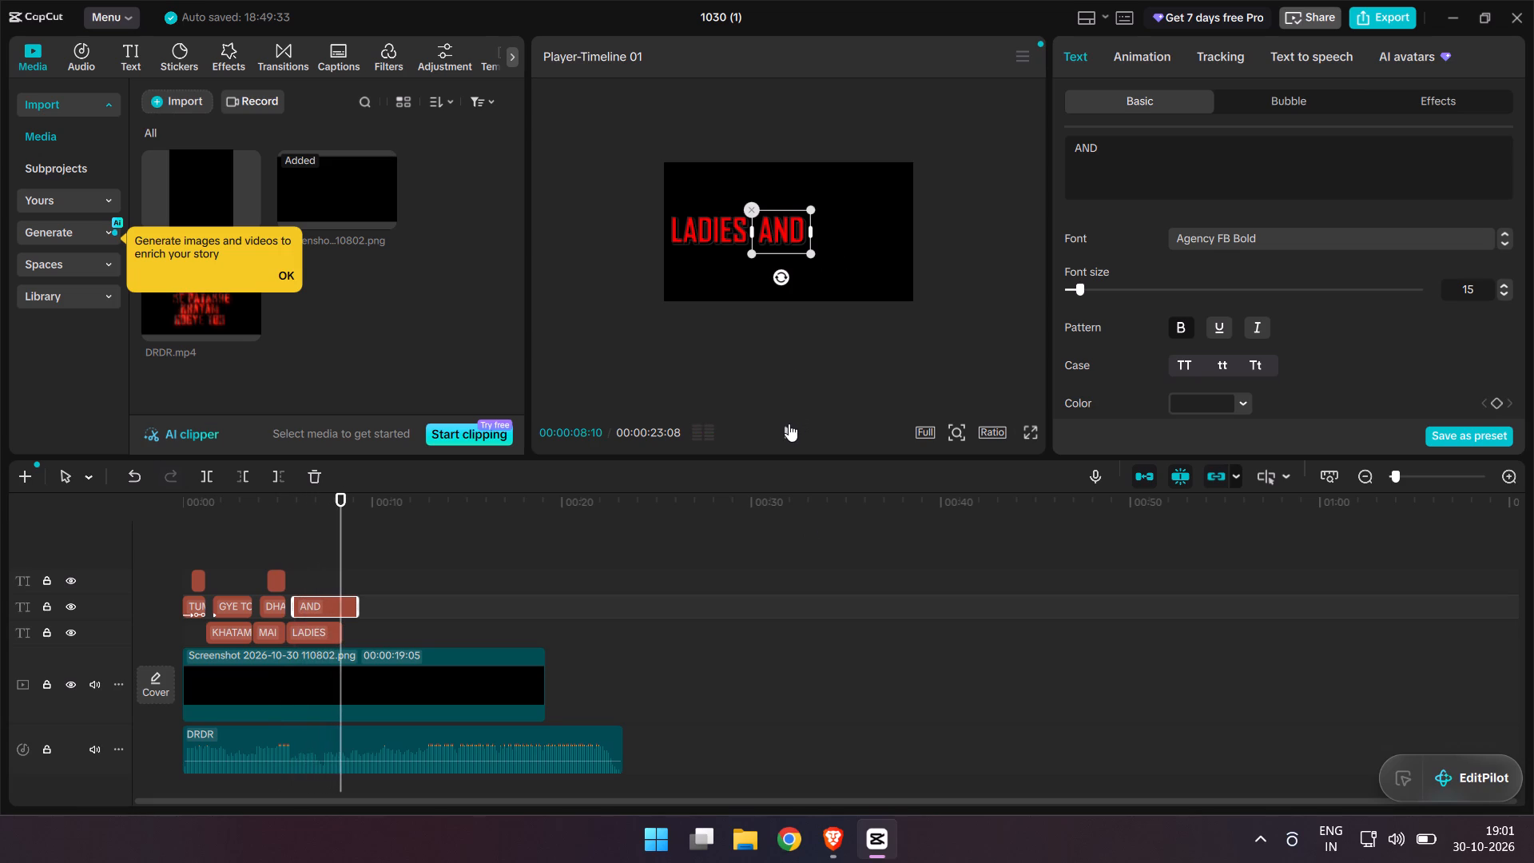
drag(352, 487, 334, 487)
drag(334, 487, 325, 485)
drag(333, 496, 125, 467)
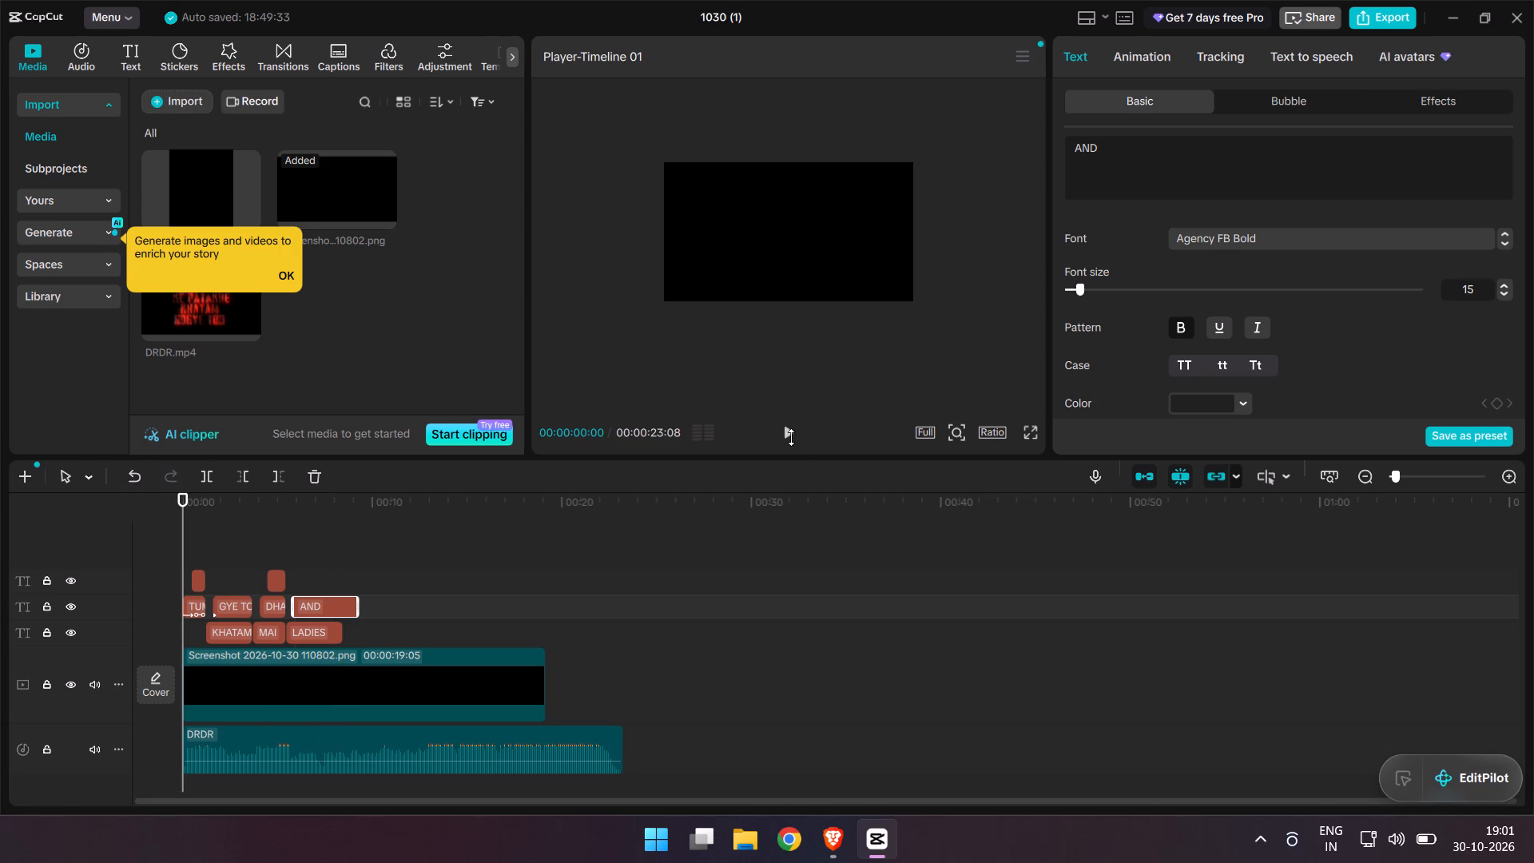
click(788, 434)
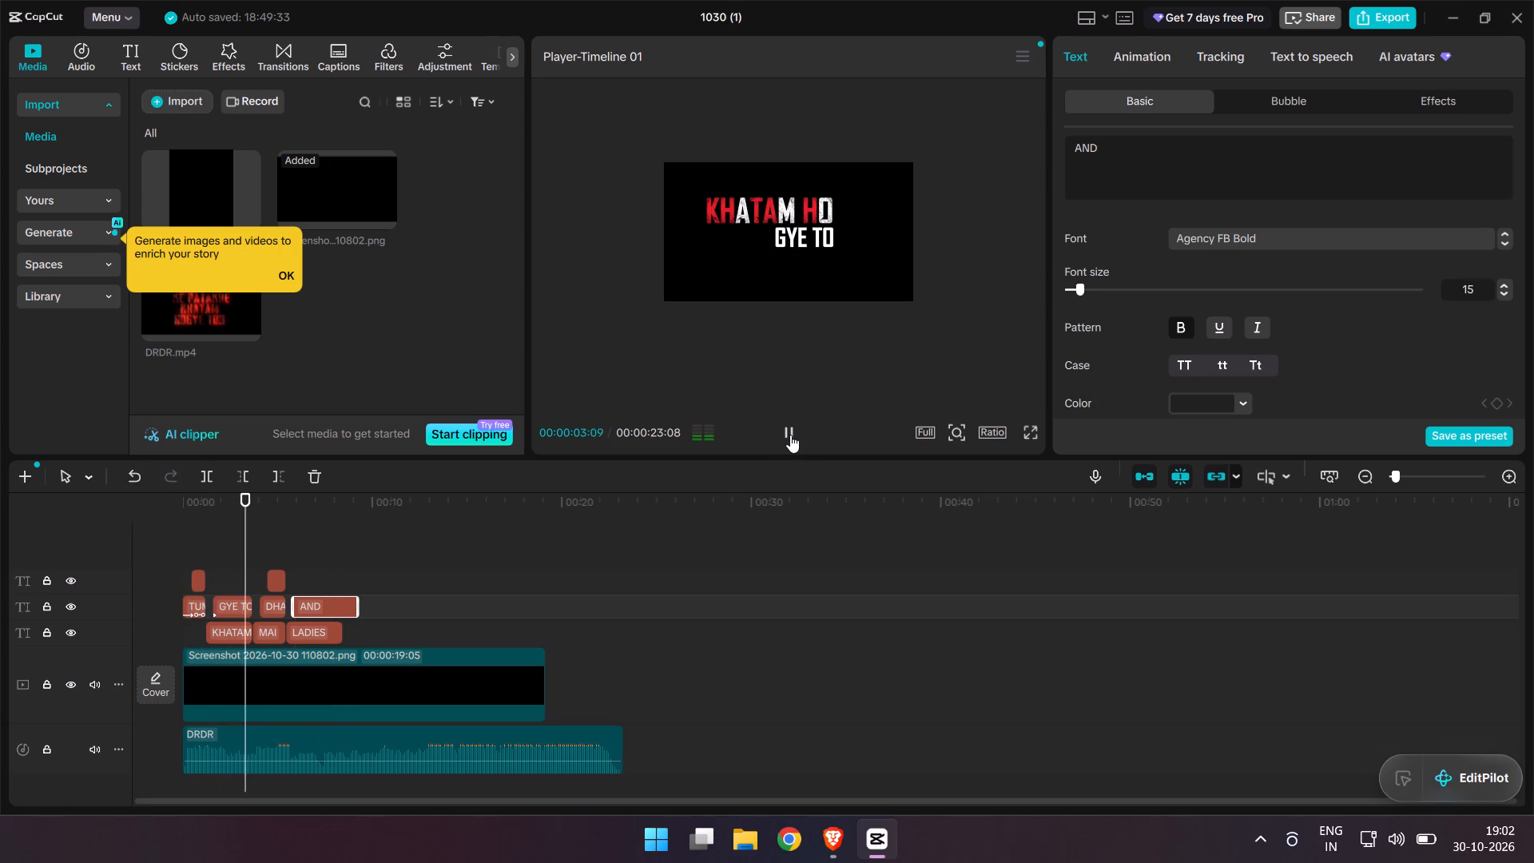
double_click(790, 435)
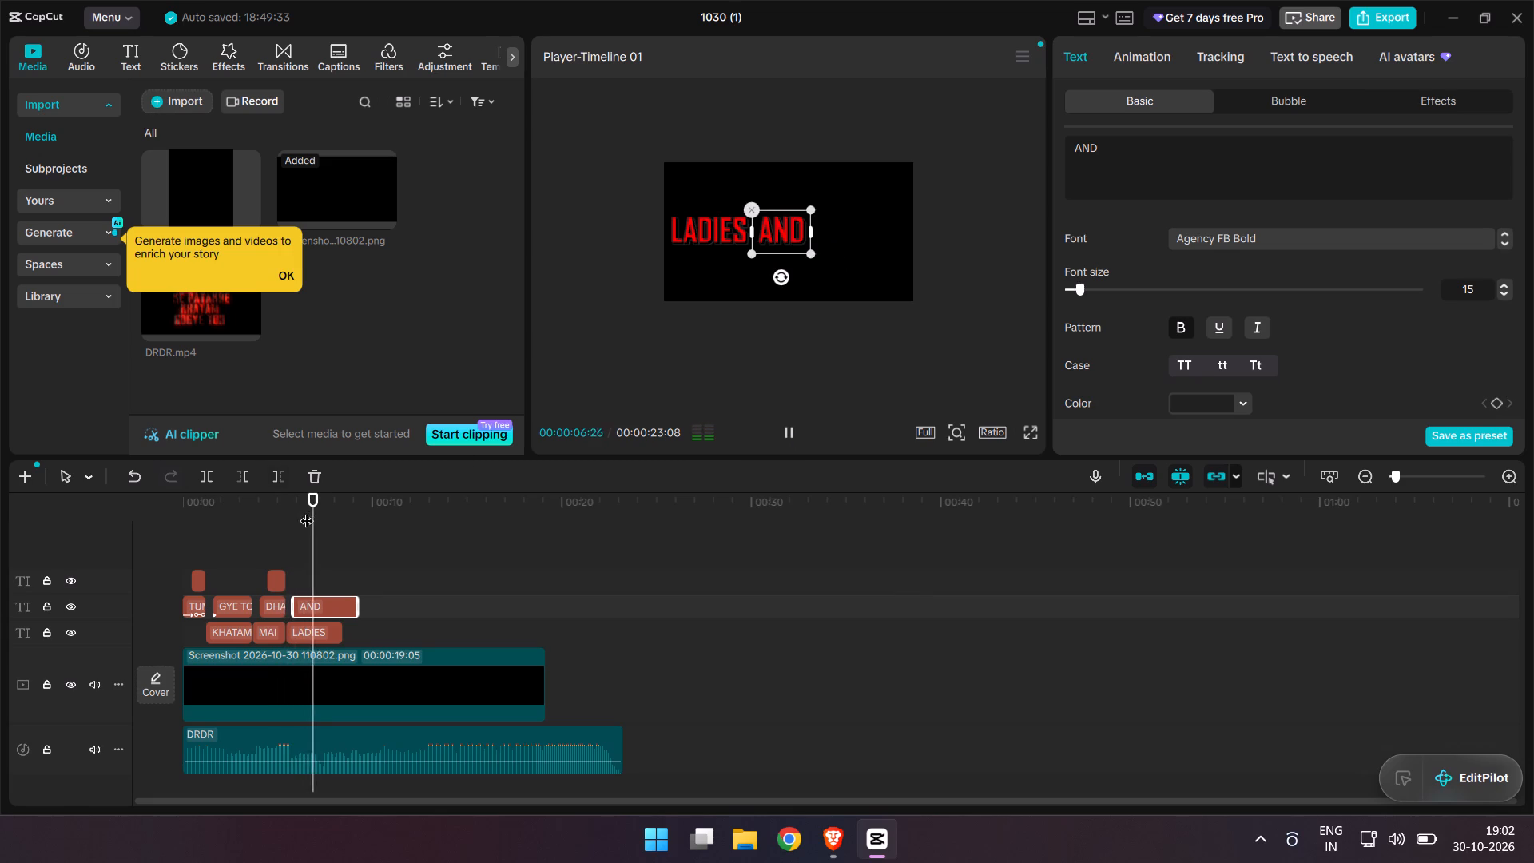
drag(323, 496, 51, 455)
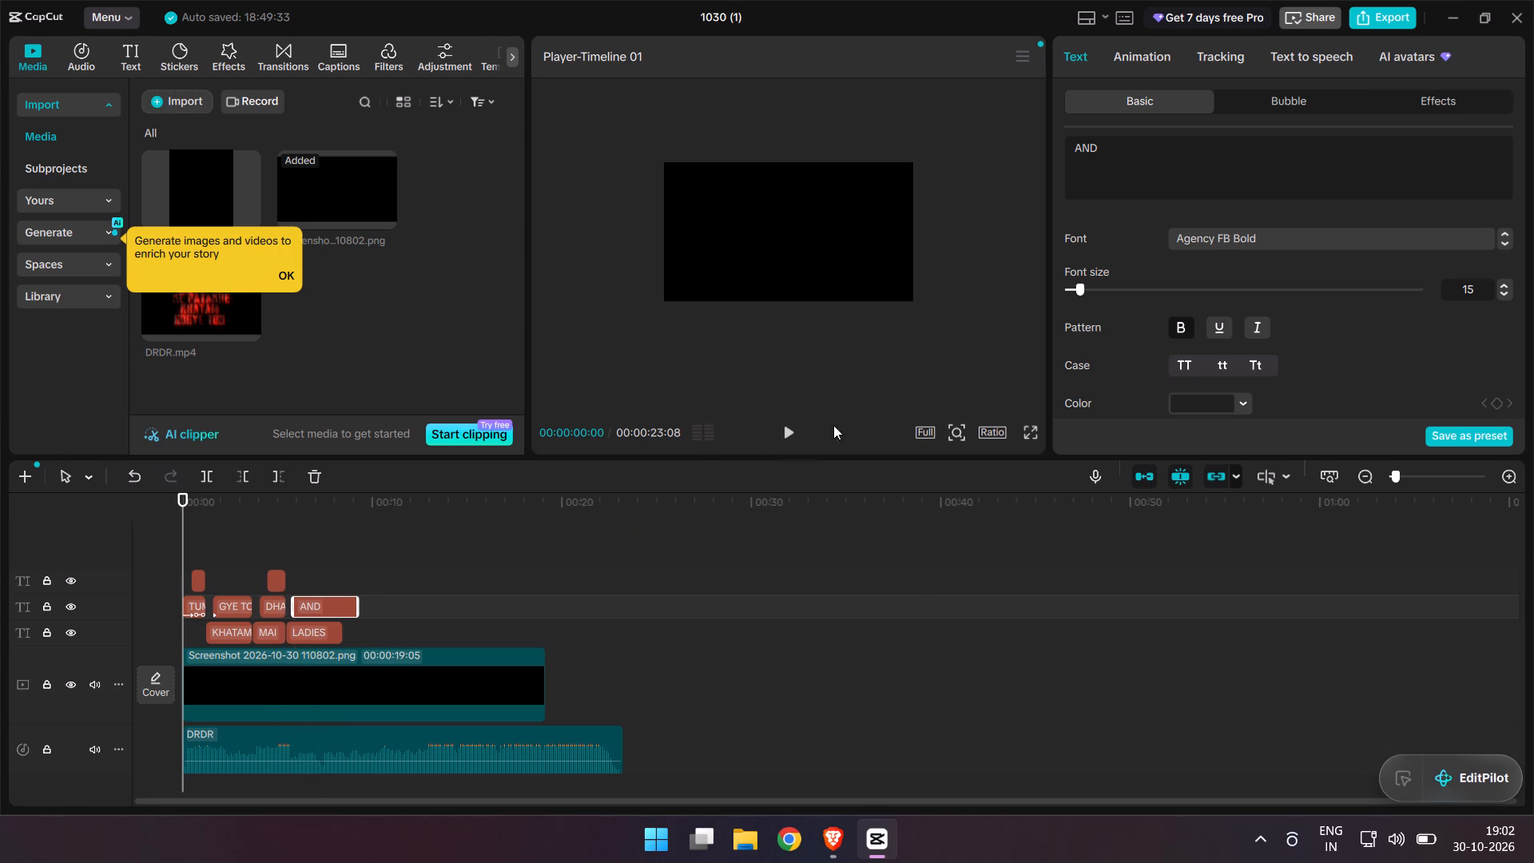
Preview the text animation full screen from the start up to the LADIES AND titles, and exit the full-screen view.
click(1027, 434)
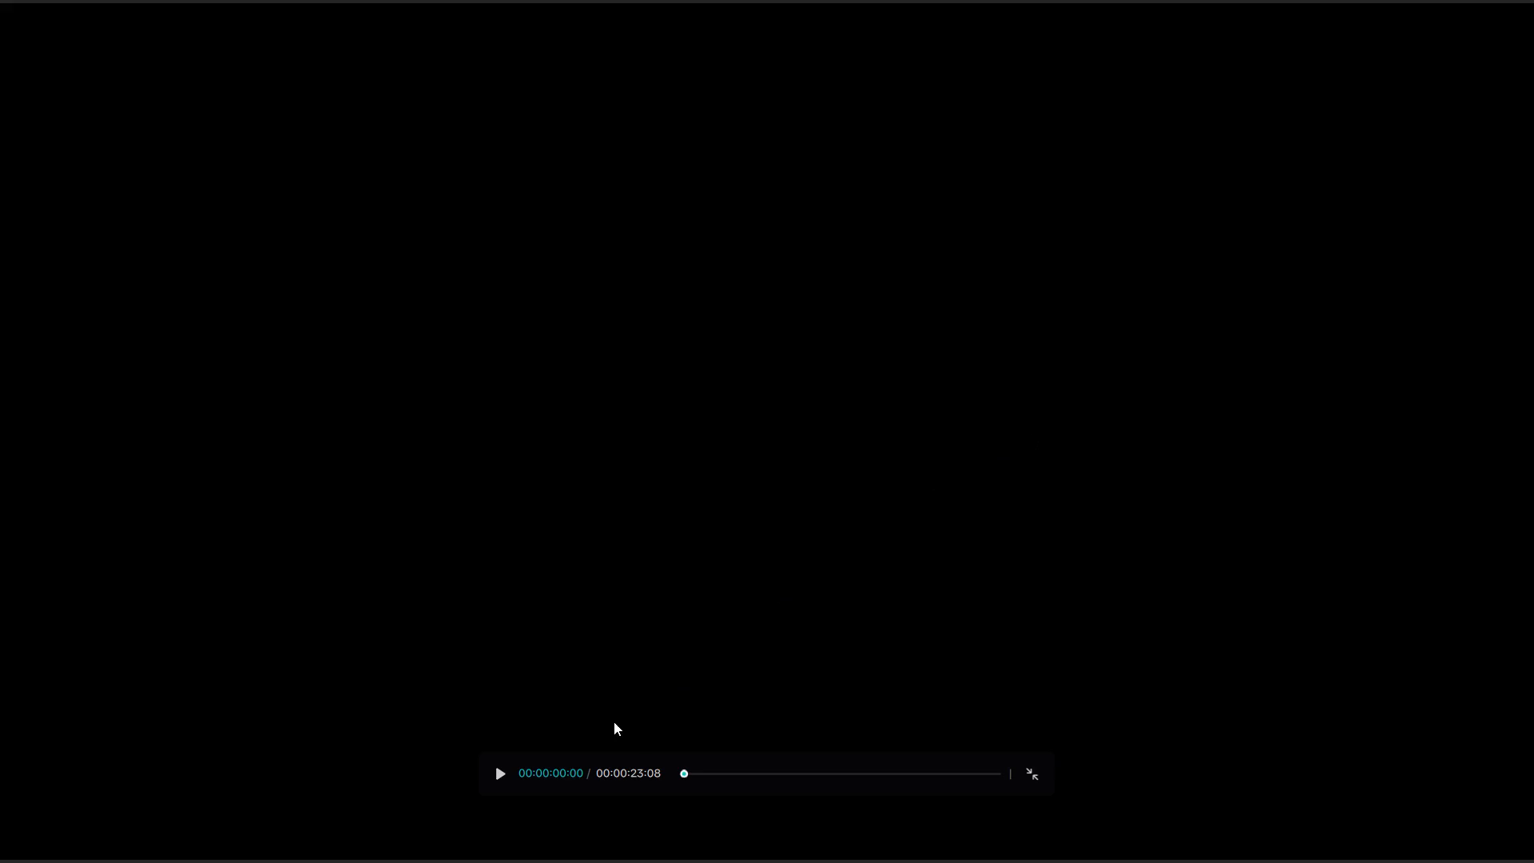
key(space)
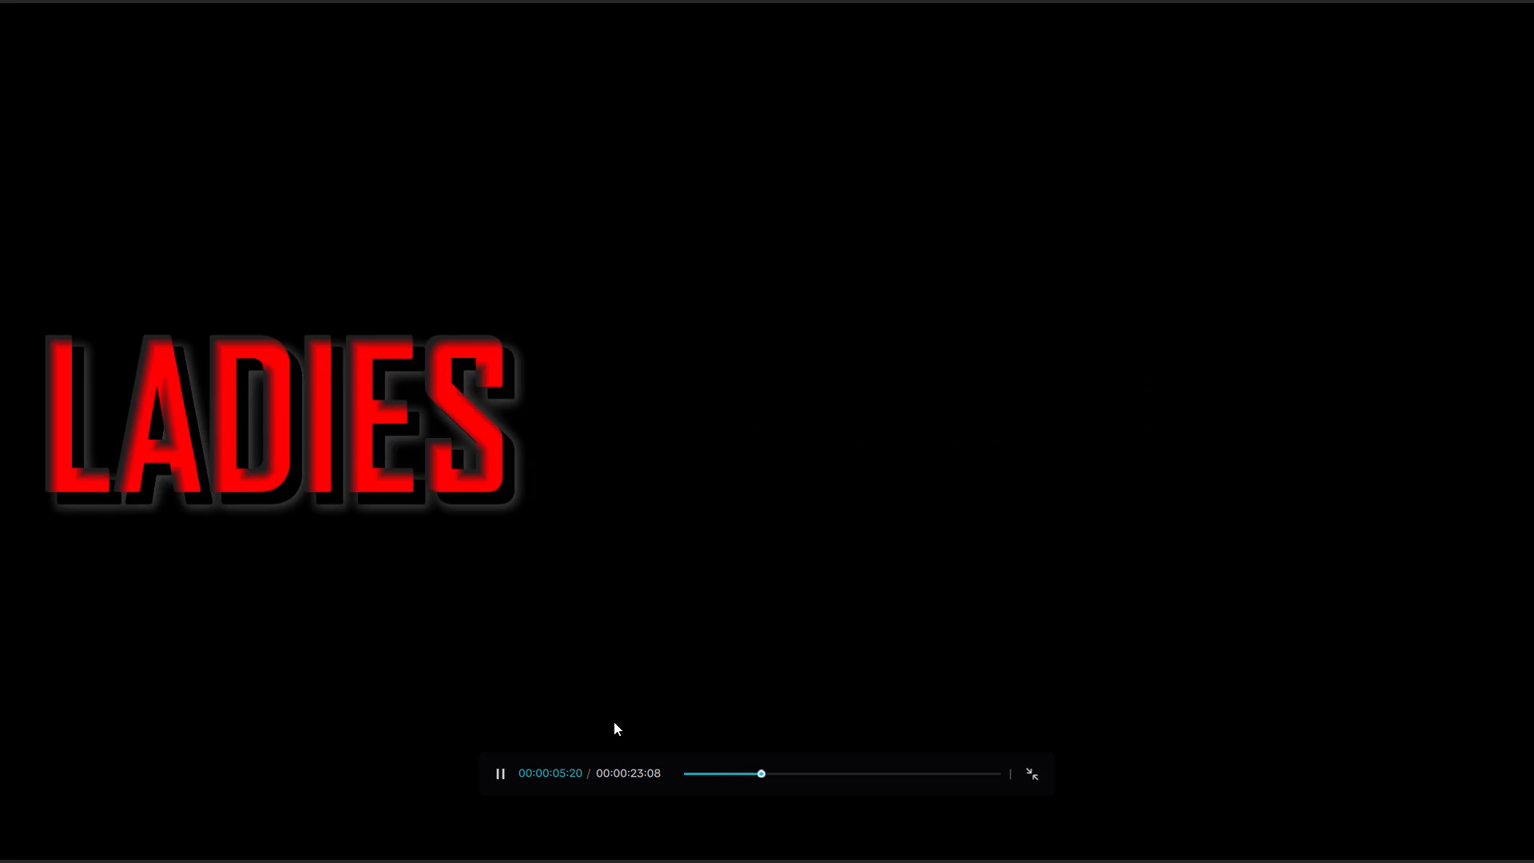
key(space)
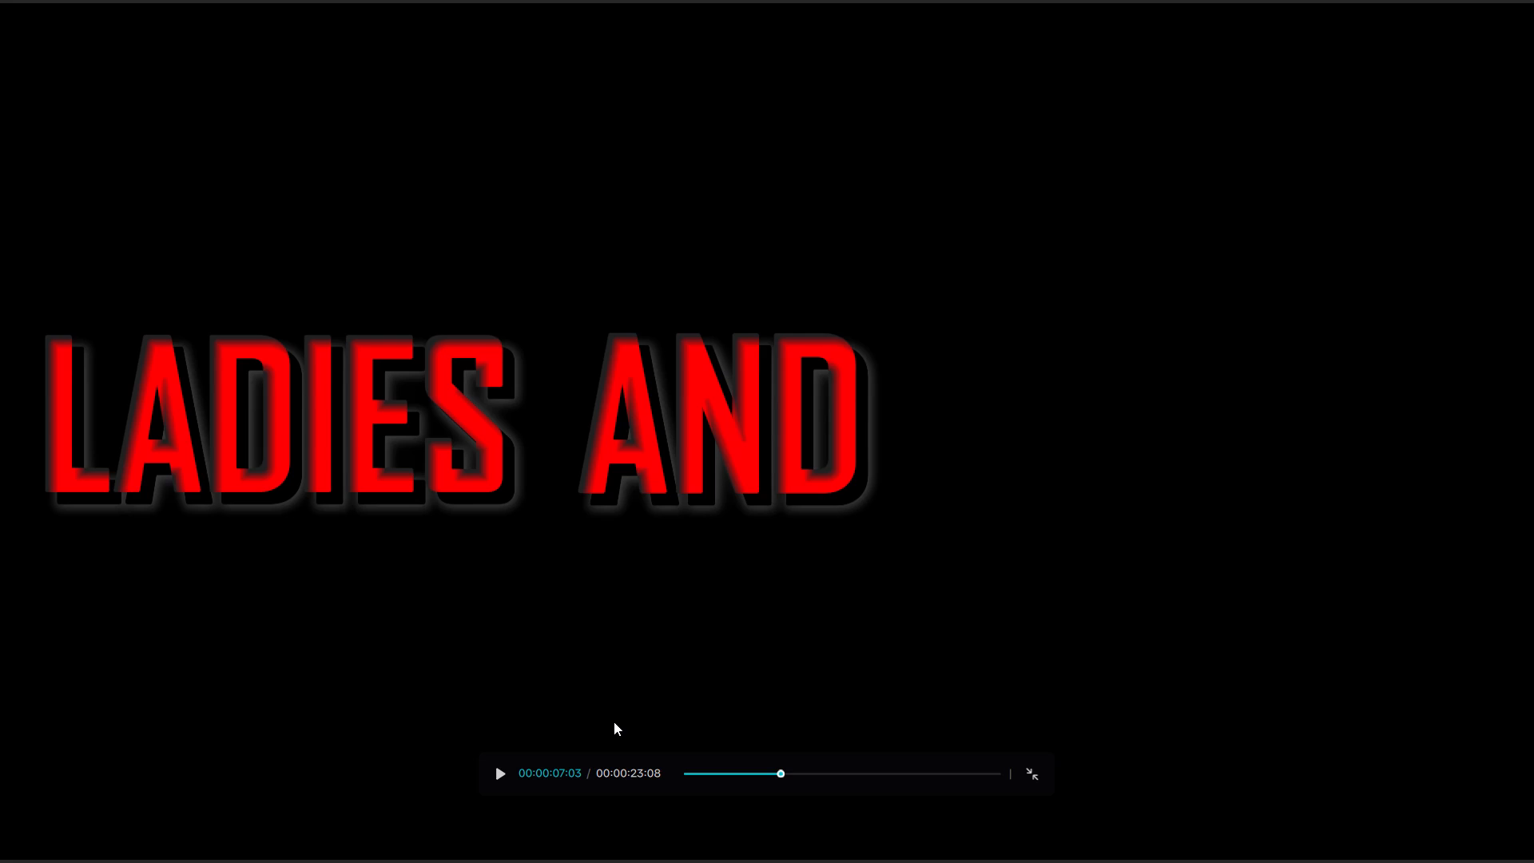
key(Escape)
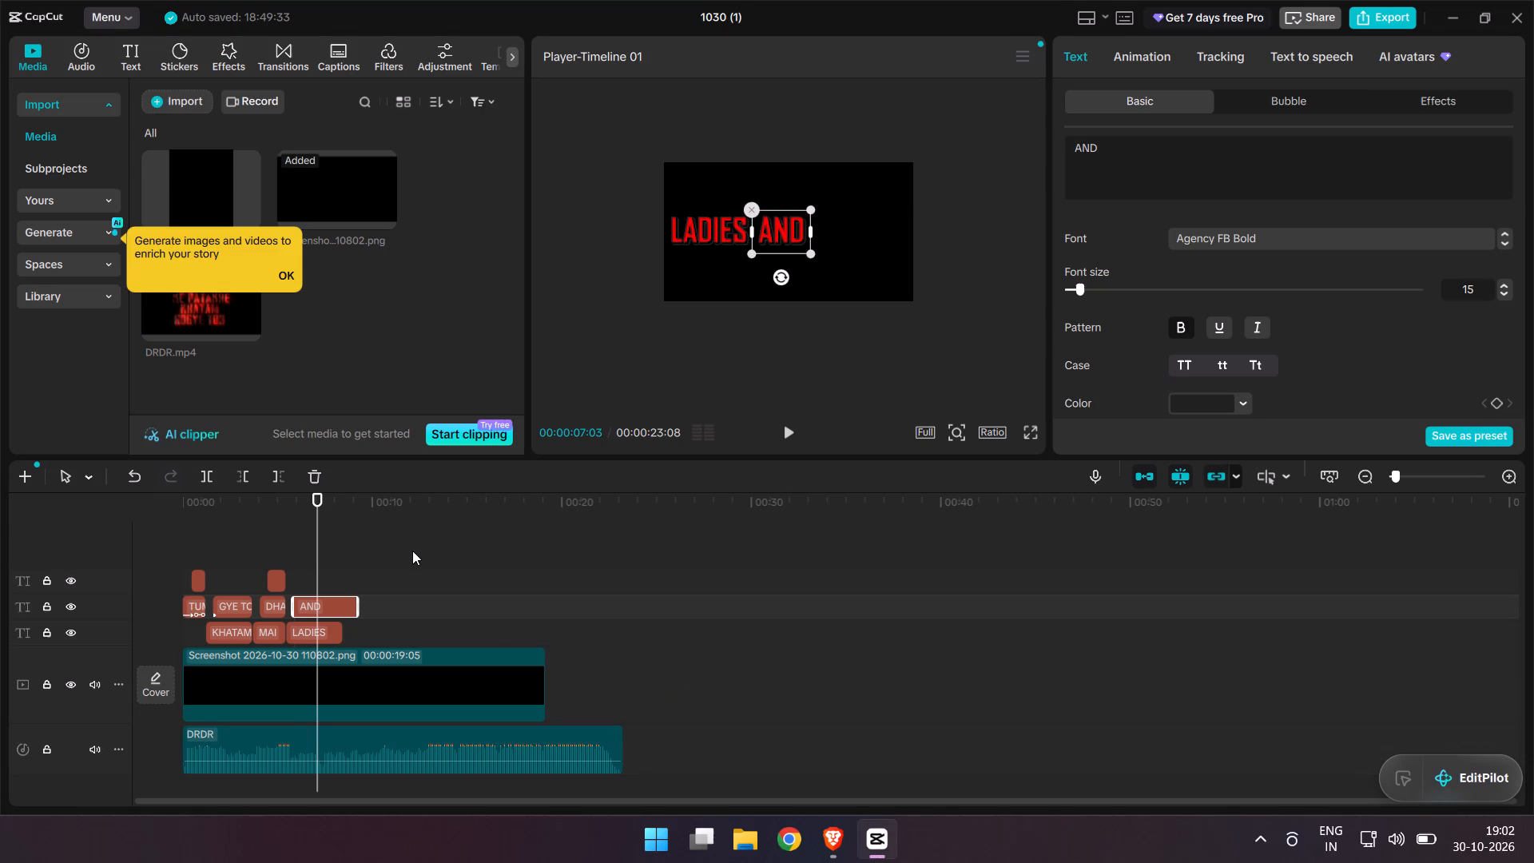
Apply the dark red grunge text effect from the Black Friday category to the LADIES text clip.
click(335, 630)
click(1460, 102)
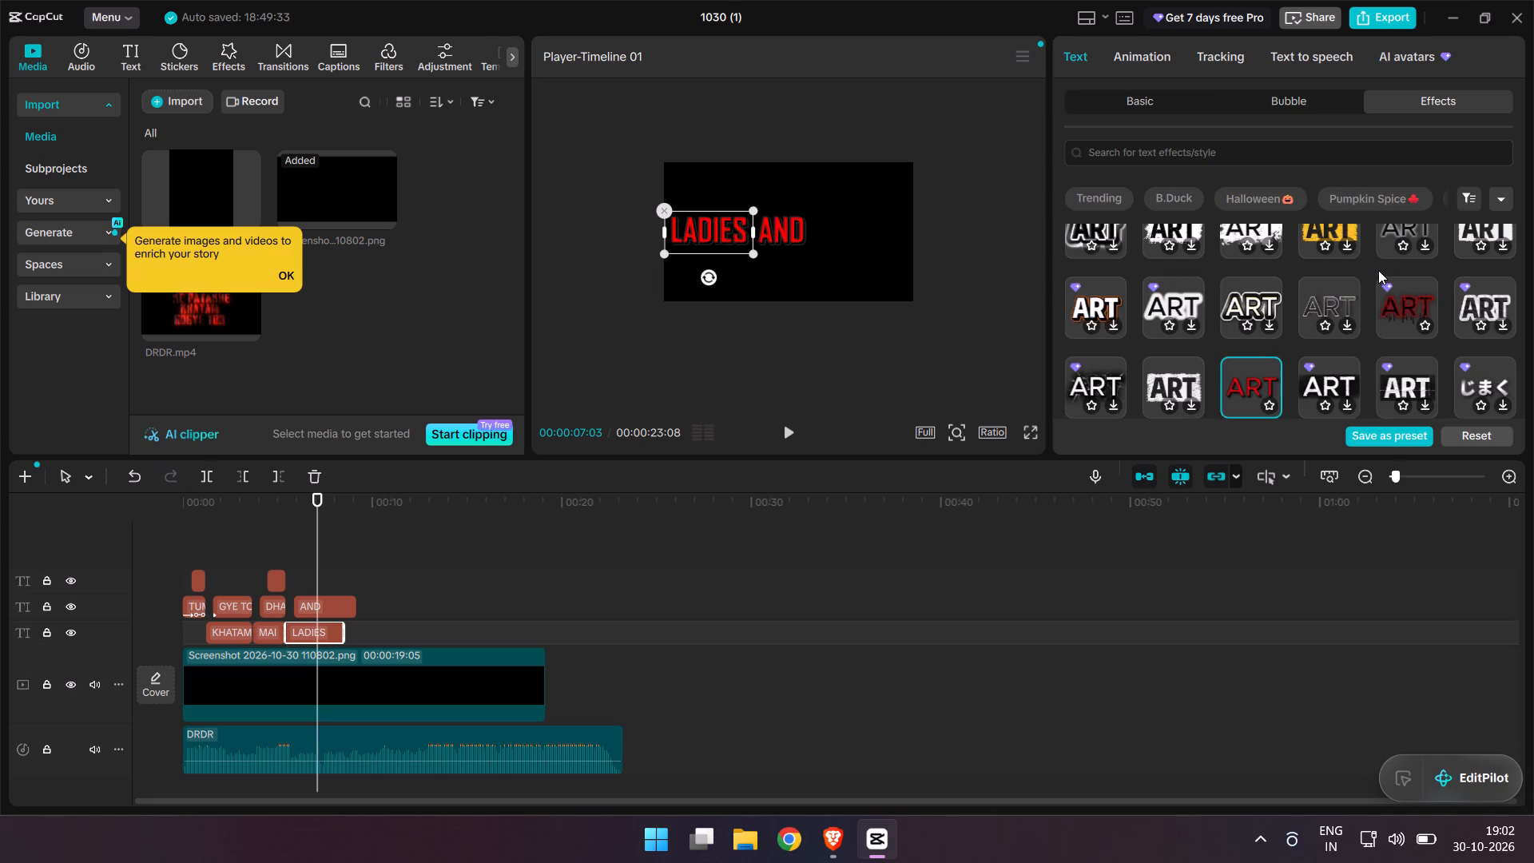
scroll(1398, 352, right, 1)
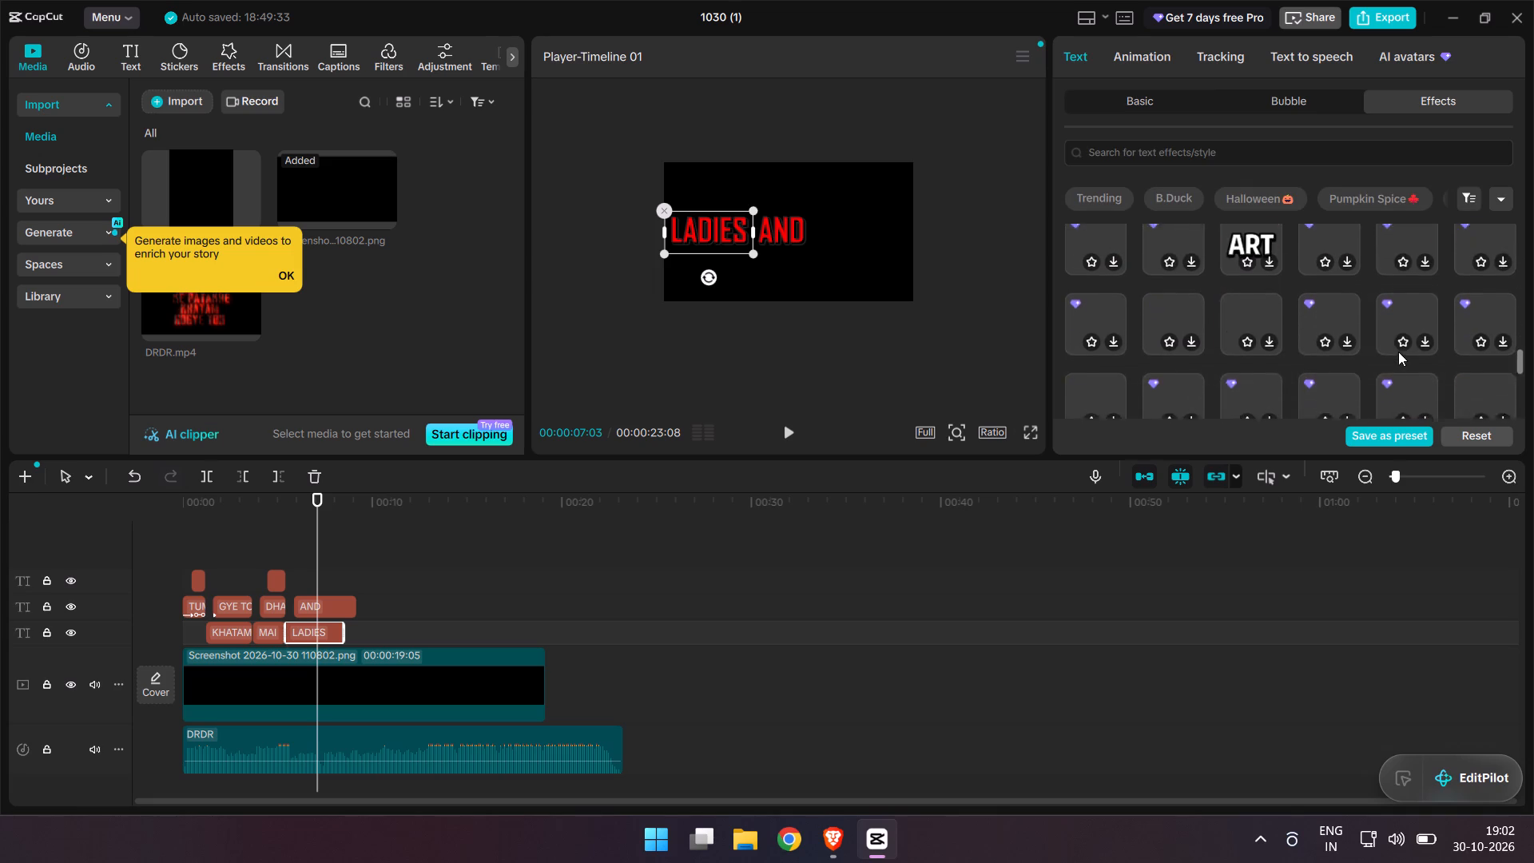
scroll(1398, 352, right, 1)
click(1505, 195)
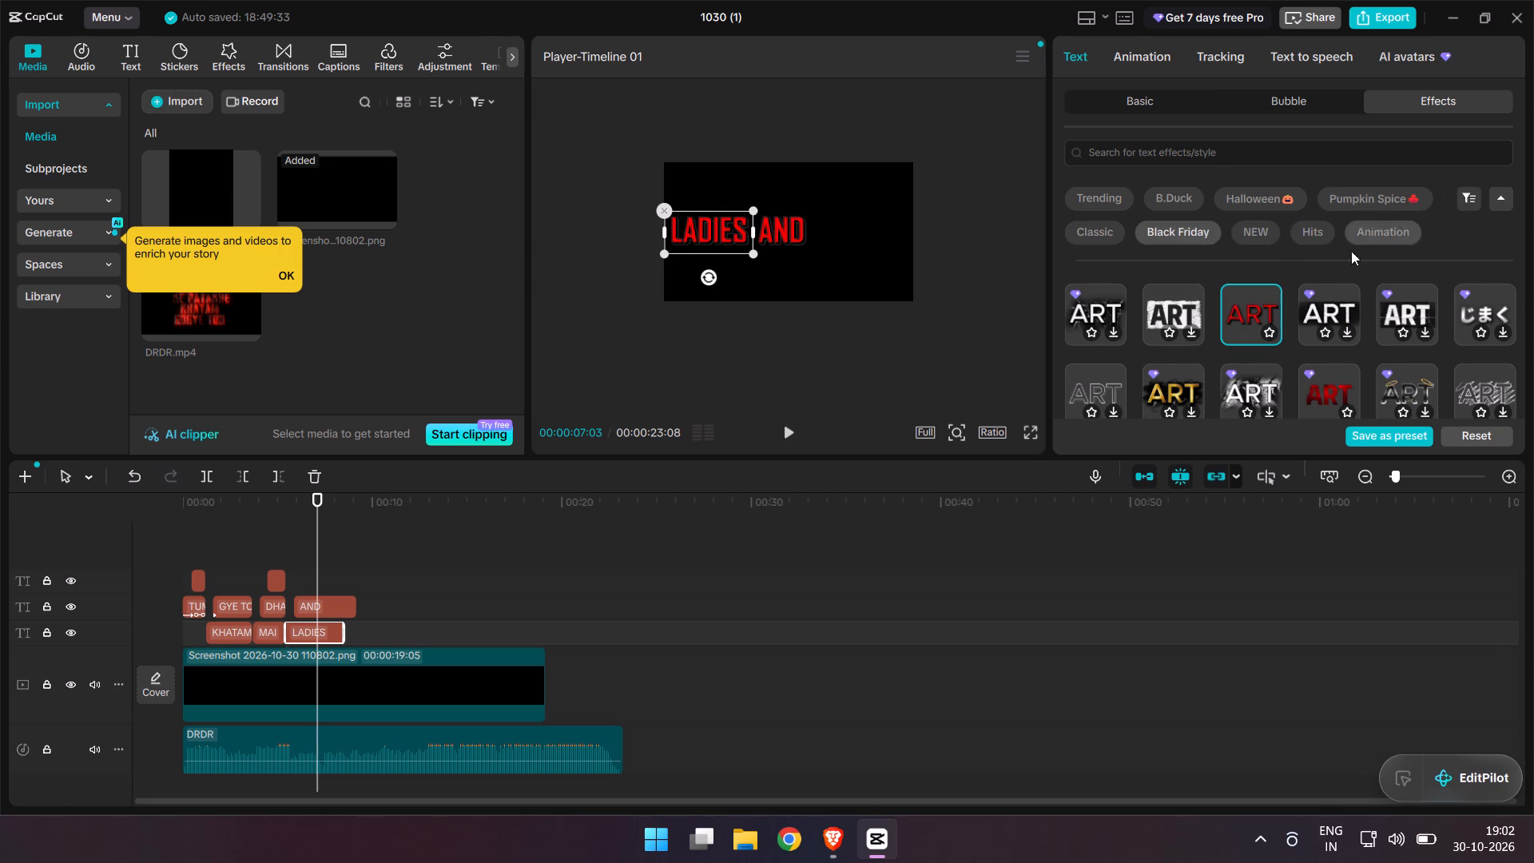
click(1188, 229)
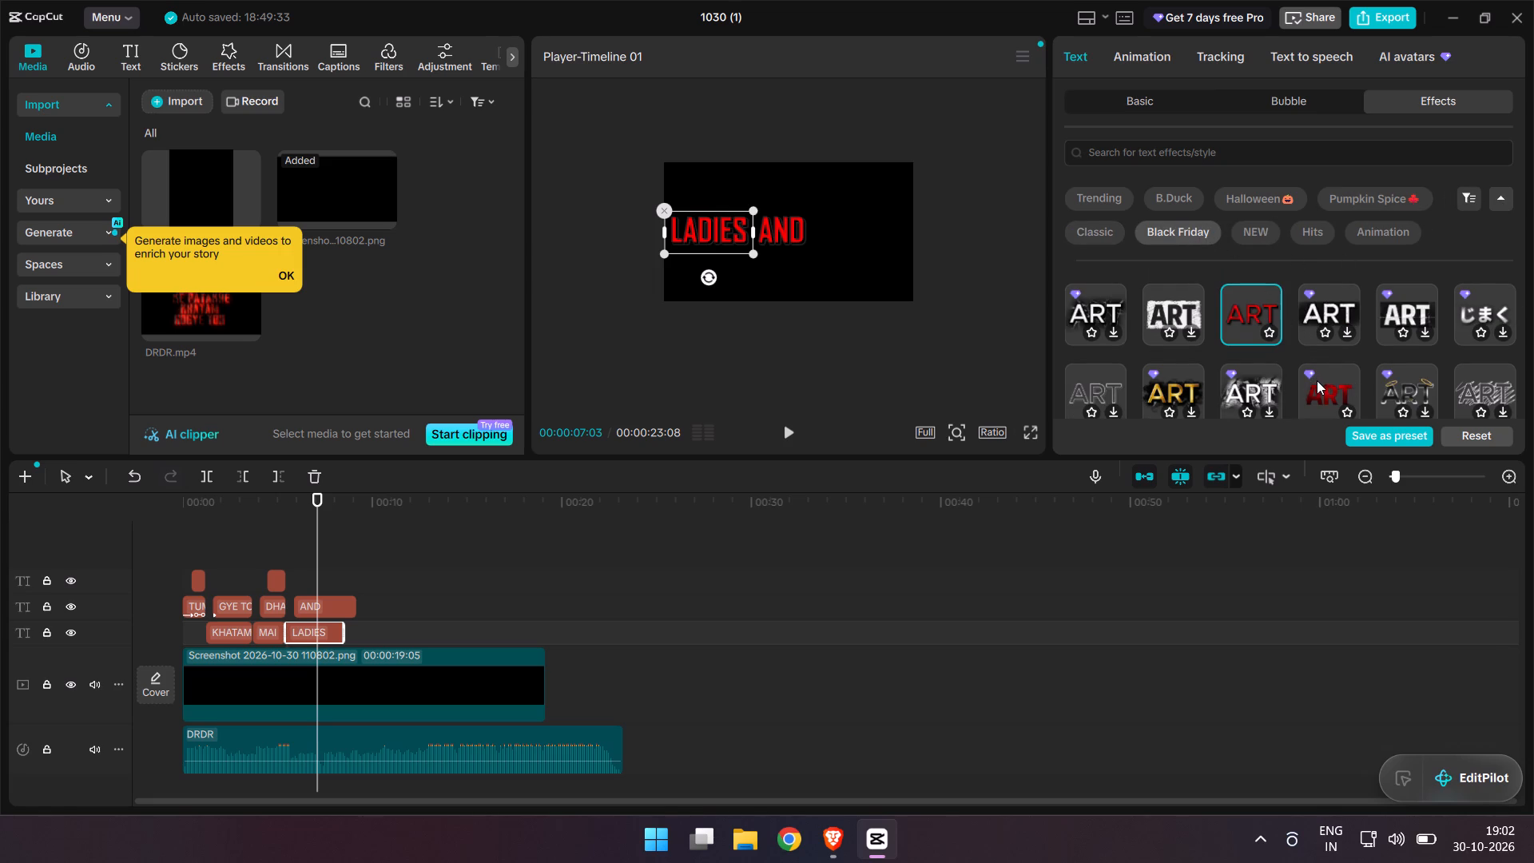
click(1318, 385)
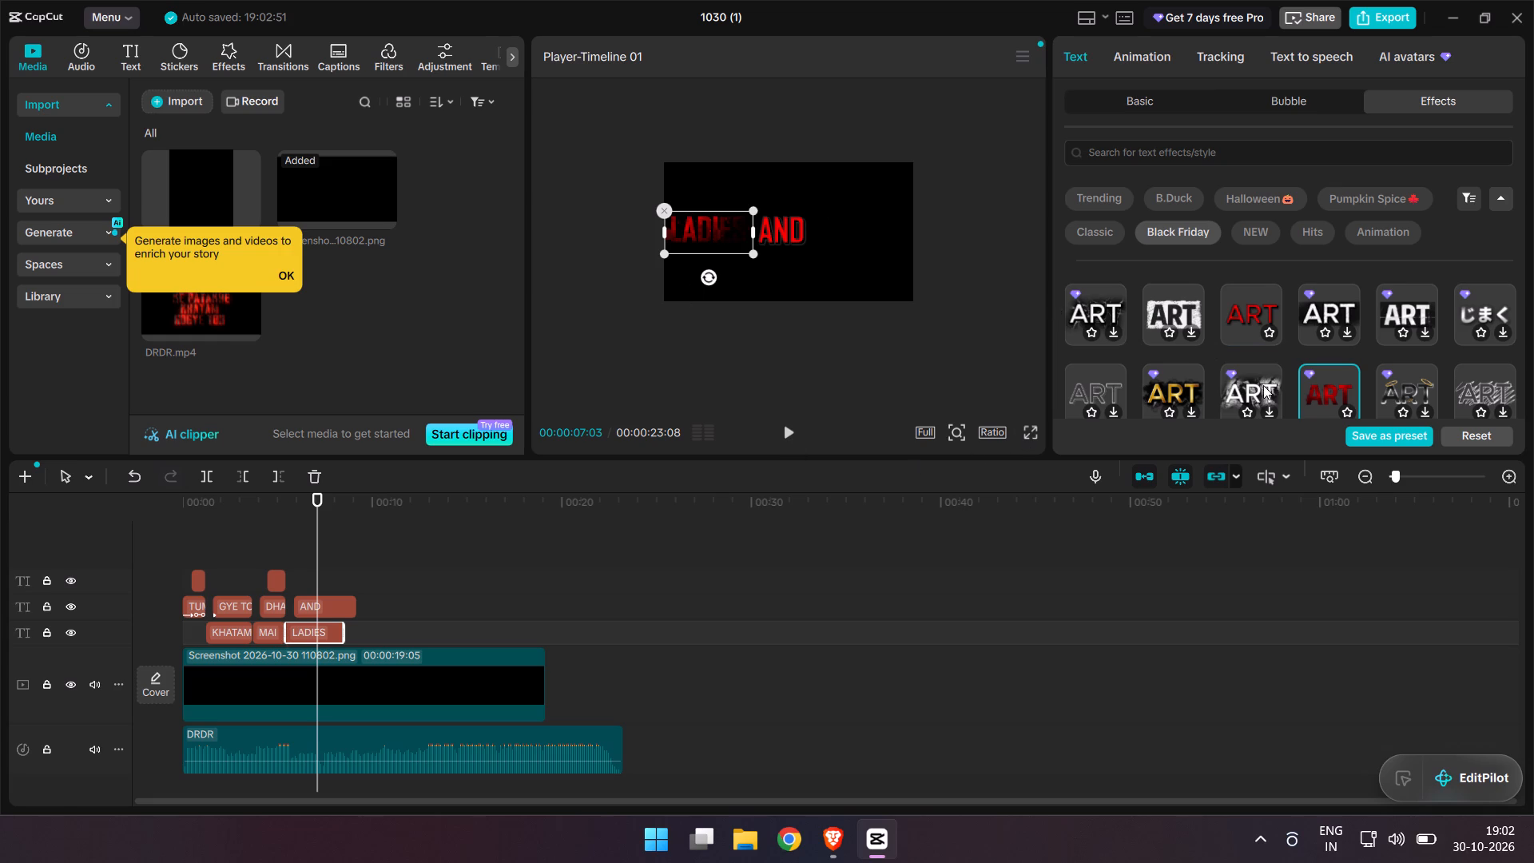
Apply the same dark red grunge text effect to the AND text clip.
click(342, 605)
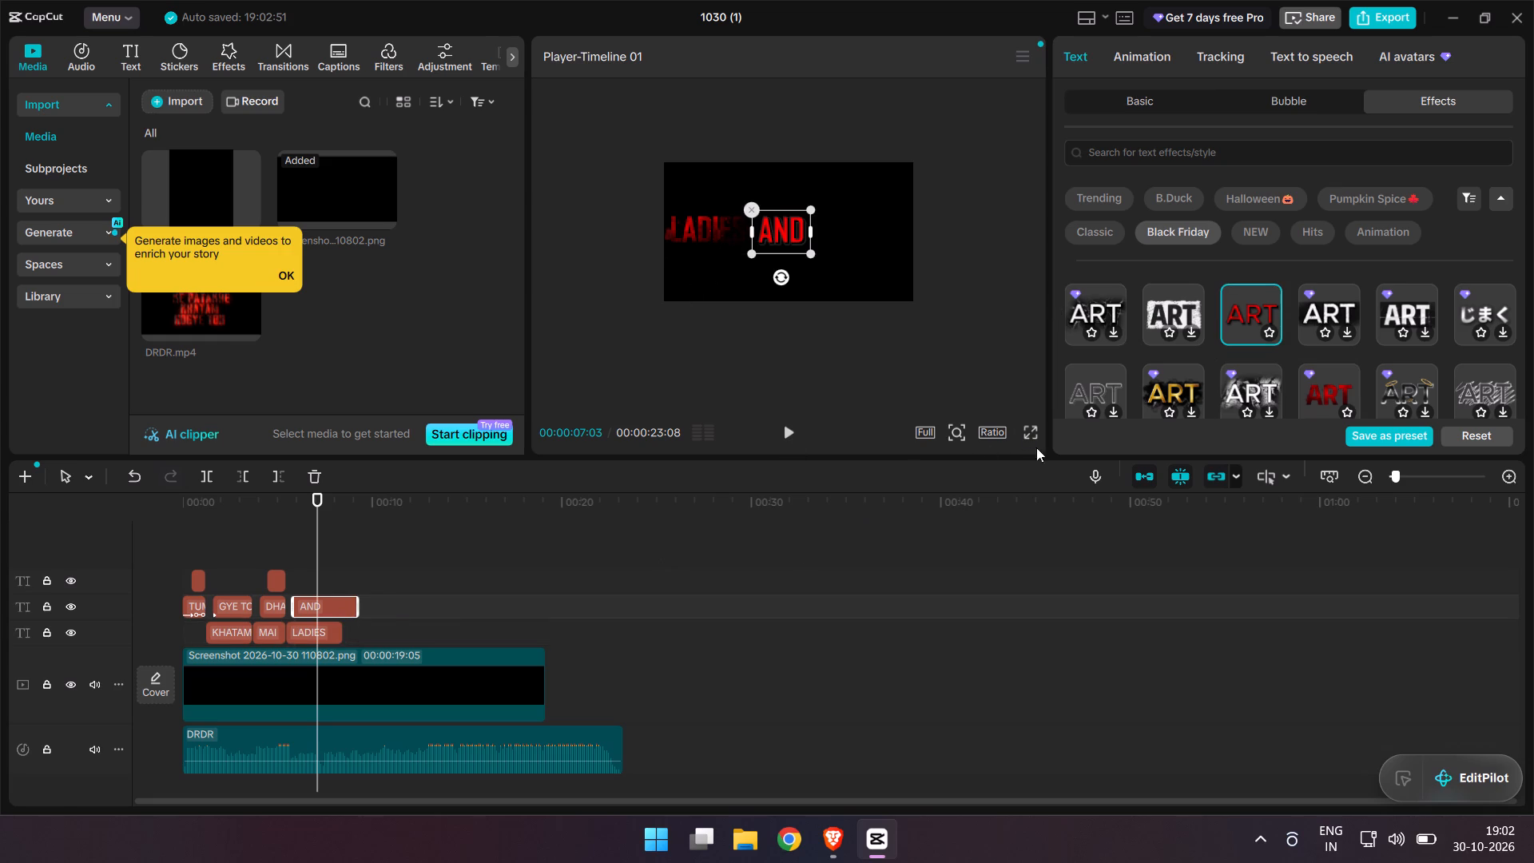
click(1317, 380)
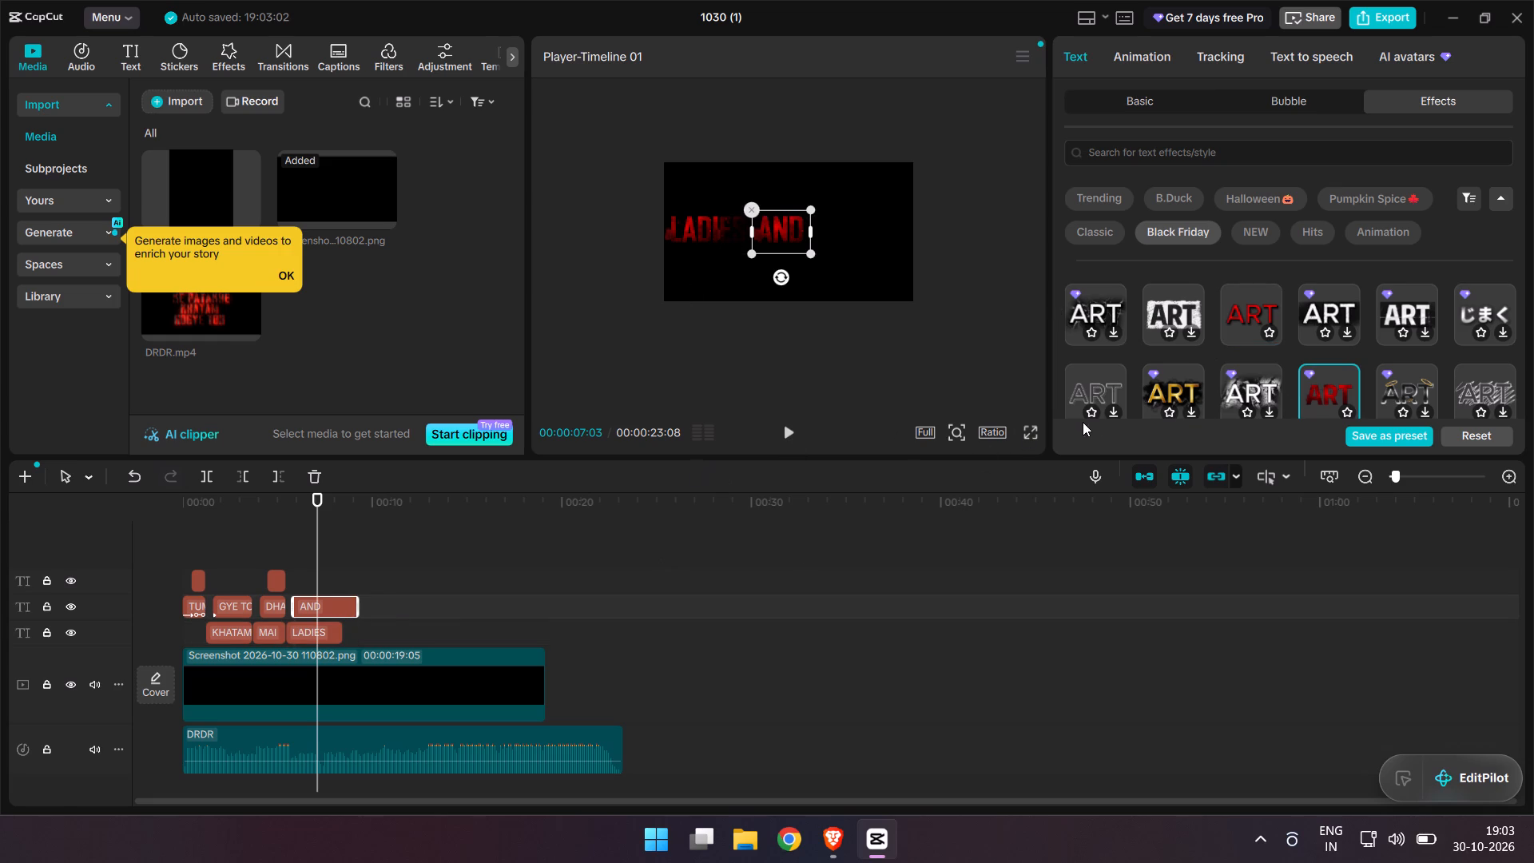
Review the restyled LADIES AND titles full screen together with the preceding MAI DHAMAKA SHURU KRU section, and exit the full-screen view.
click(1035, 435)
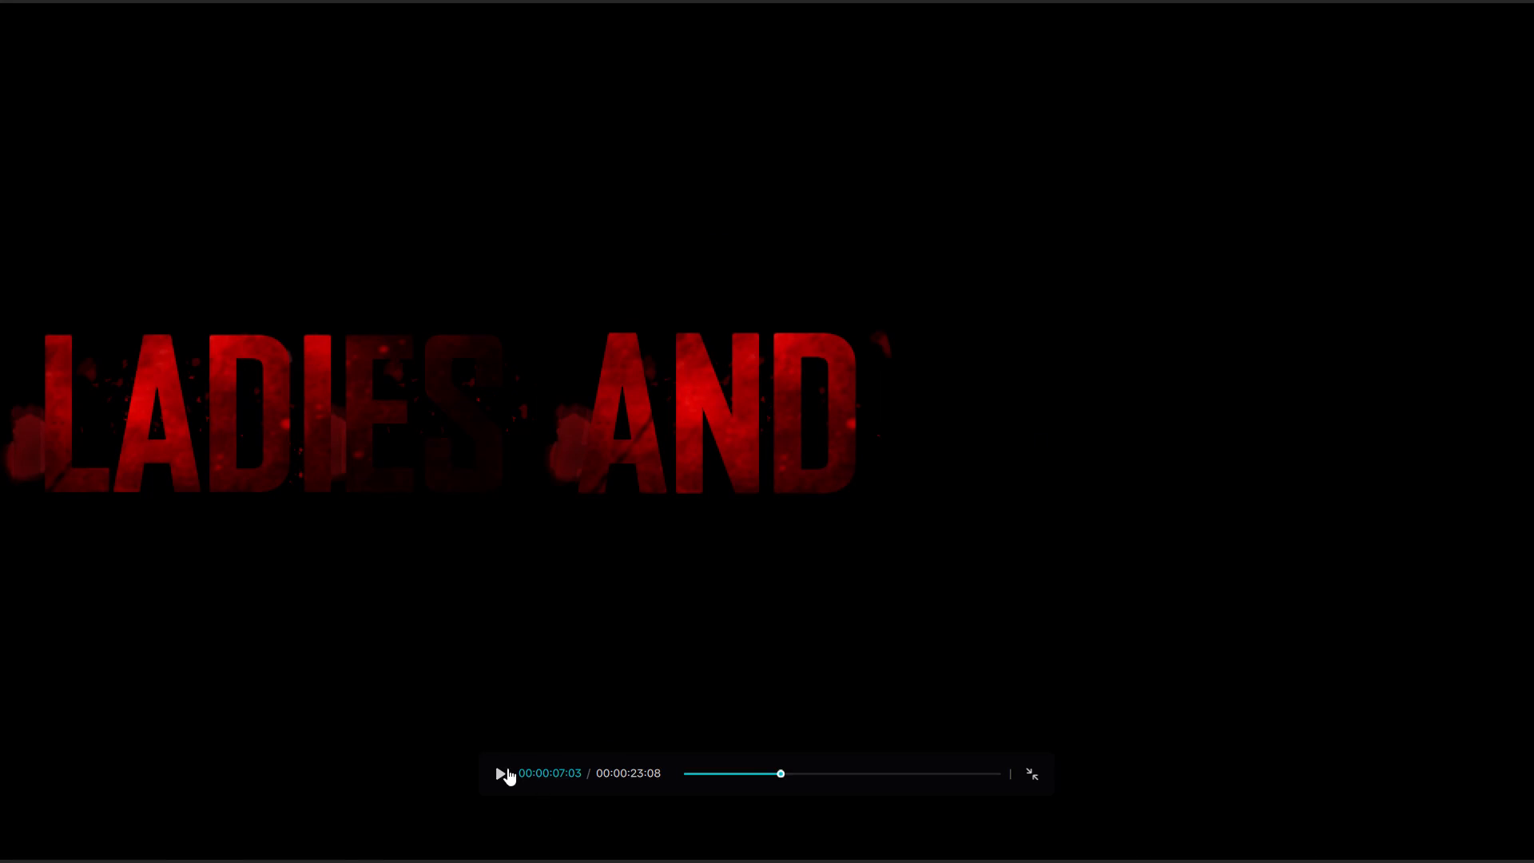
click(494, 767)
click(718, 764)
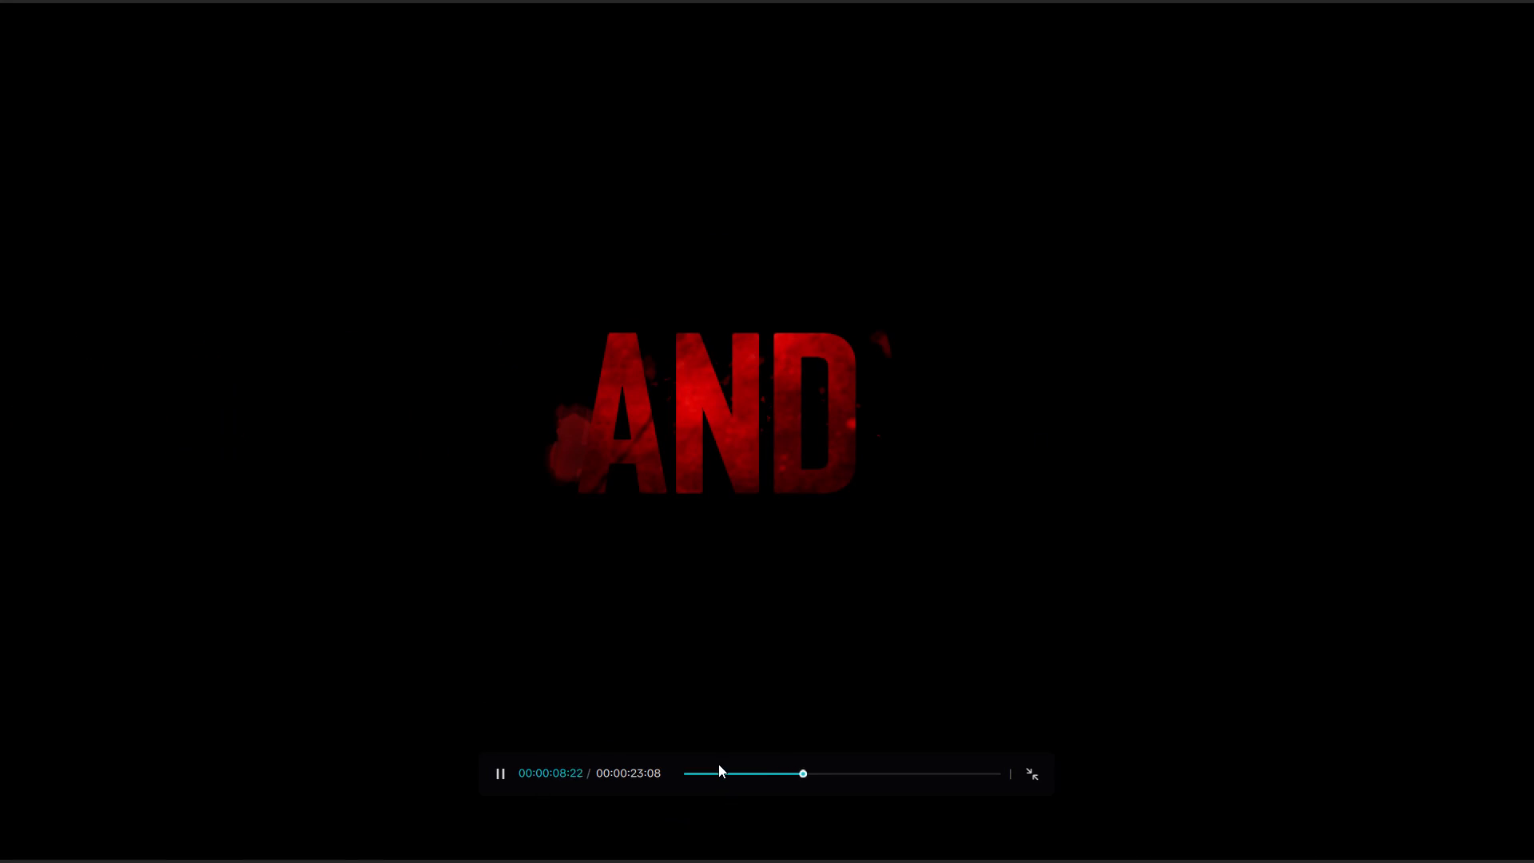
click(717, 778)
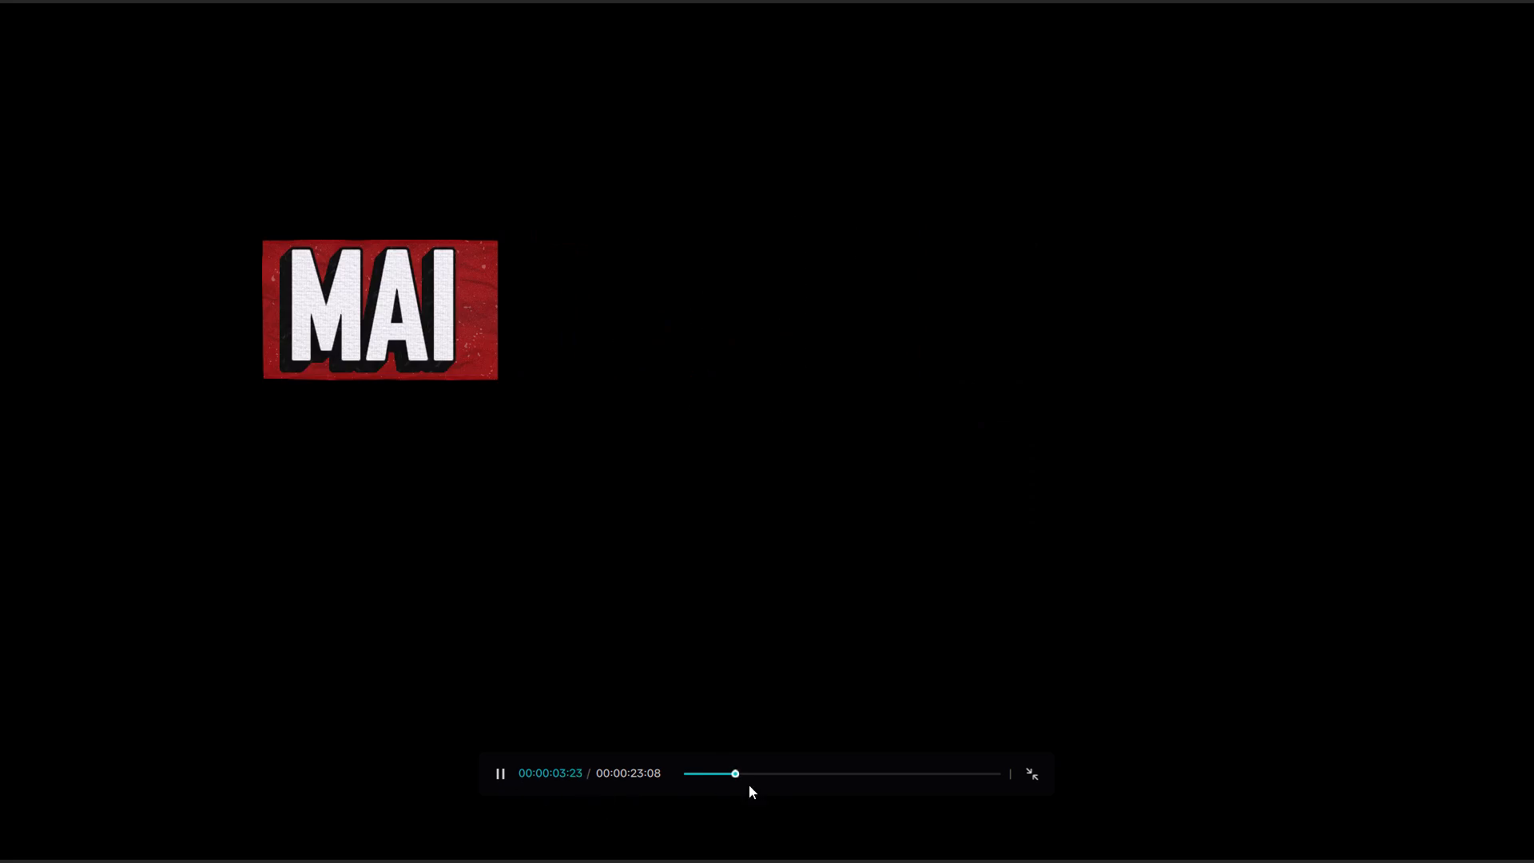
drag(745, 771, 584, 767)
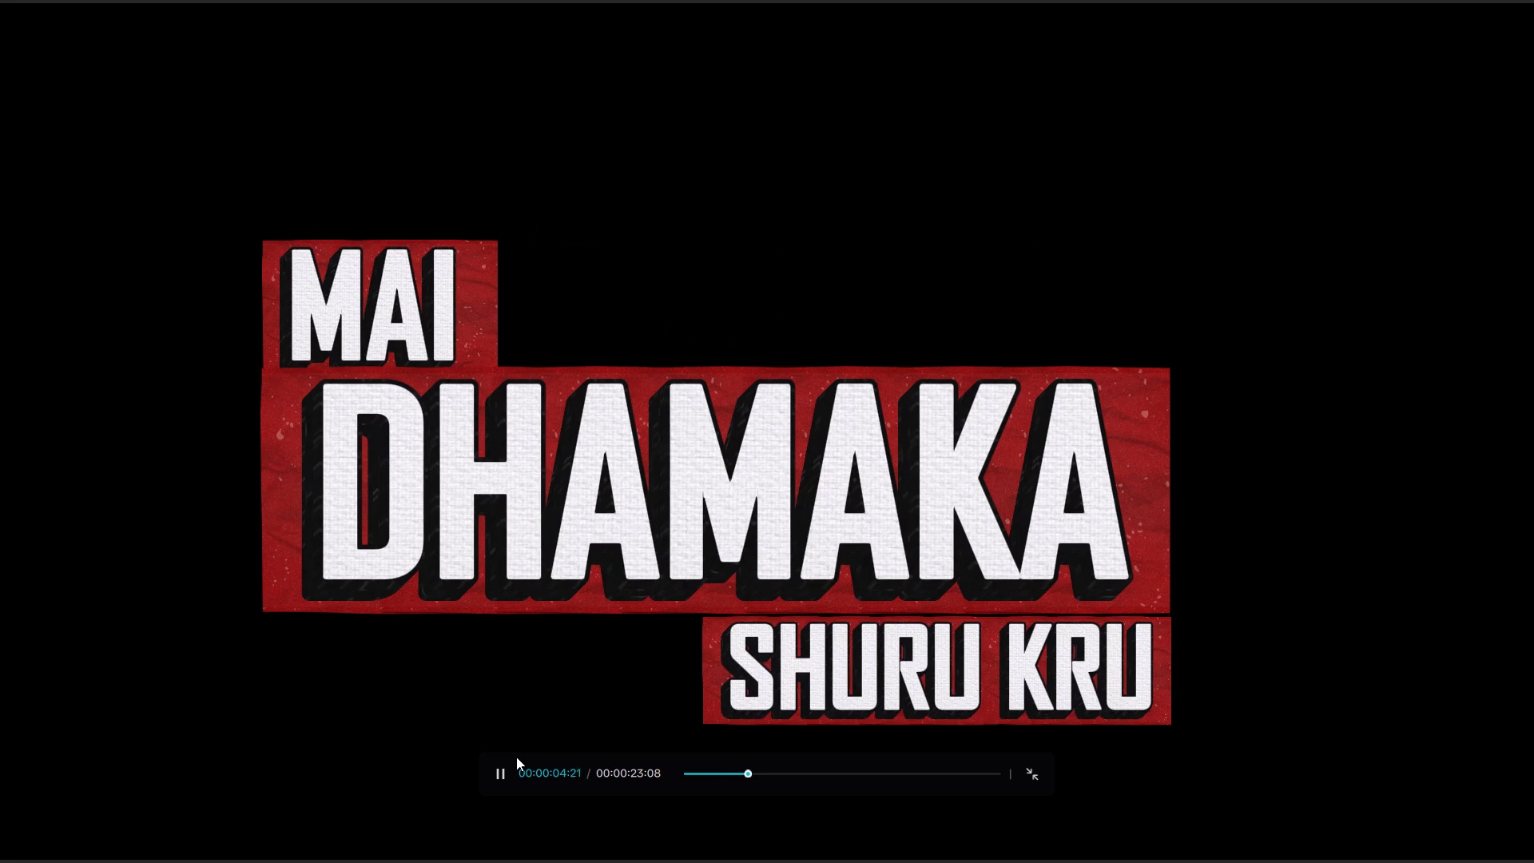
key(space)
key(space)
key(space)
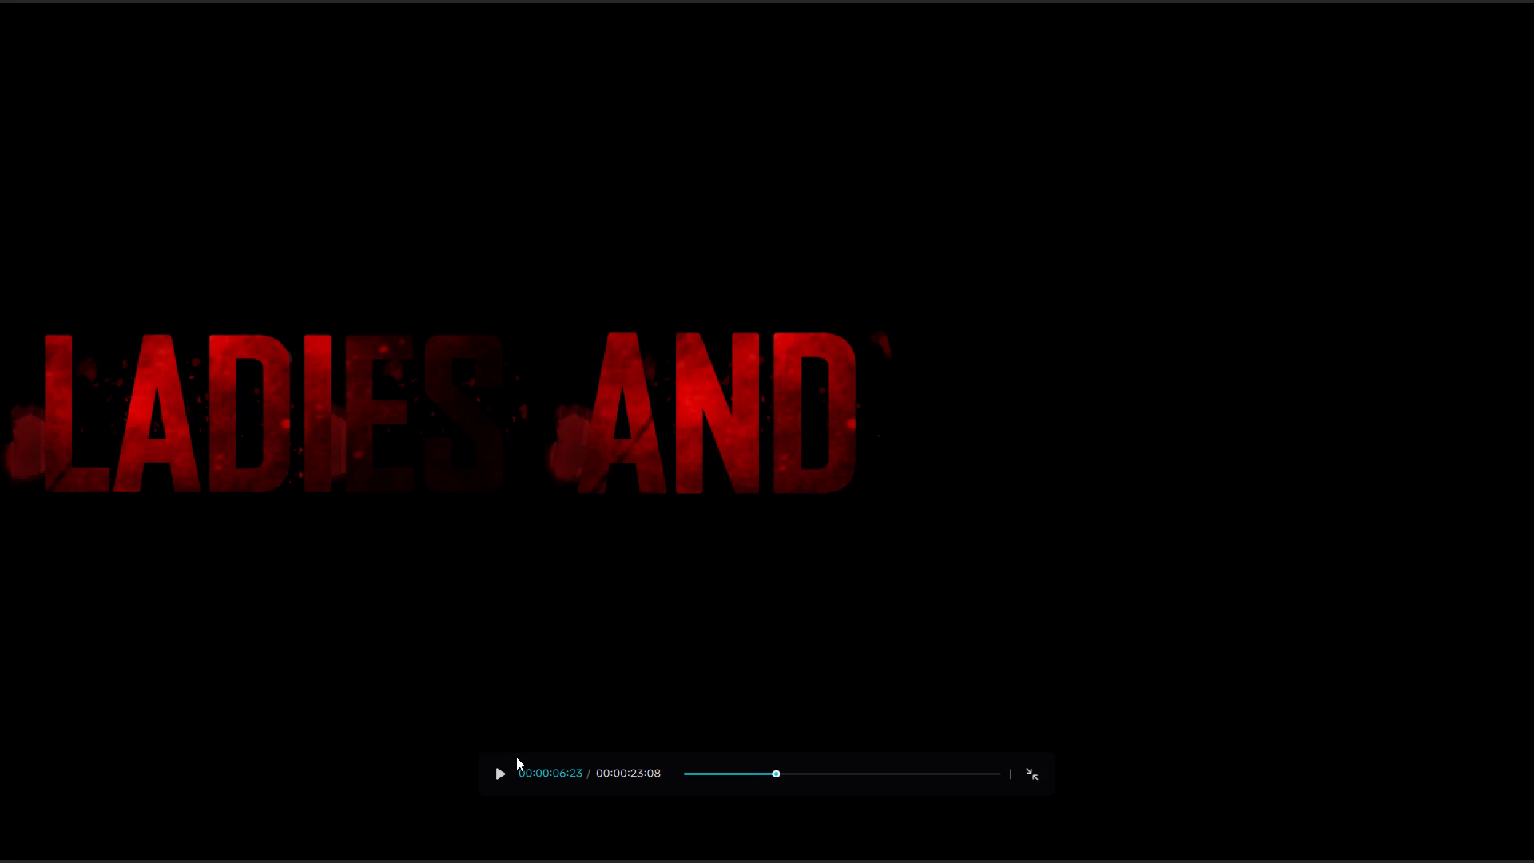
key(space)
key(space)
key(Escape)
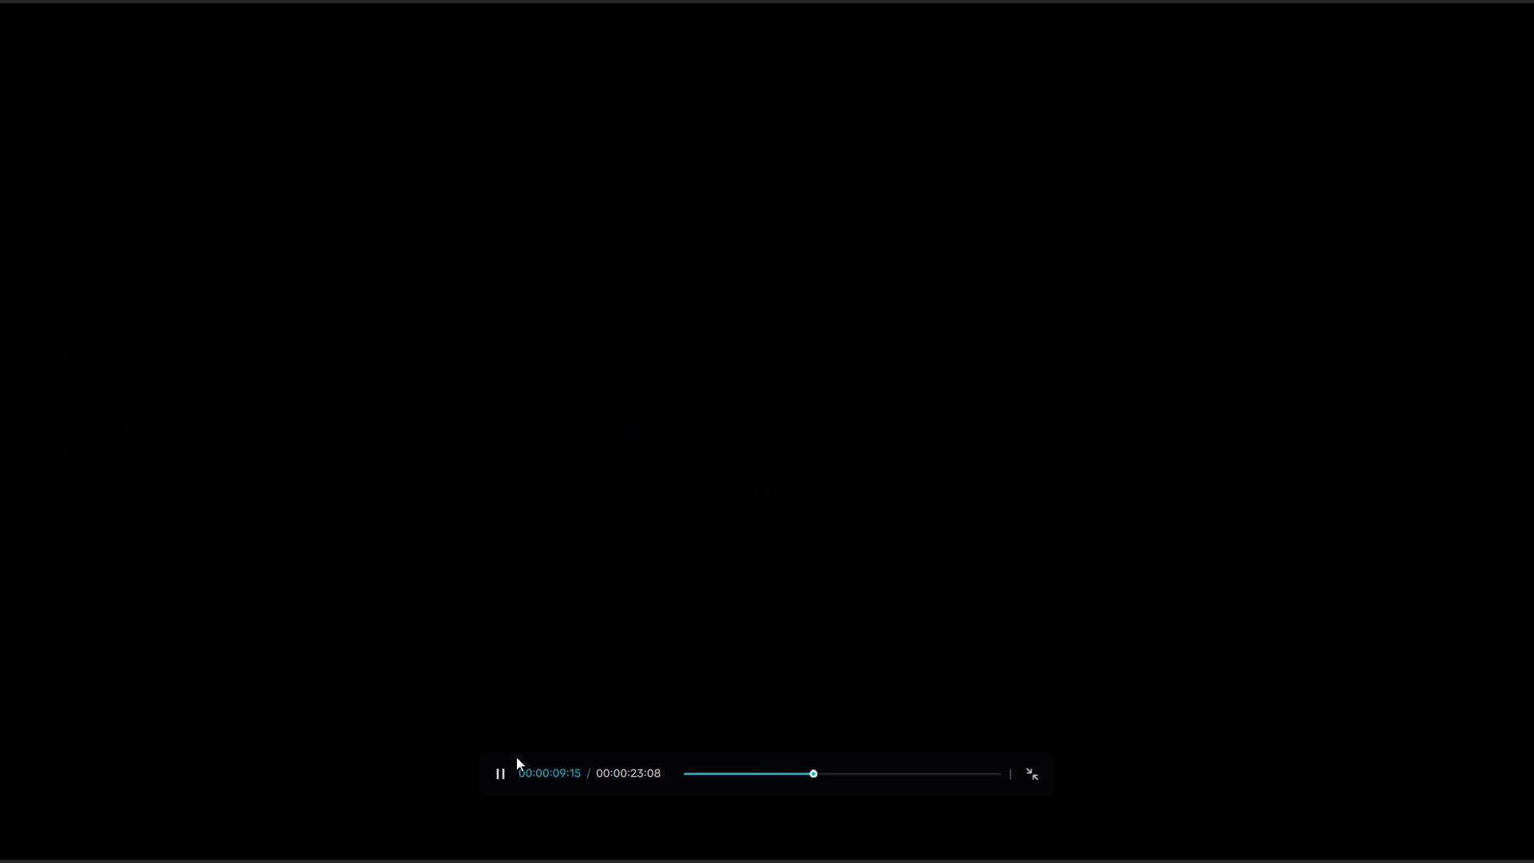
Browse the remaining Black Friday text effects and the NEW category for other title styles.
scroll(1268, 372, down, 1)
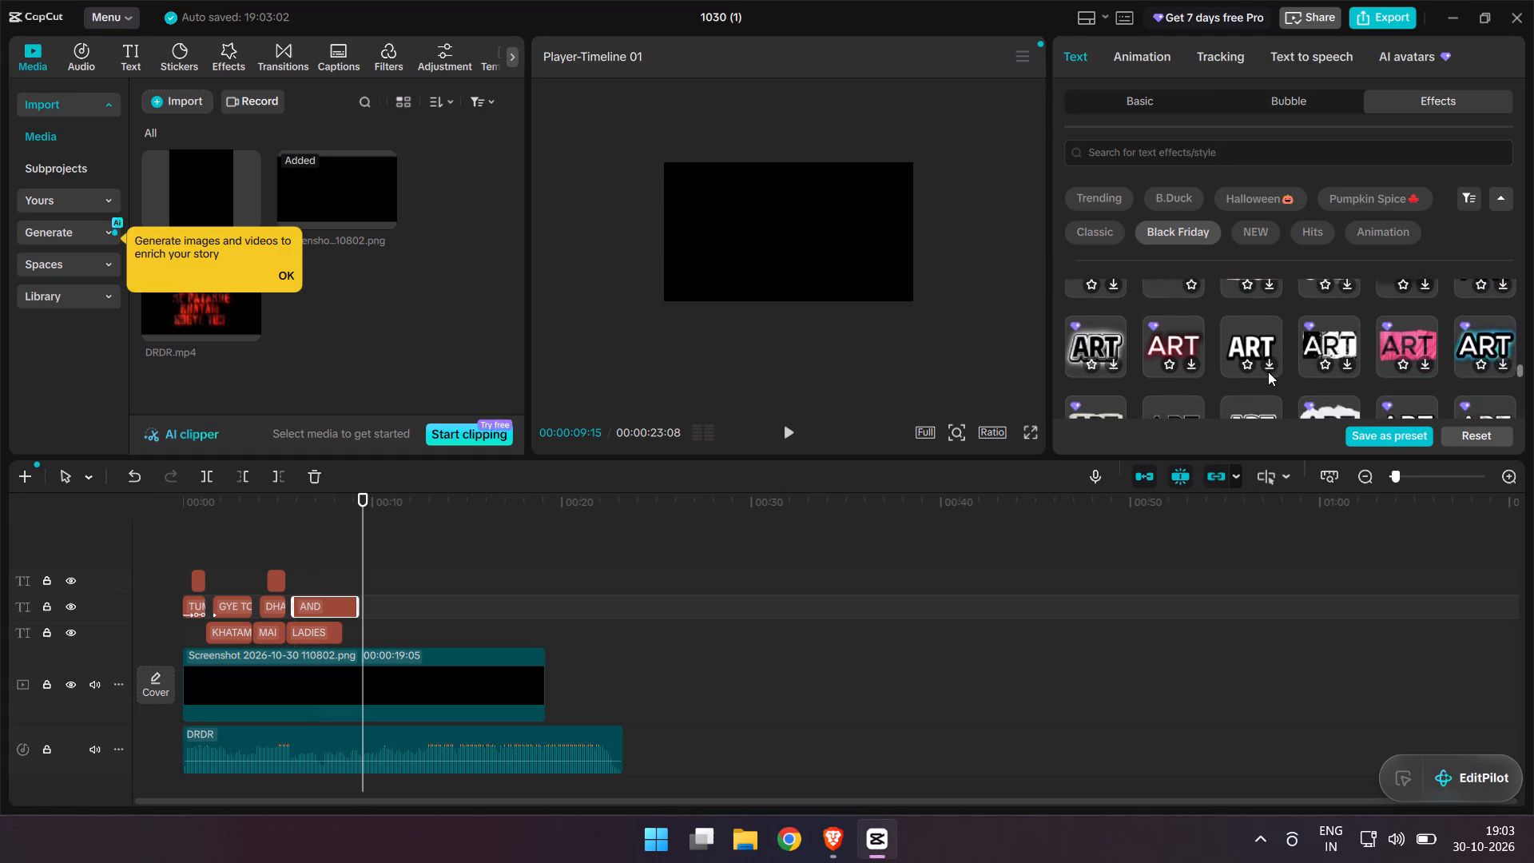
scroll(1268, 372, down, 3)
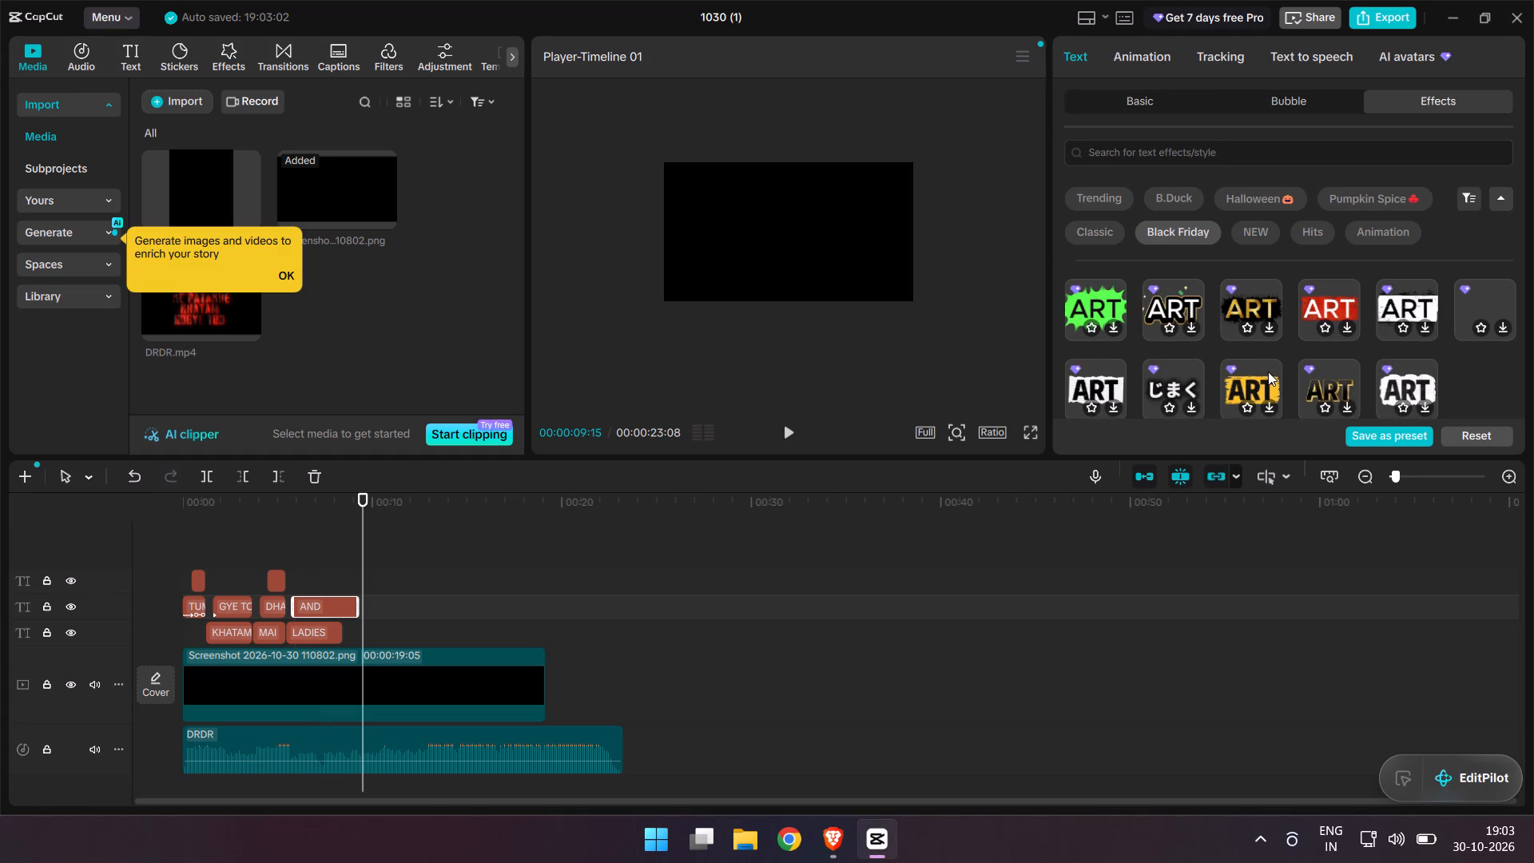
scroll(1268, 372, down, 2)
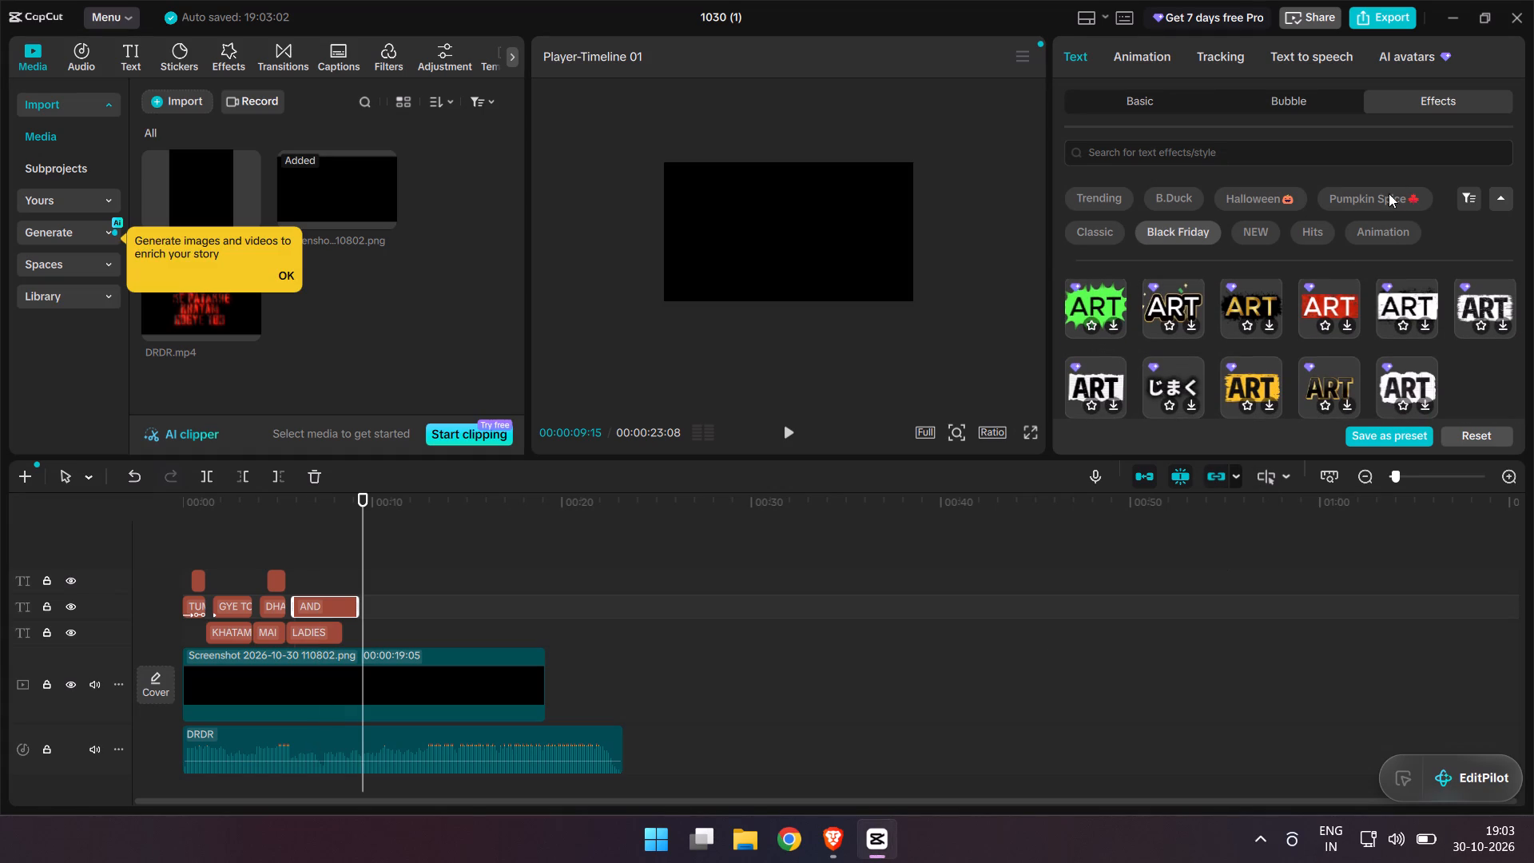
click(1265, 225)
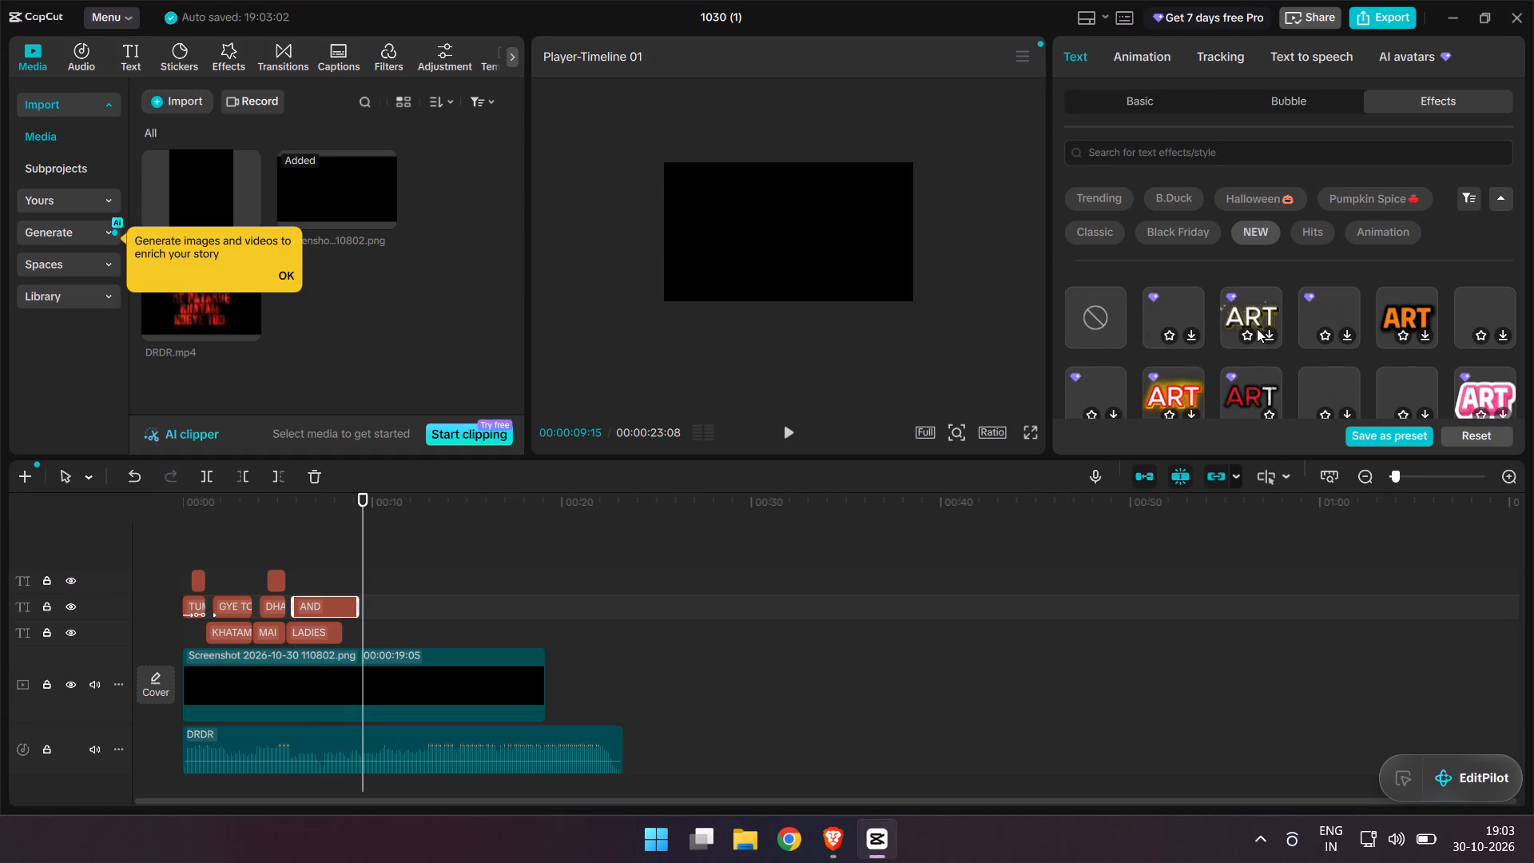
scroll(1257, 328, down, 1)
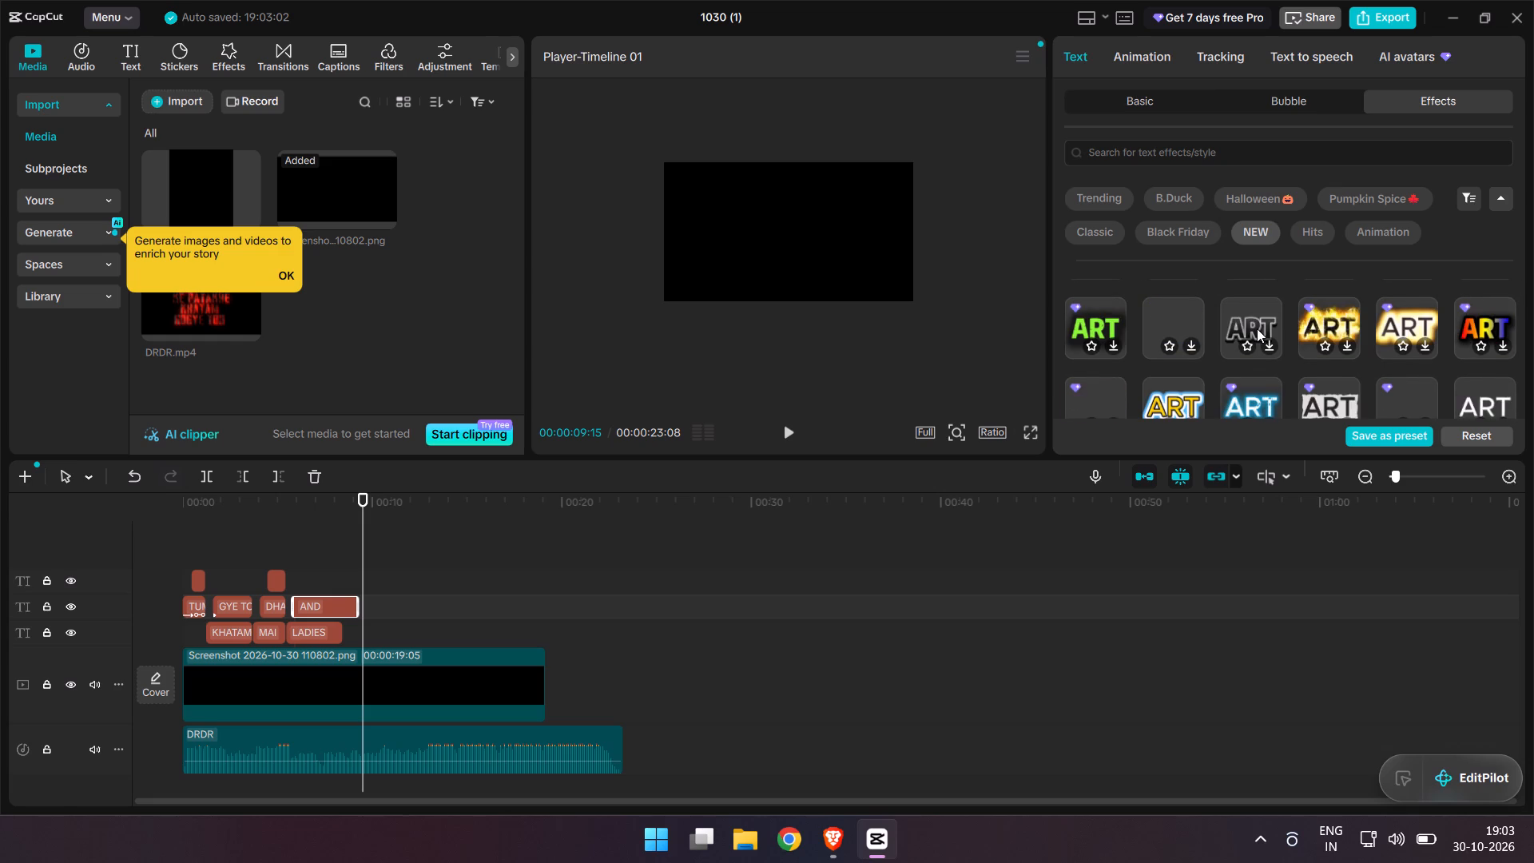
scroll(1257, 328, down, 1)
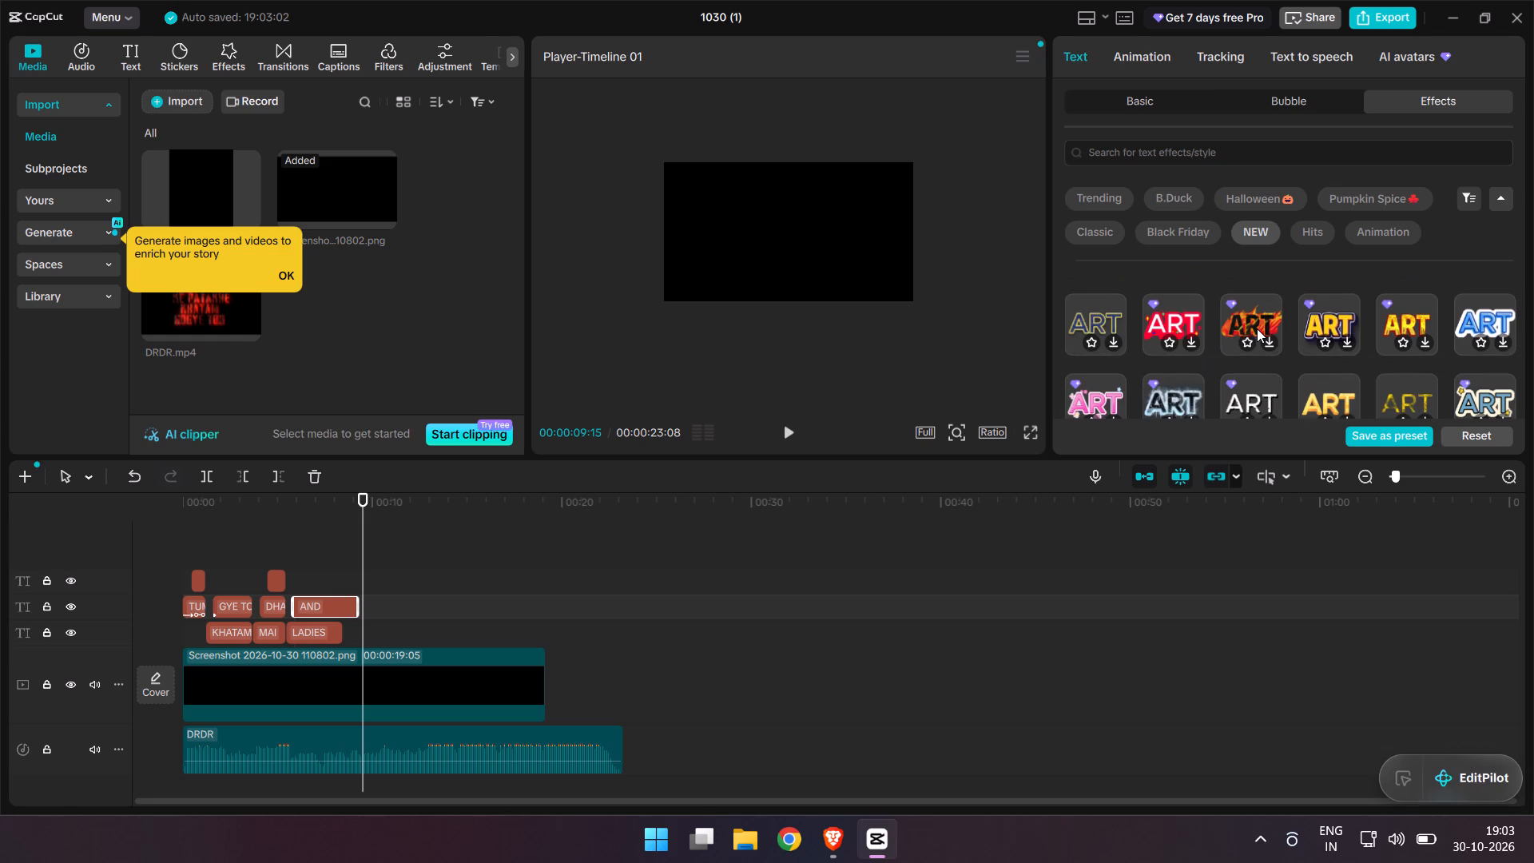
scroll(1257, 328, down, 1)
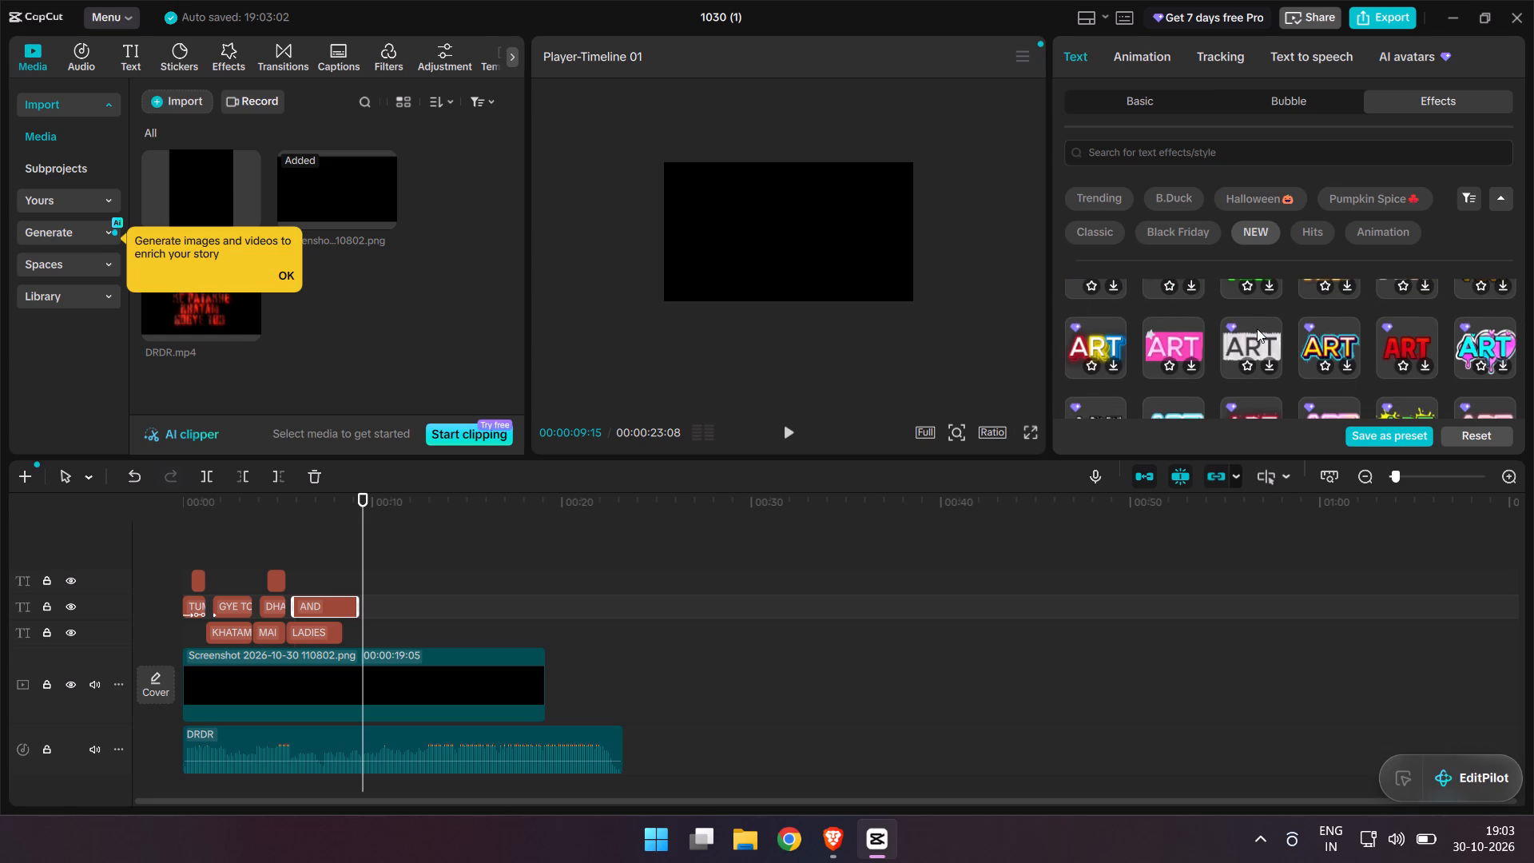
Switch to YouTube Music in Brave, search for ROSYLN, play Rosyln by Bon Iver & St. Vincent, and skip slightly ahead.
click(839, 825)
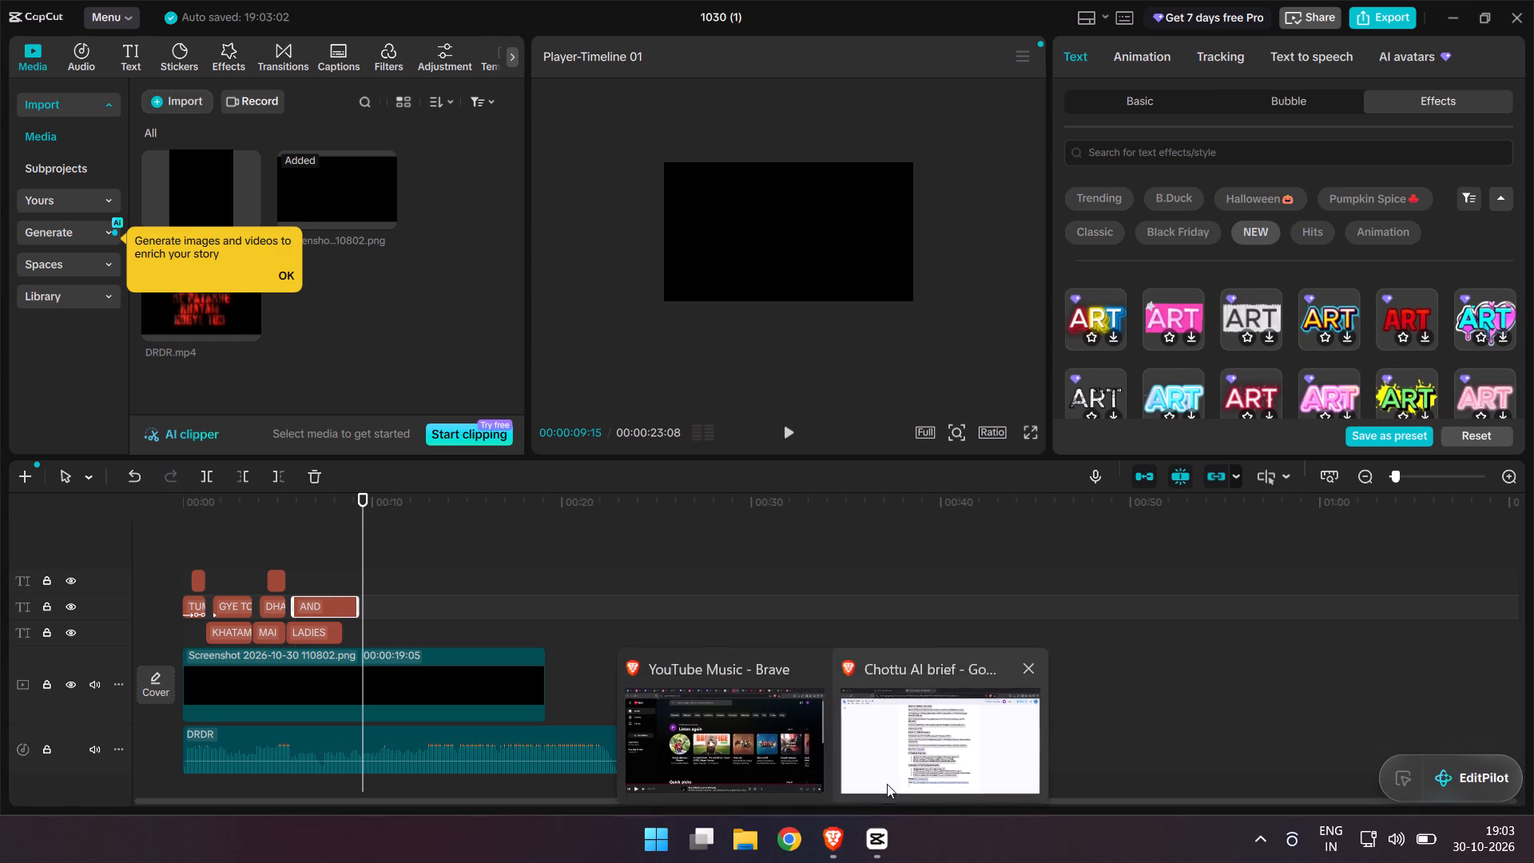
click(744, 755)
key(space)
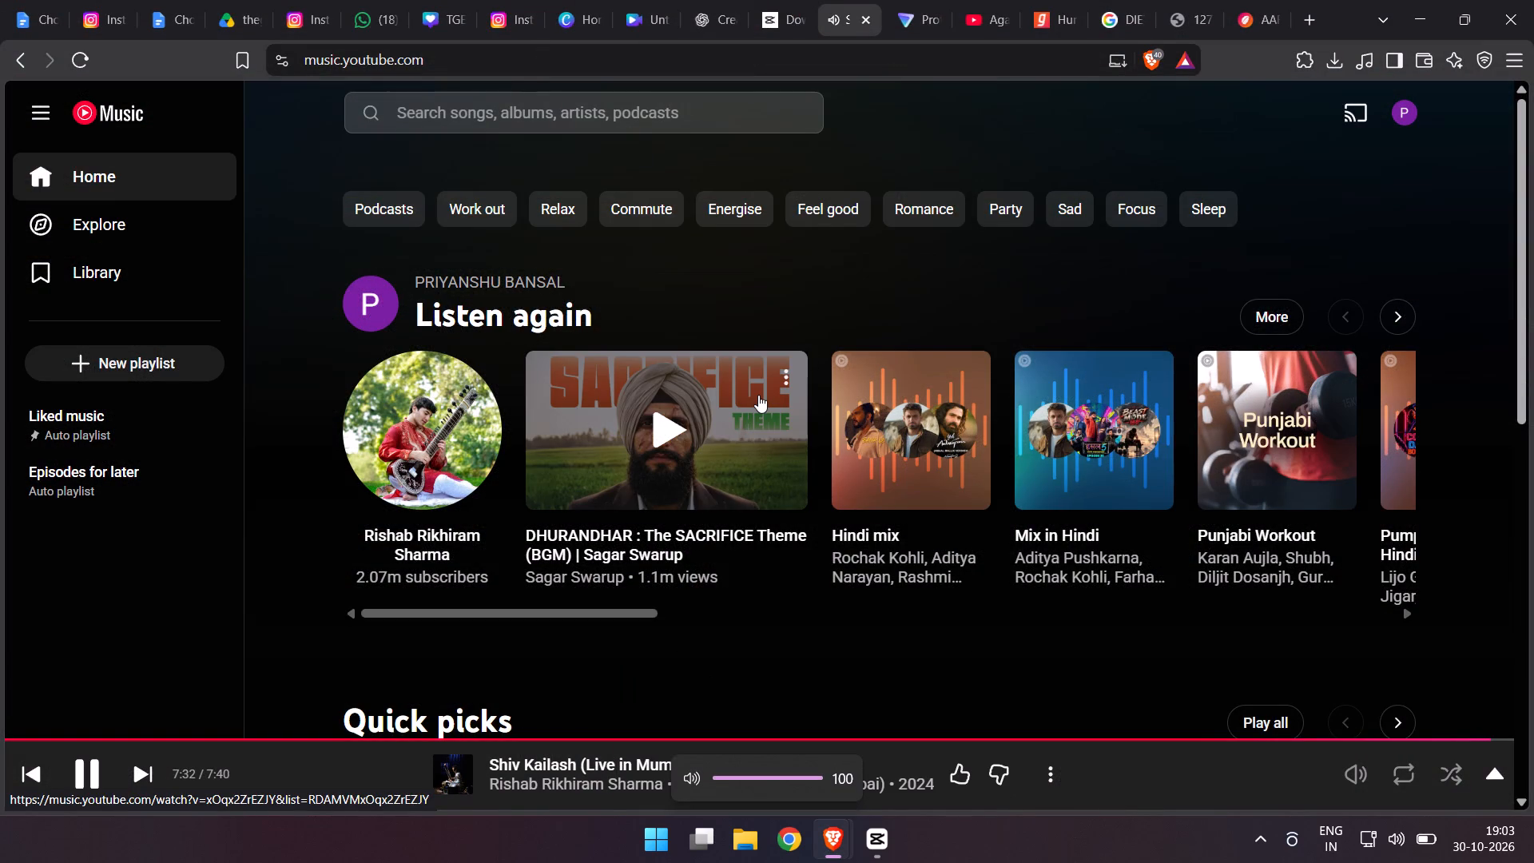
click(647, 114)
text(RO)
key(s)
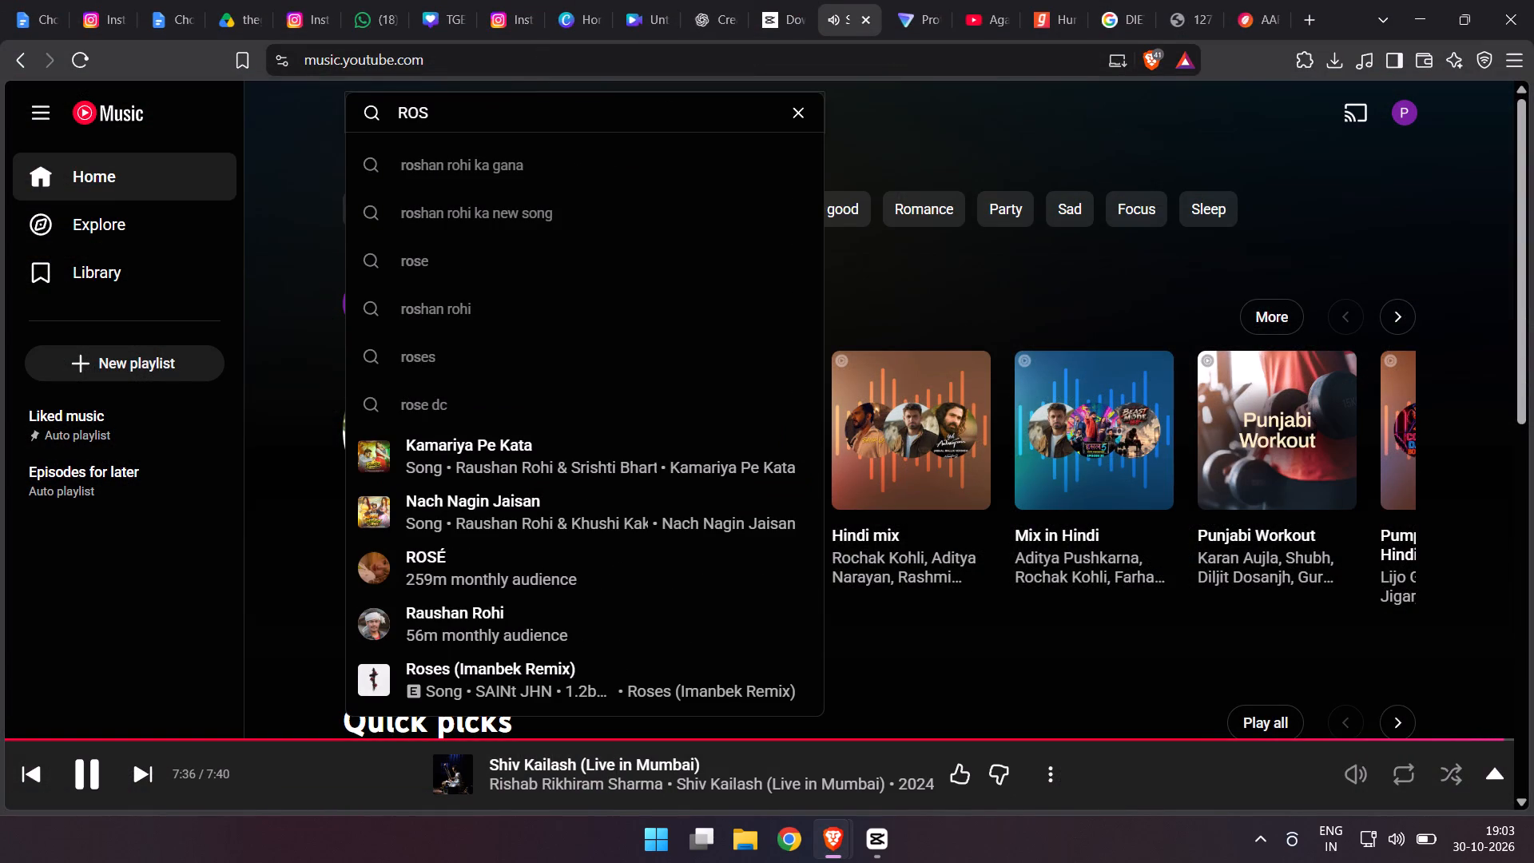
text(YLN)
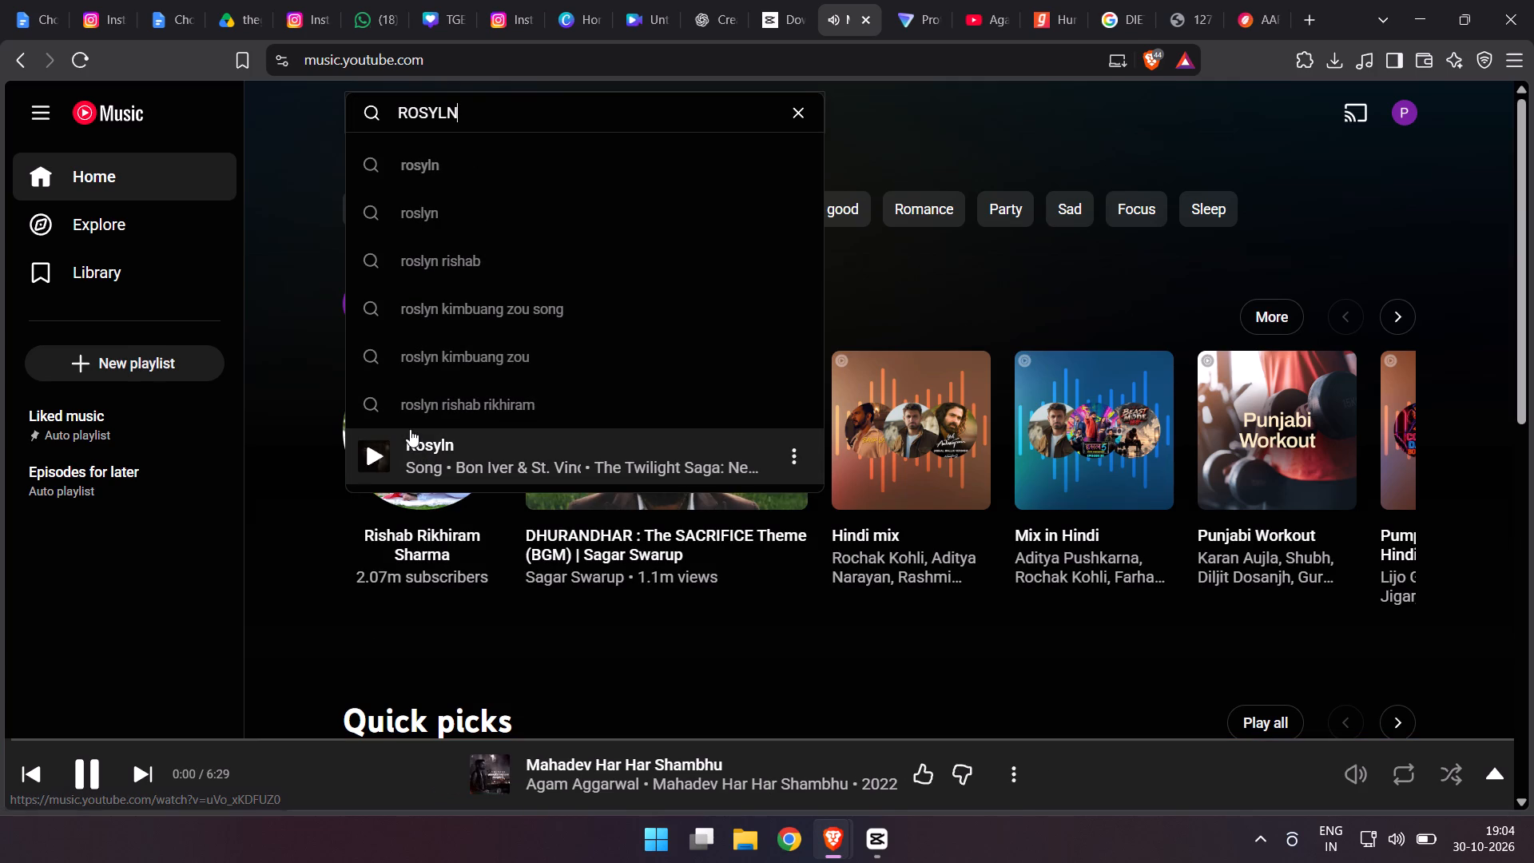
click(359, 467)
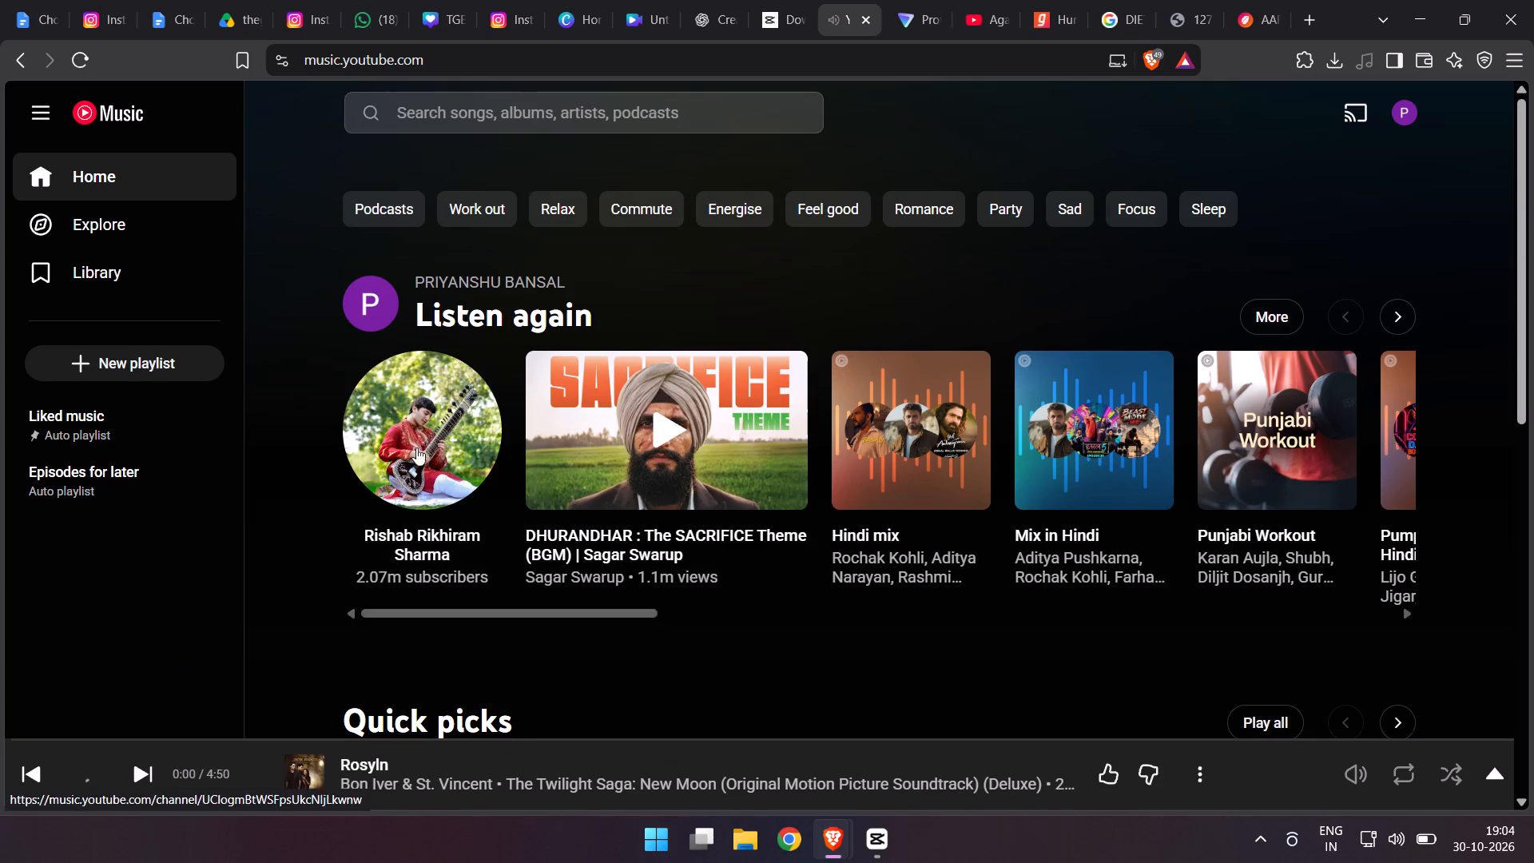
click(34, 739)
Open Rishab Rikhiram Sharma's full top songs list and play his track Roslyn.
click(380, 535)
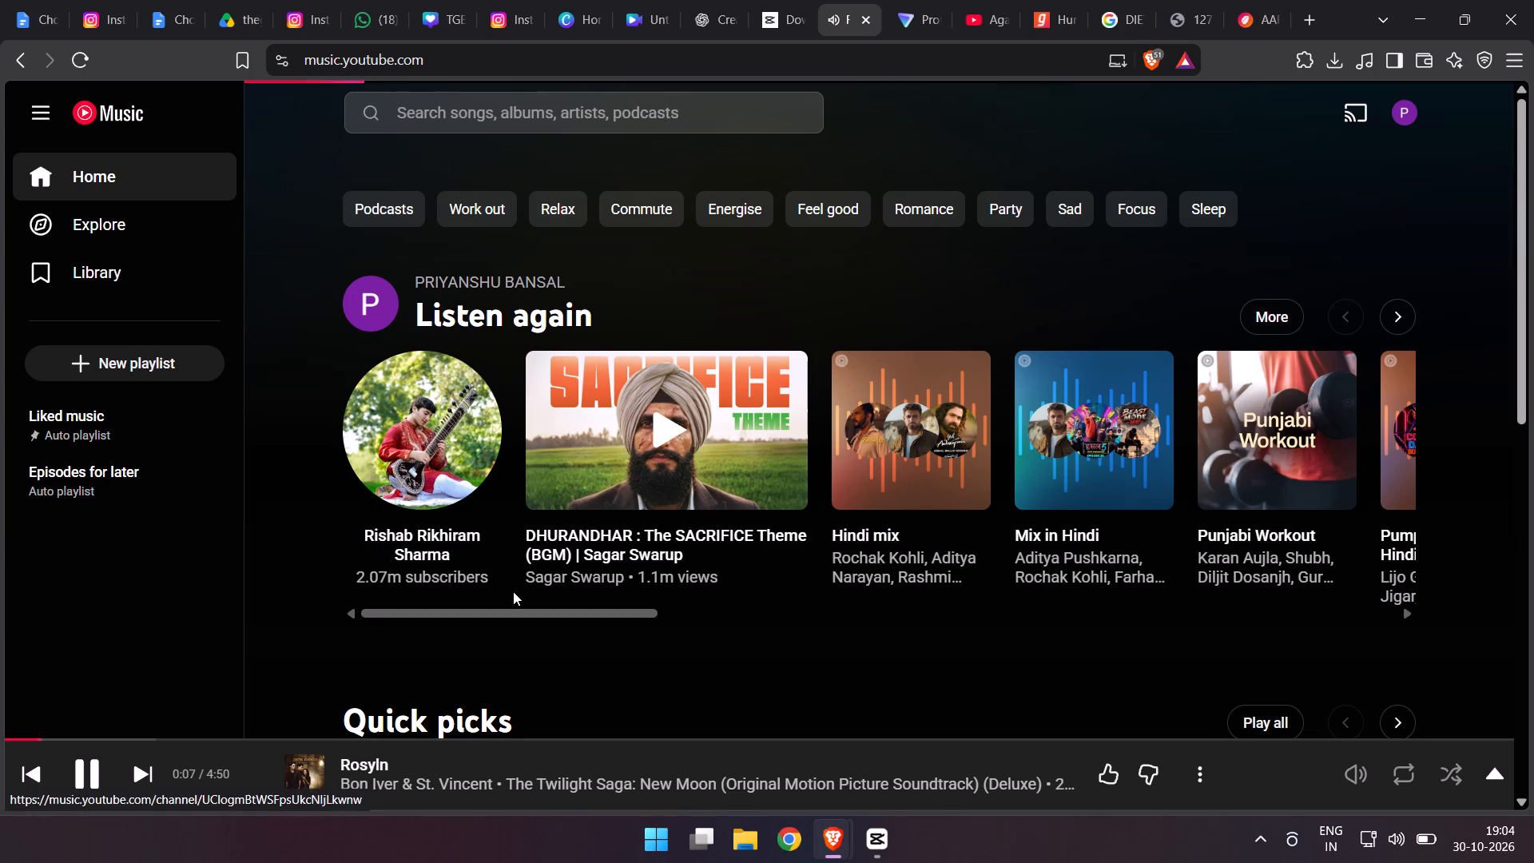
scroll(513, 591, down, 2)
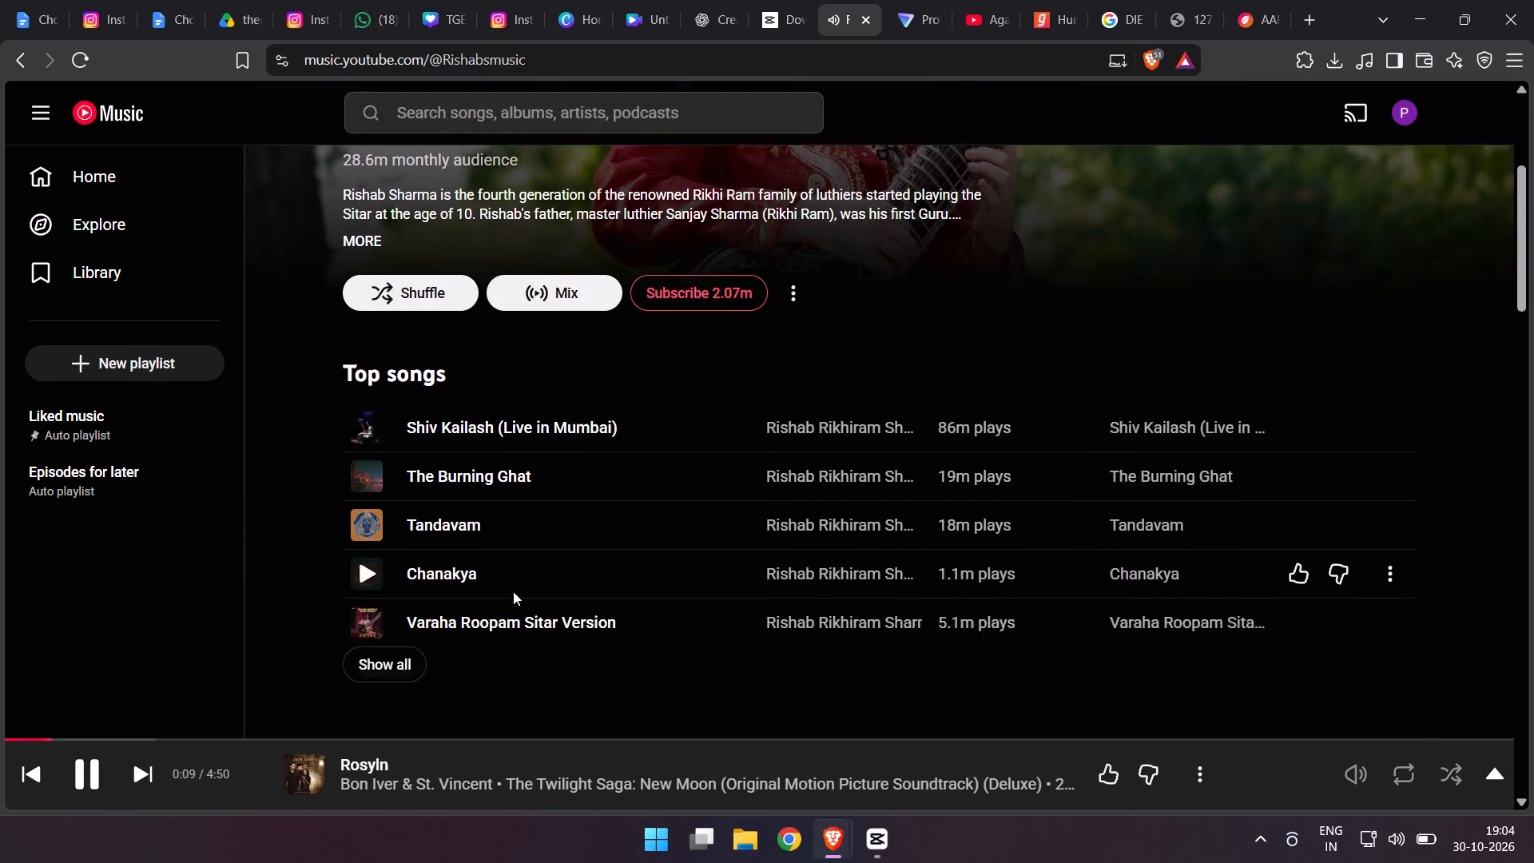
scroll(513, 591, down, 1)
click(408, 618)
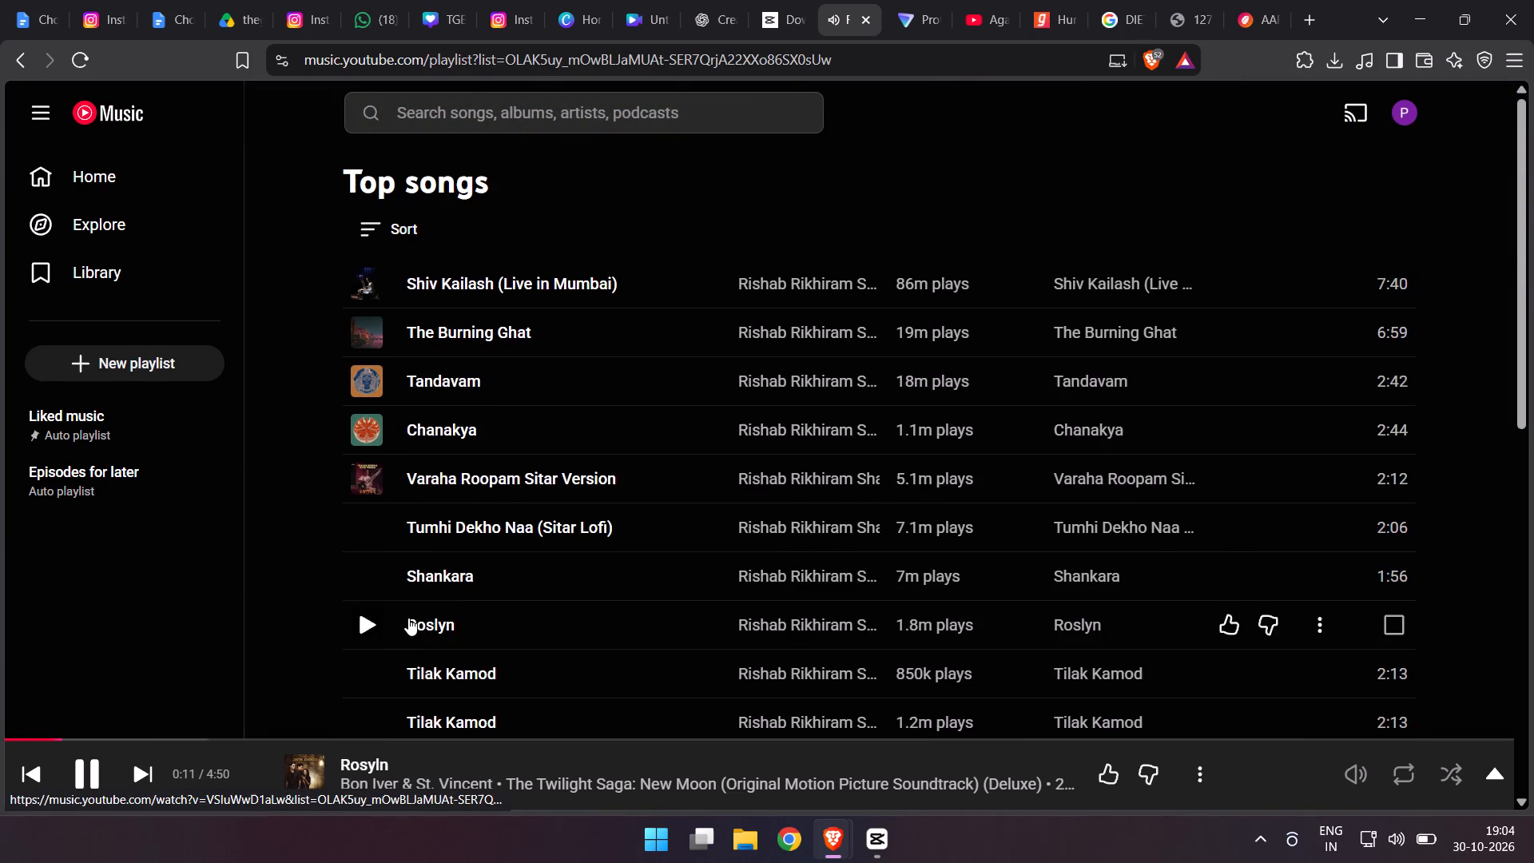
scroll(408, 618, down, 1)
click(372, 565)
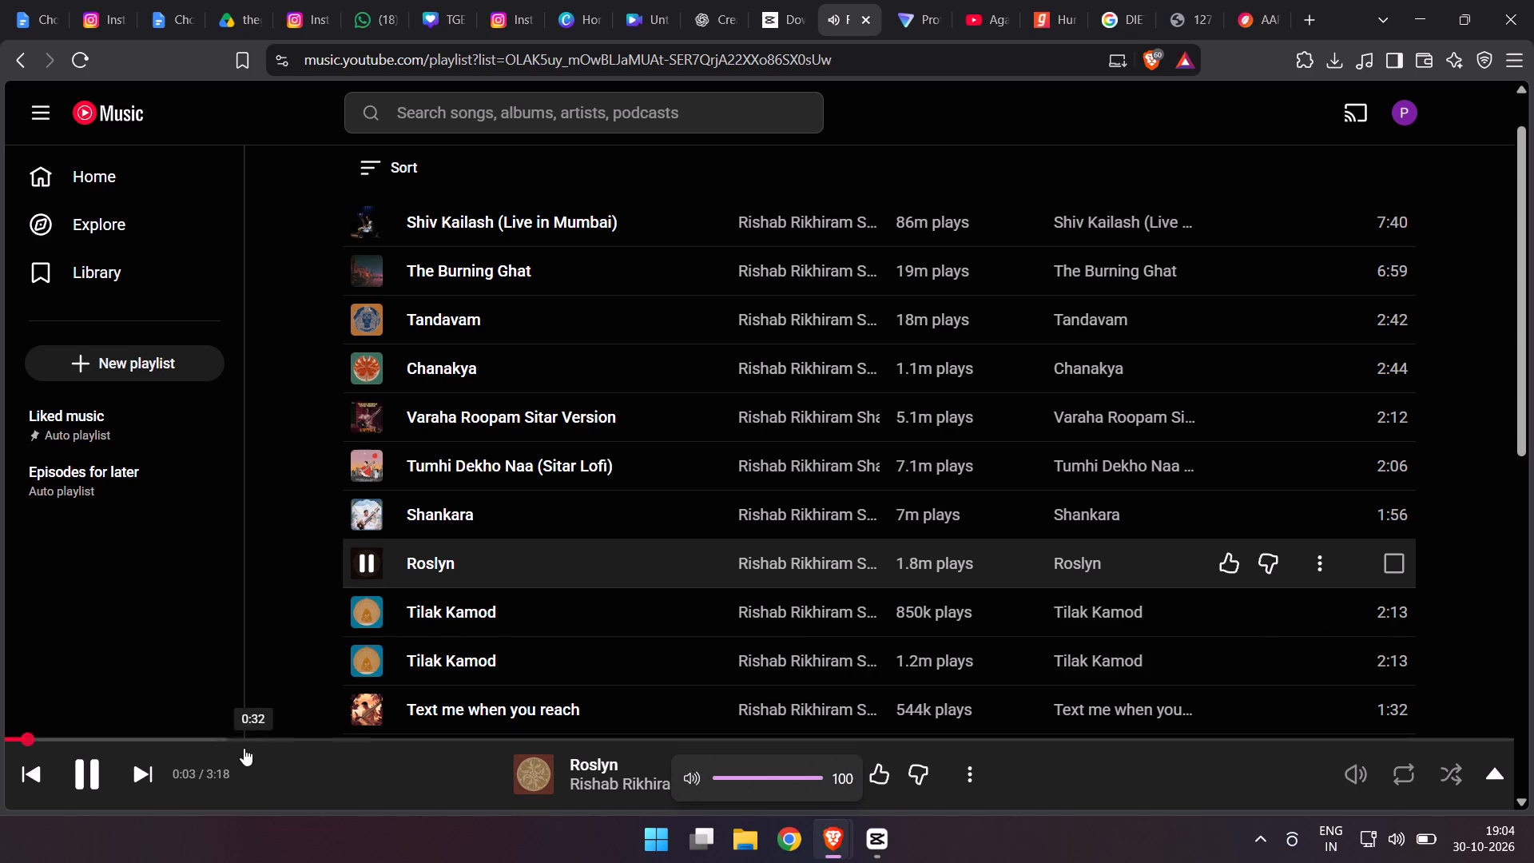
Sample Roslyn by skipping forward through the track to about 1:41.
click(86, 734)
click(214, 738)
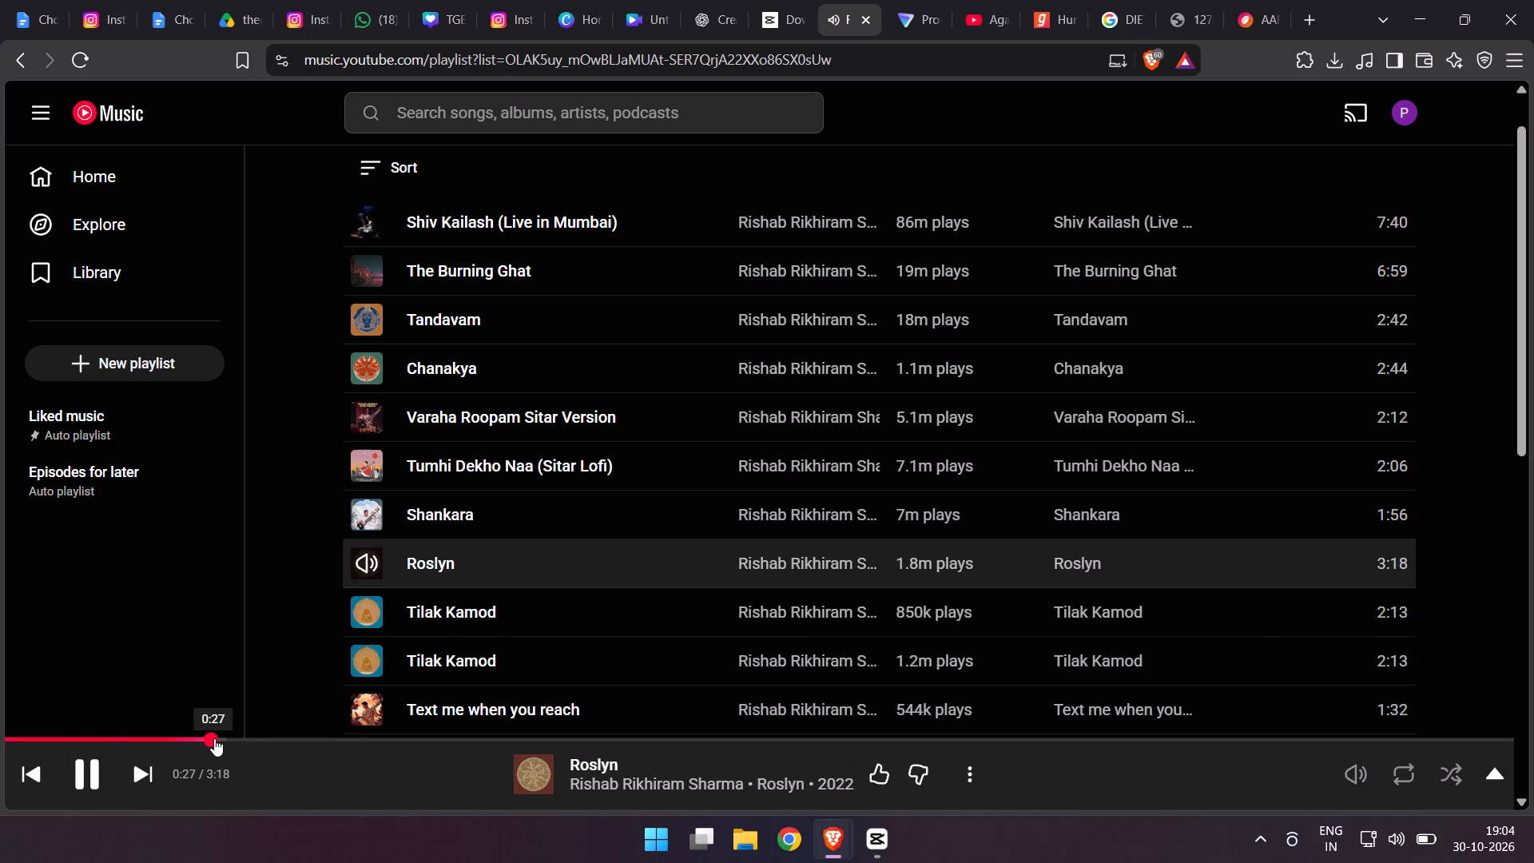
click(265, 732)
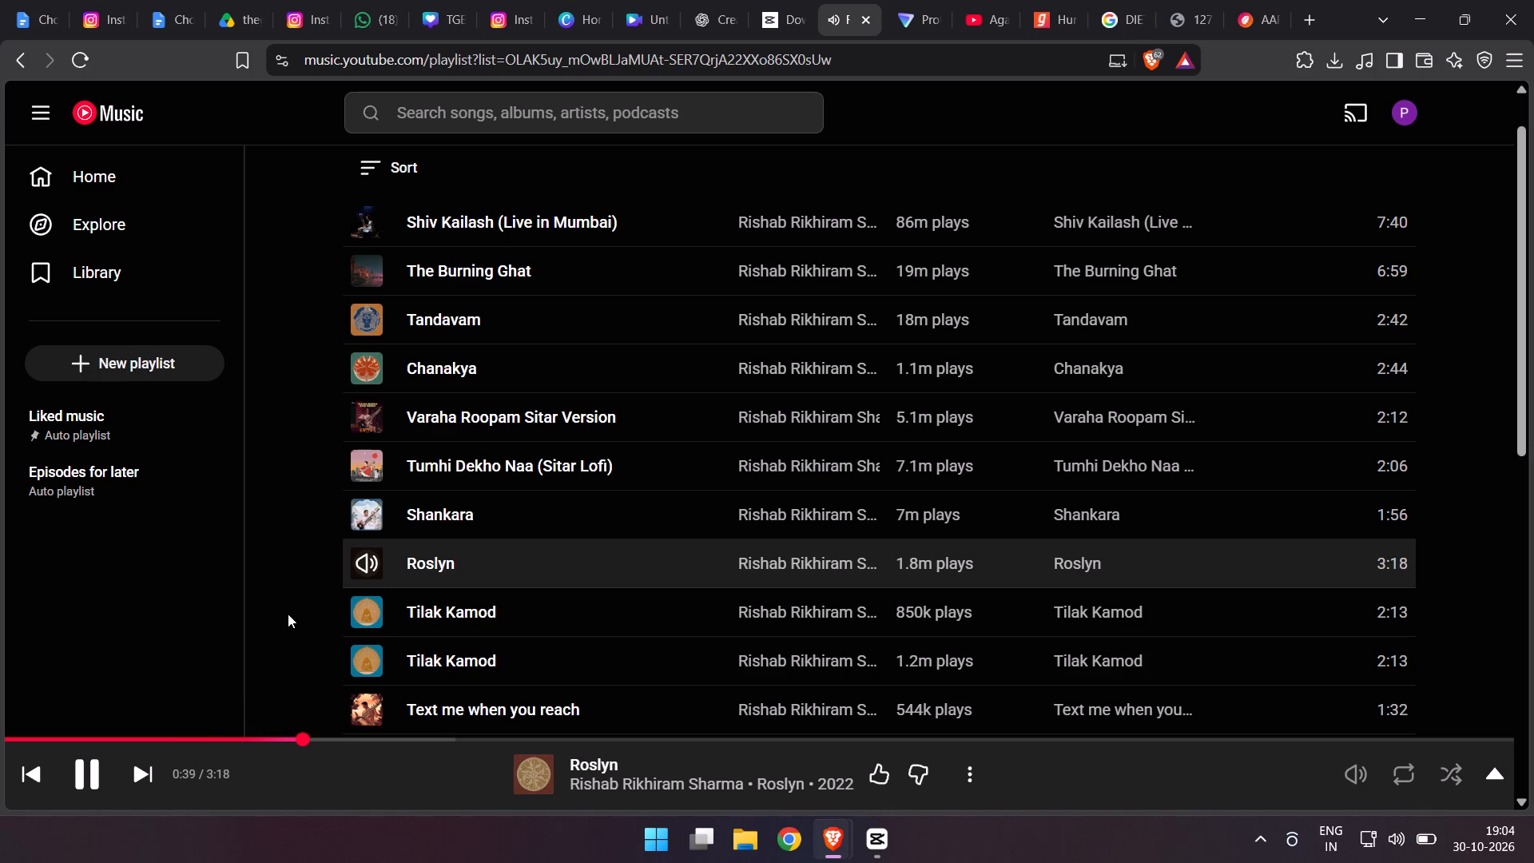
click(415, 735)
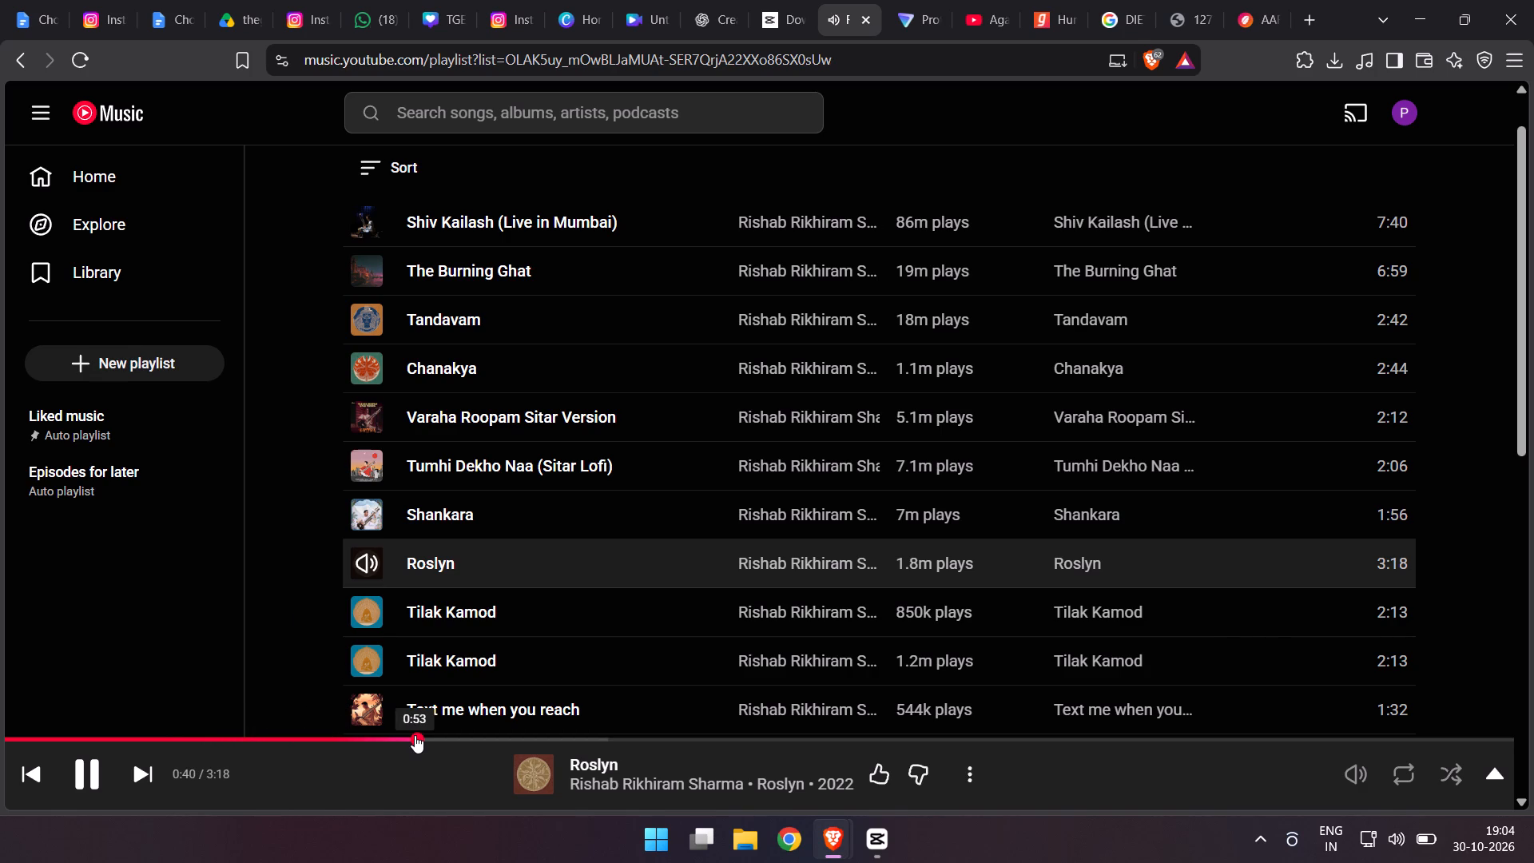
click(508, 735)
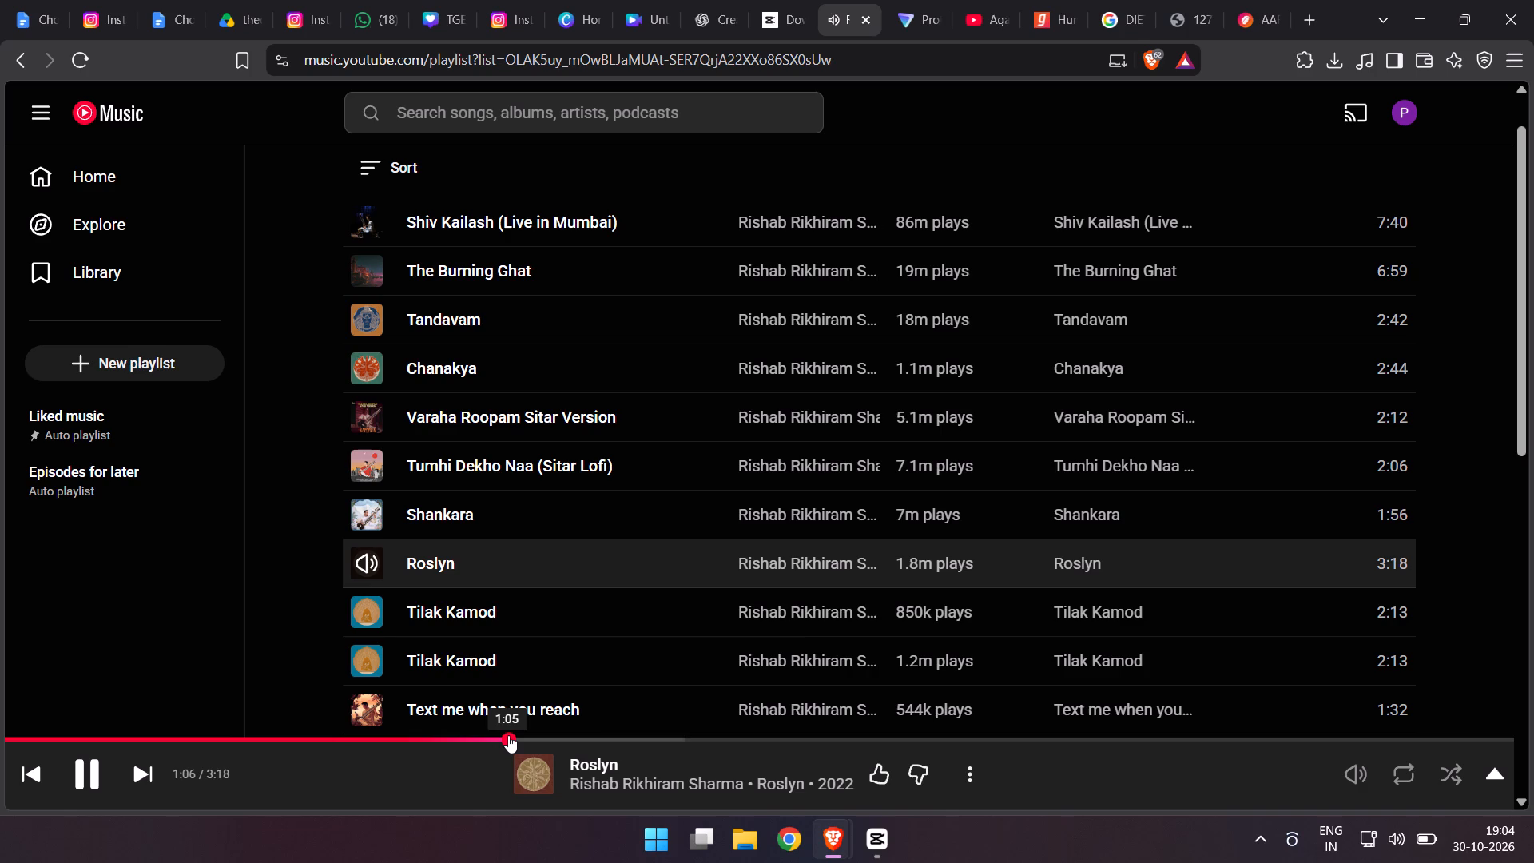
click(634, 734)
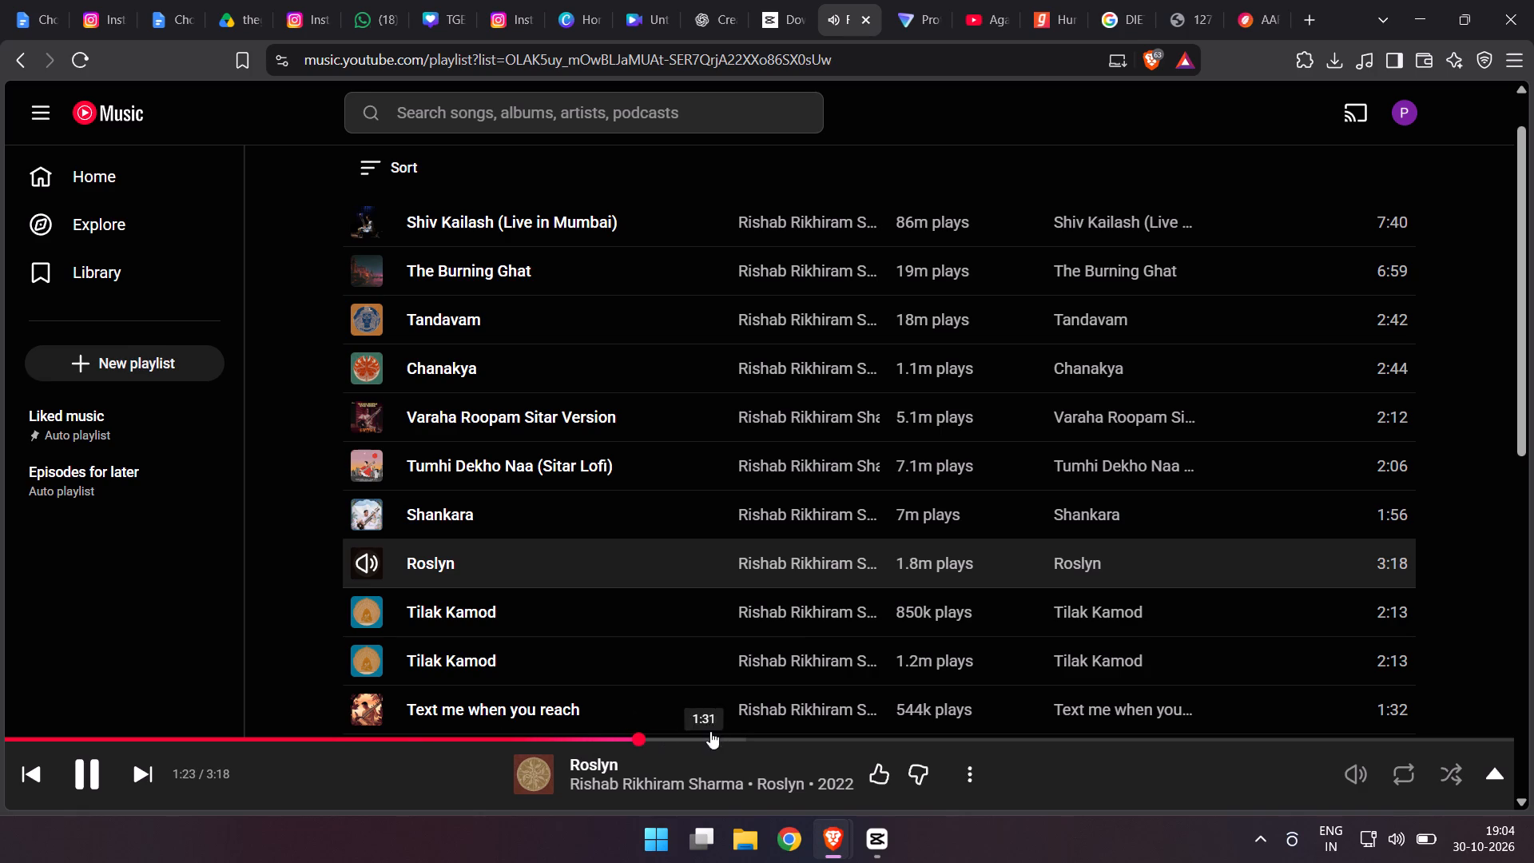
click(779, 735)
Play Bijli from the same top songs list and skip ahead to about 0:19.
scroll(540, 632, down, 1)
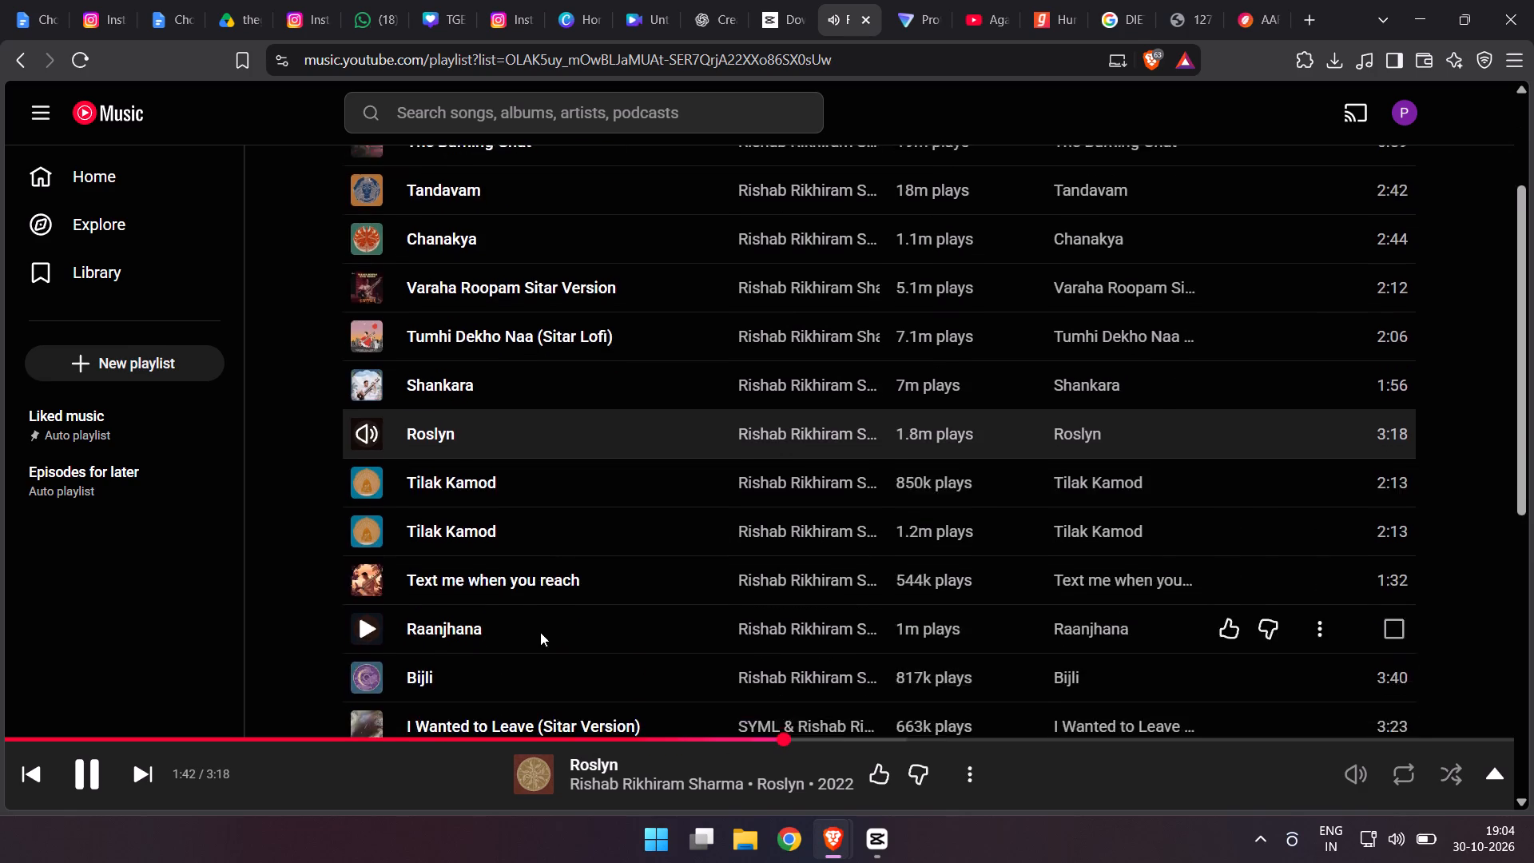
scroll(540, 632, down, 1)
click(368, 589)
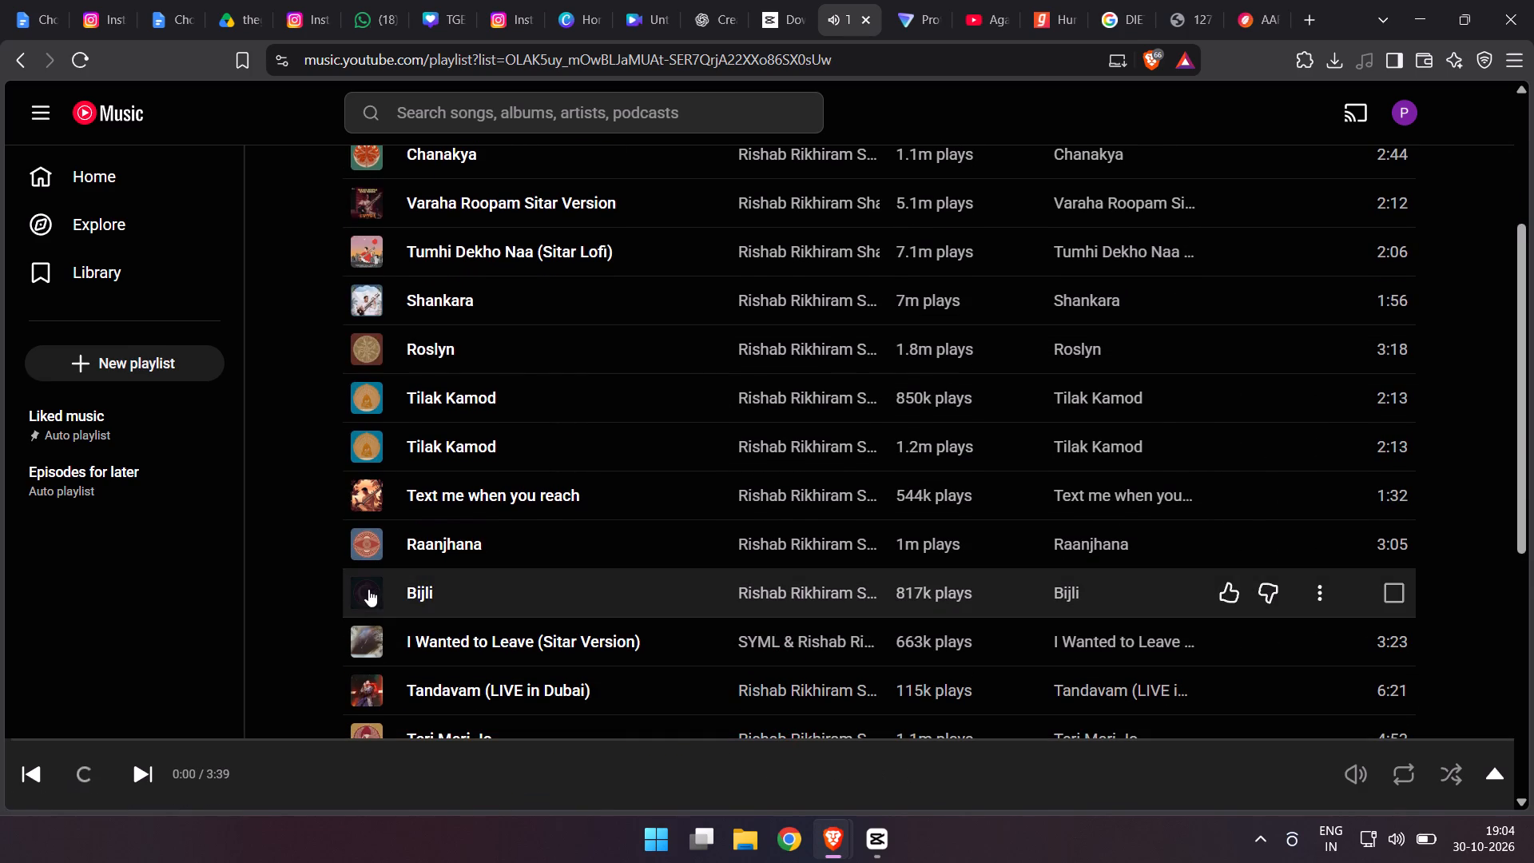
click(96, 739)
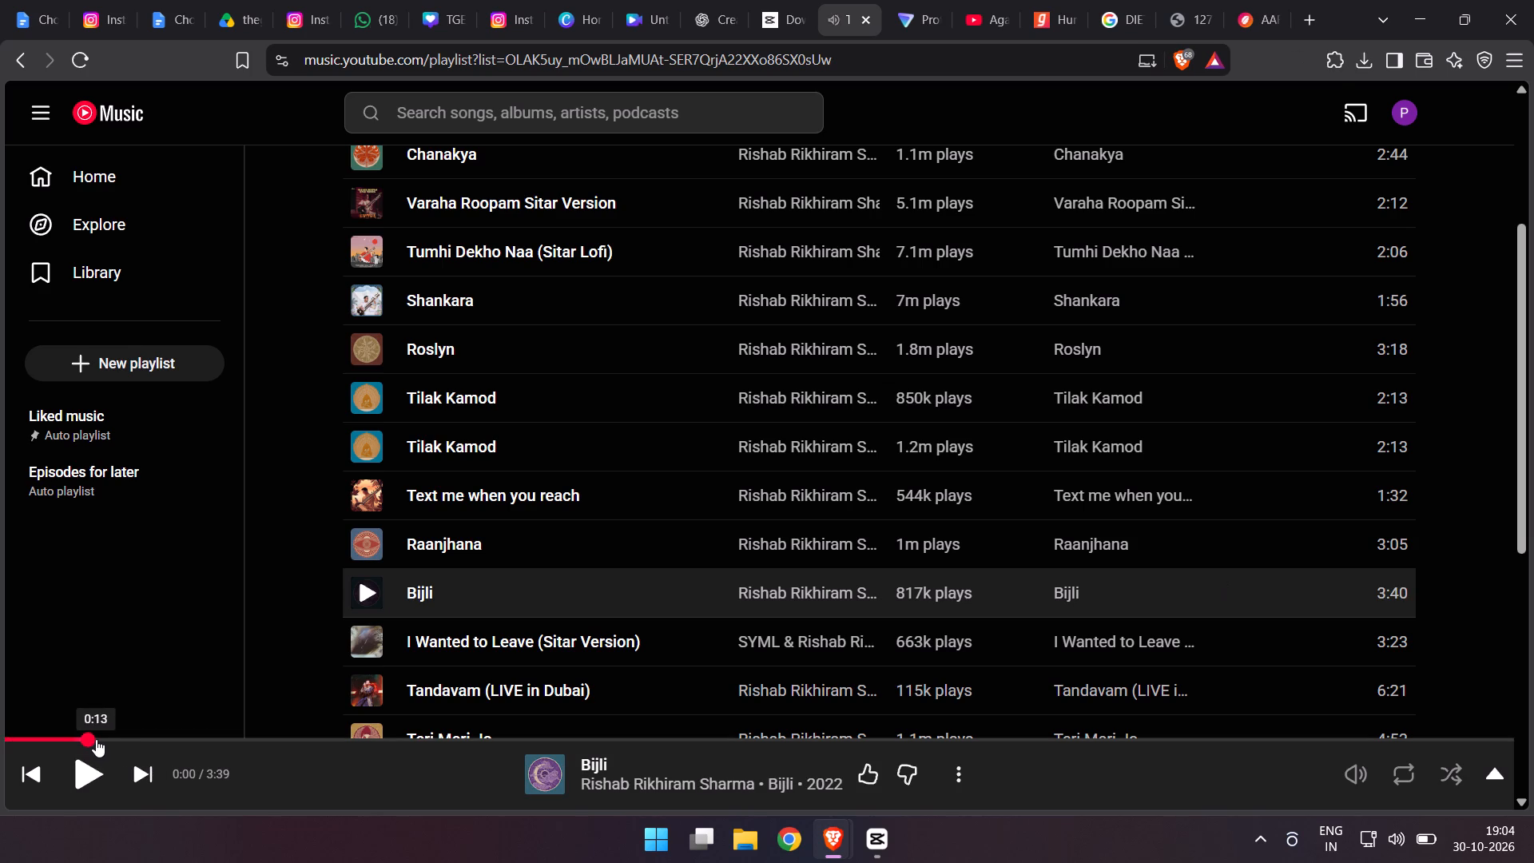
click(90, 781)
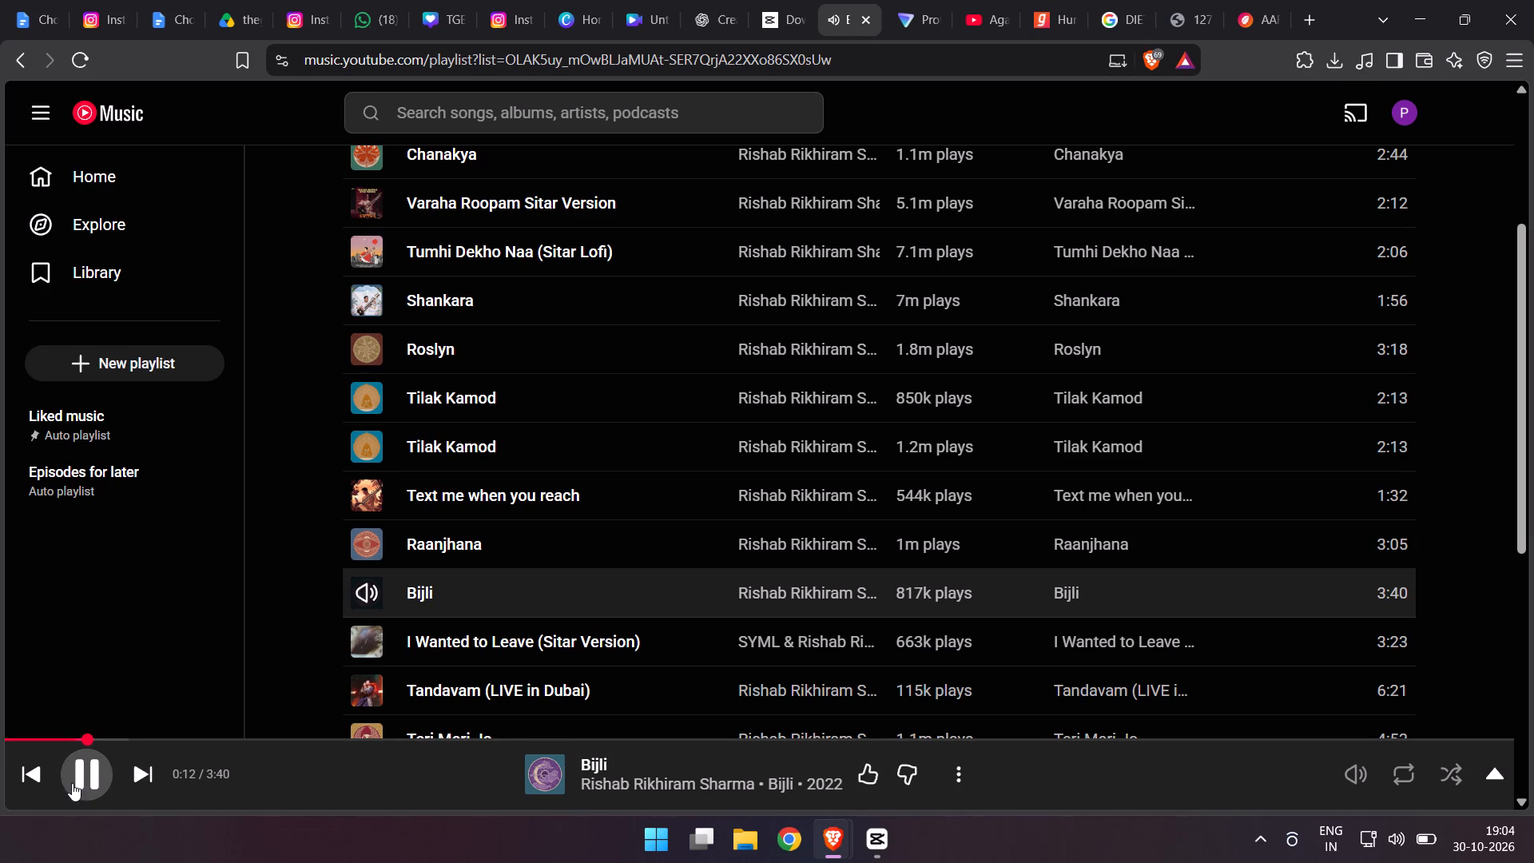
click(136, 741)
Look through the artist's top songs list for another track to play.
scroll(332, 639, down, 1)
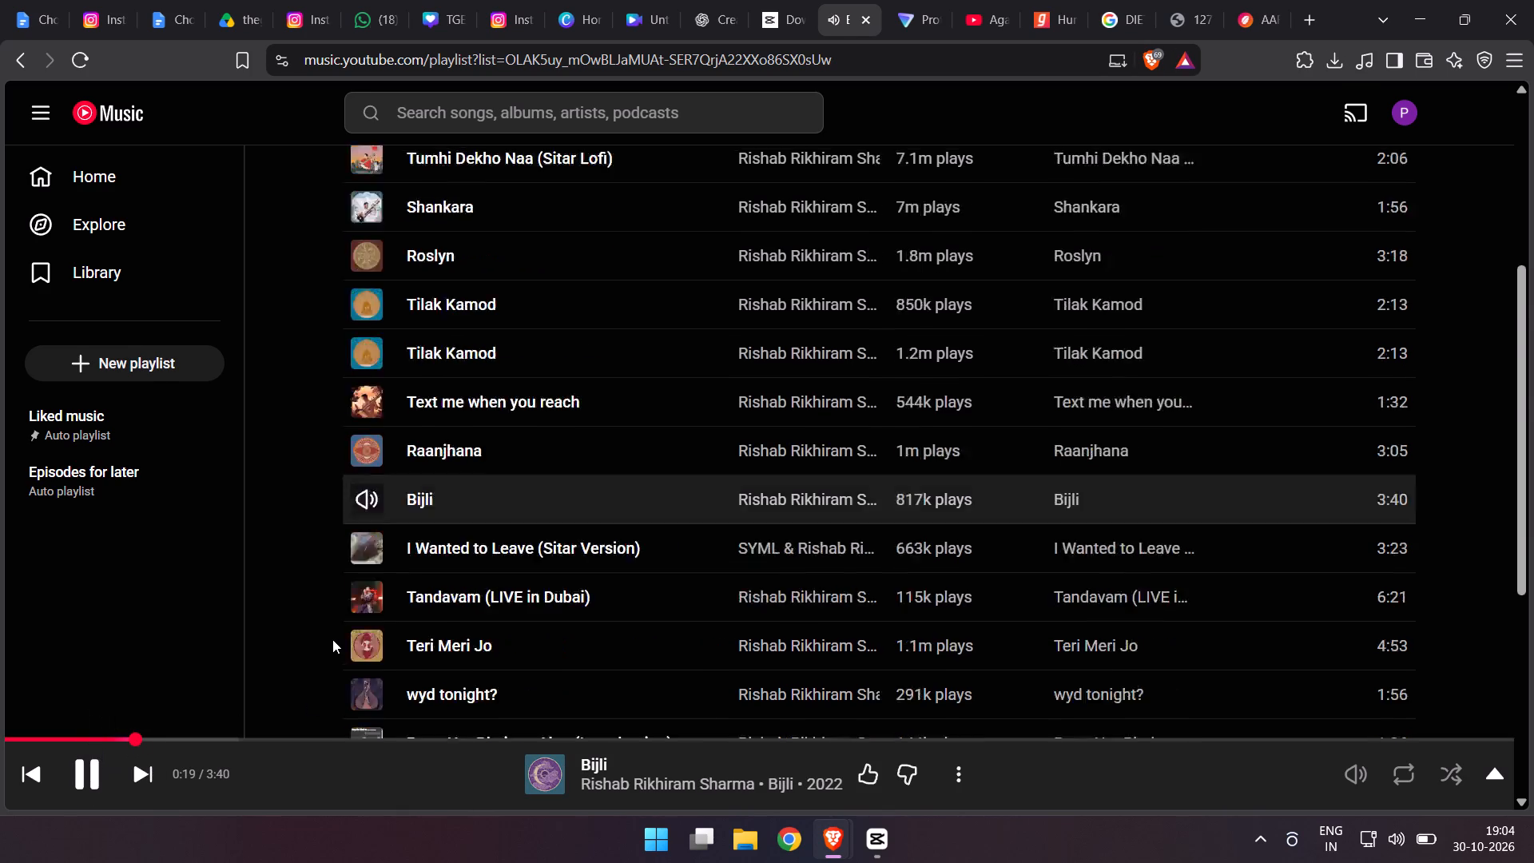
scroll(332, 639, down, 3)
scroll(332, 639, up, 8)
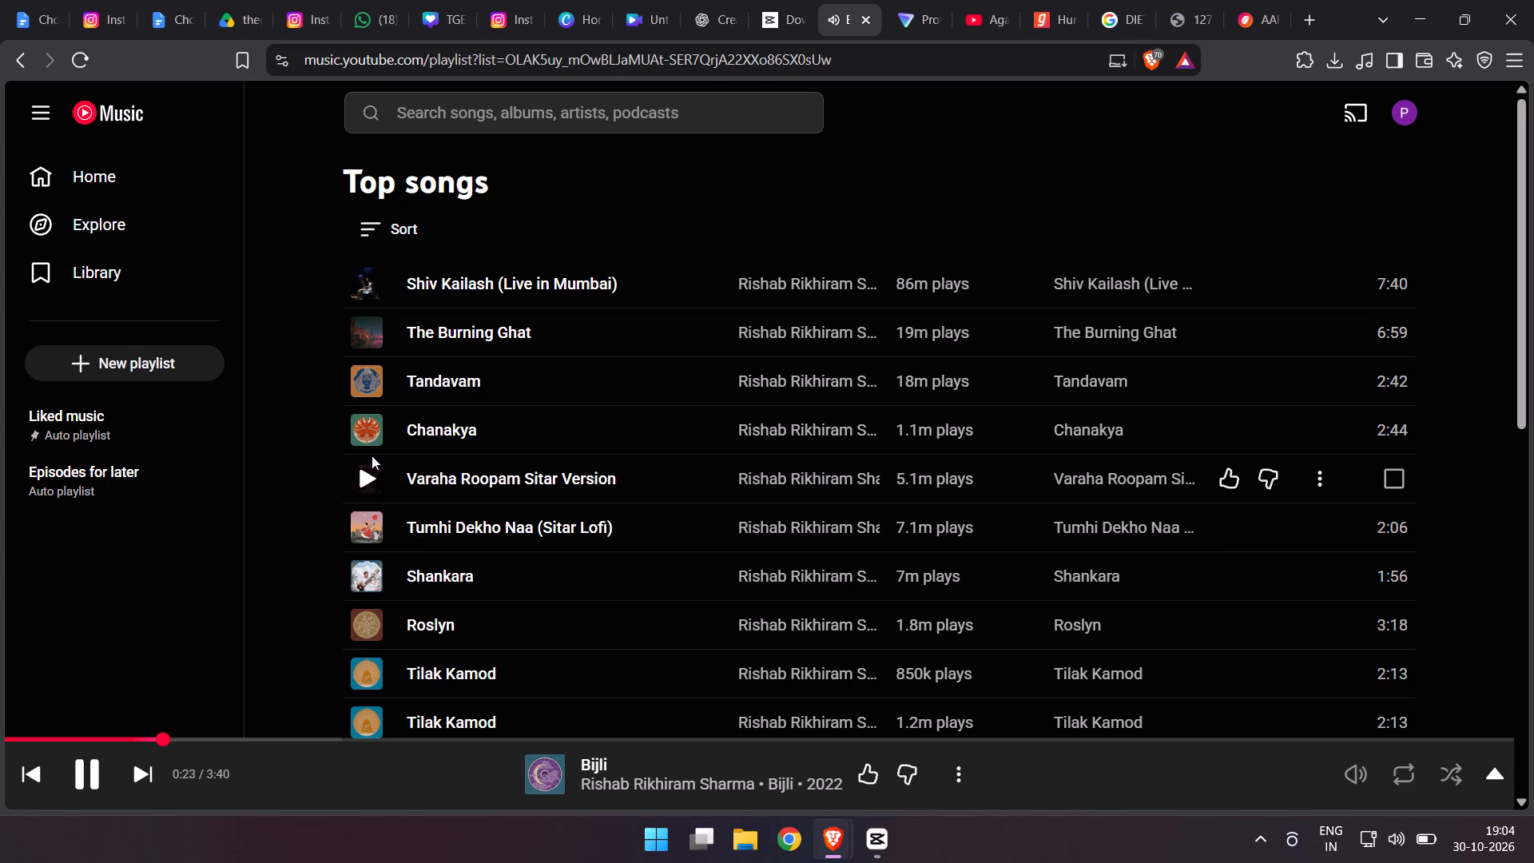
Play Chanakya from the top songs list, sample it by skipping ahead to about 0:35, and return to its beginning.
click(364, 426)
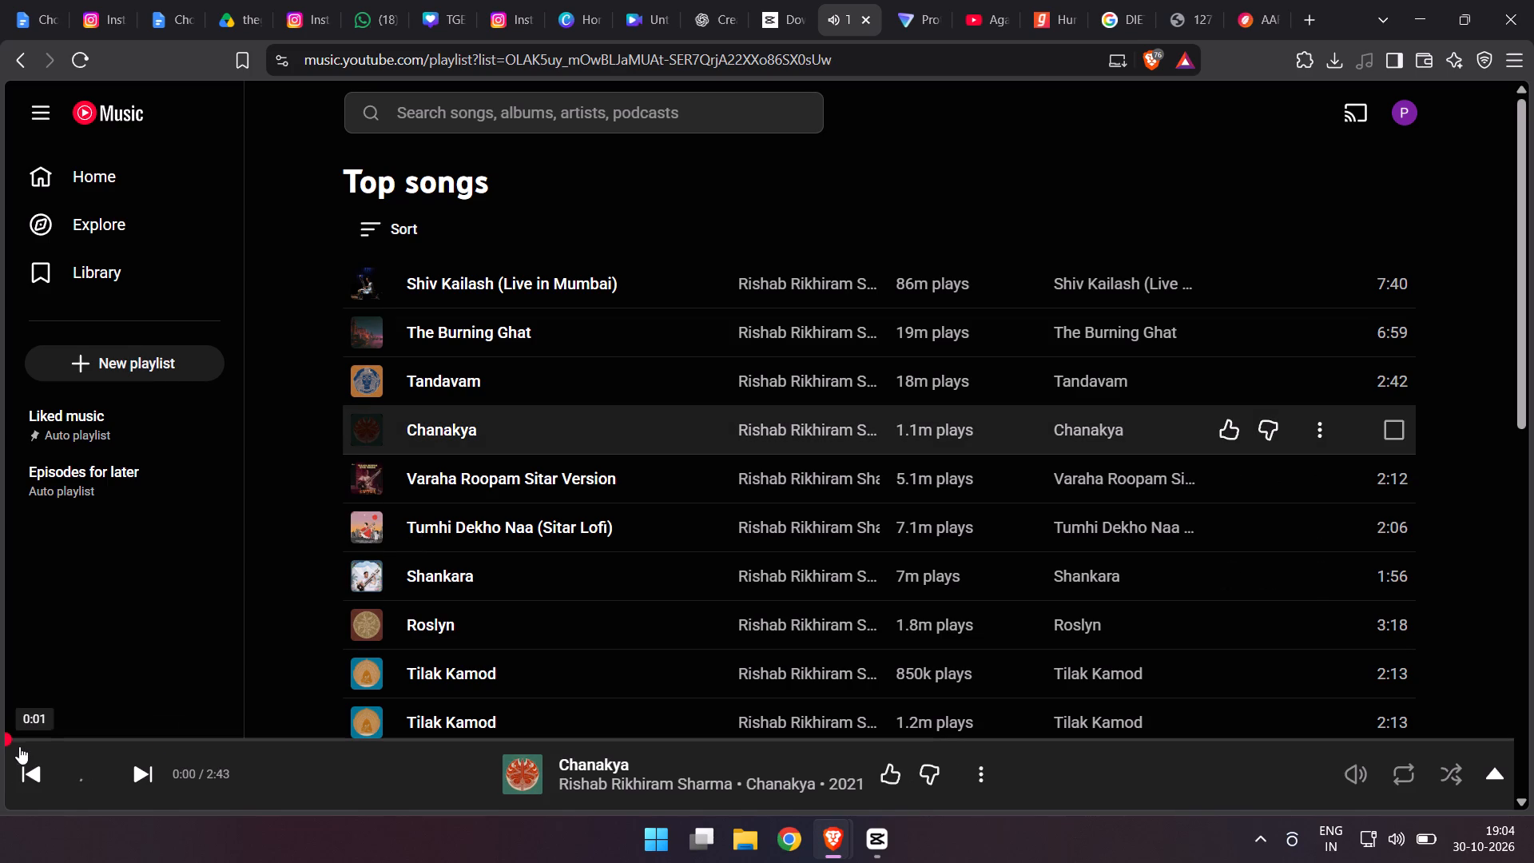
click(28, 741)
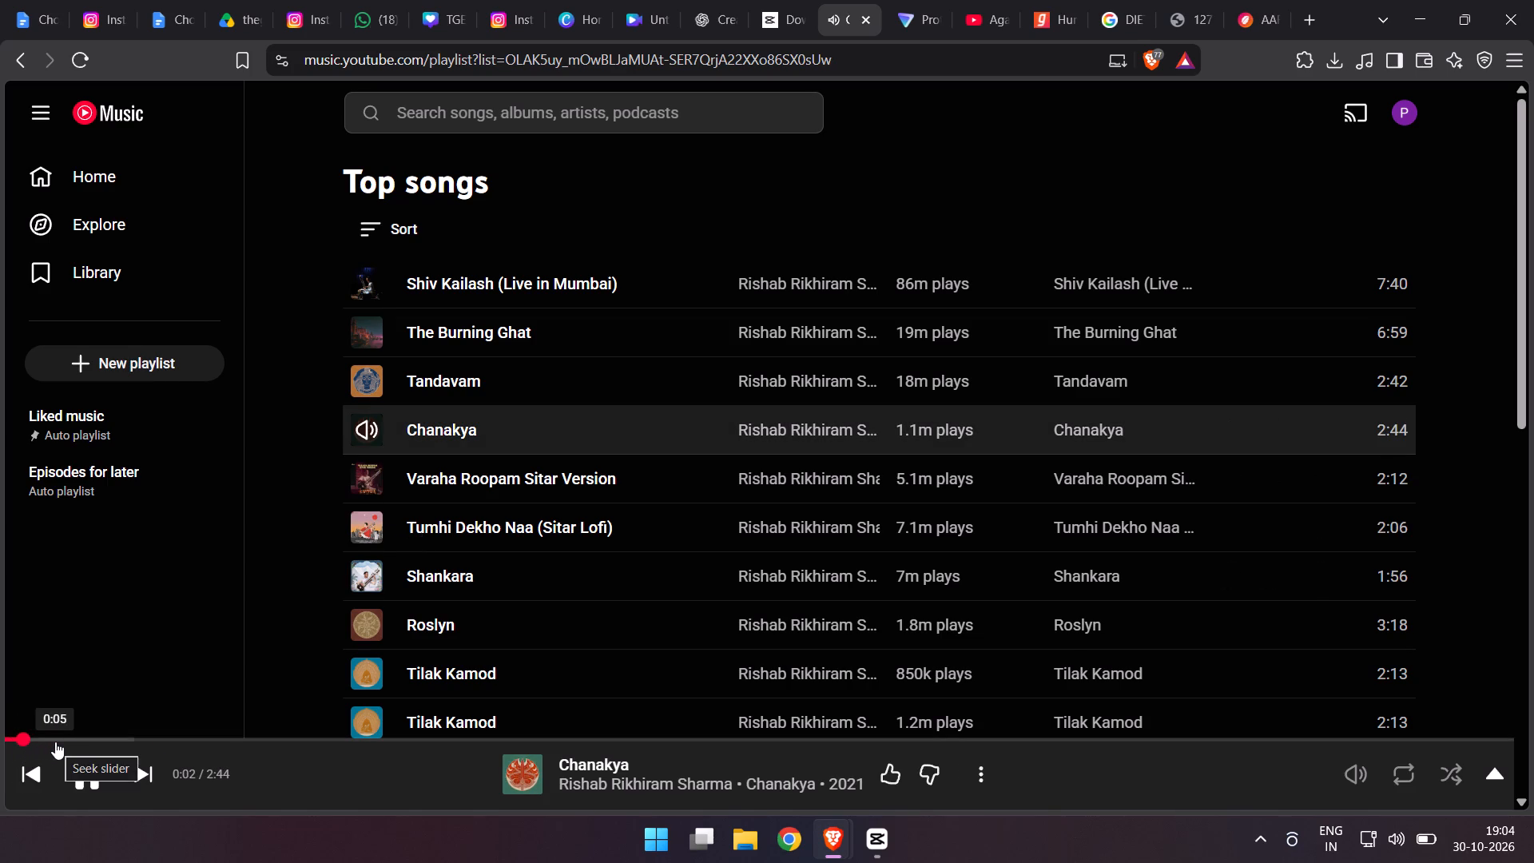
click(73, 734)
click(129, 734)
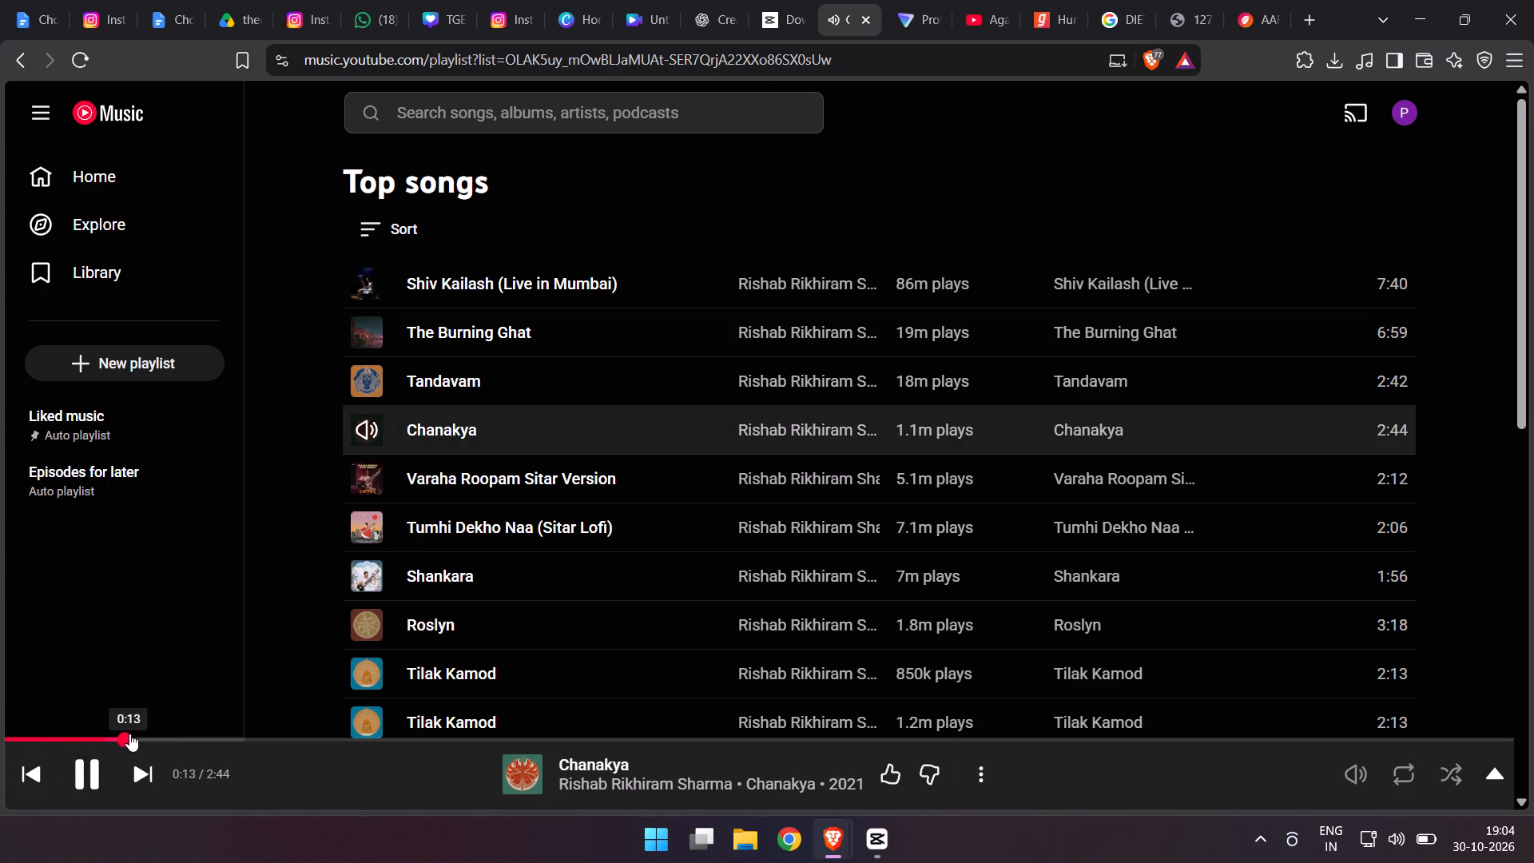
click(241, 734)
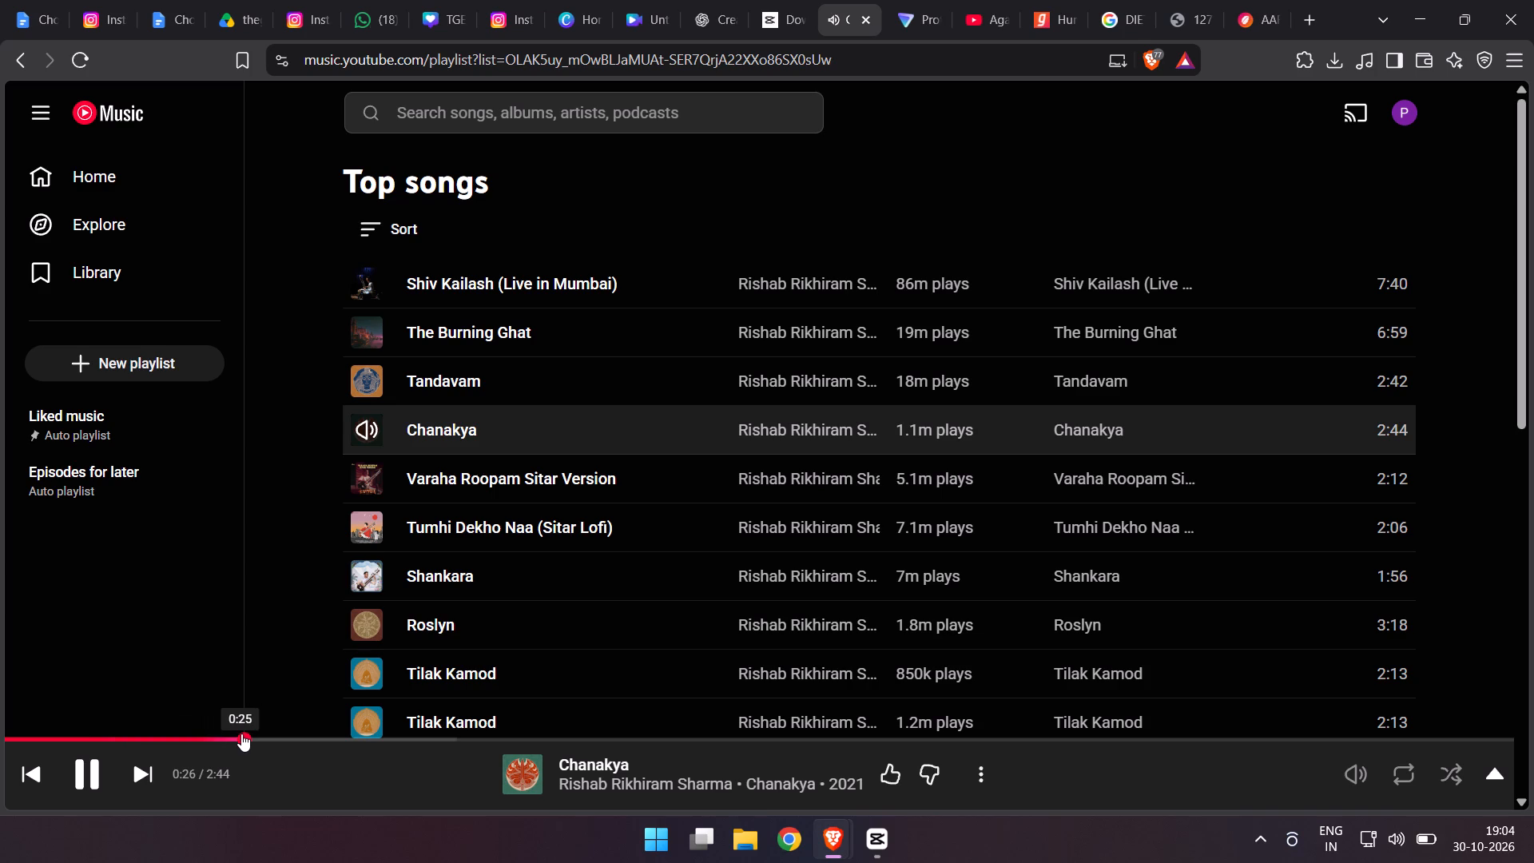
click(334, 734)
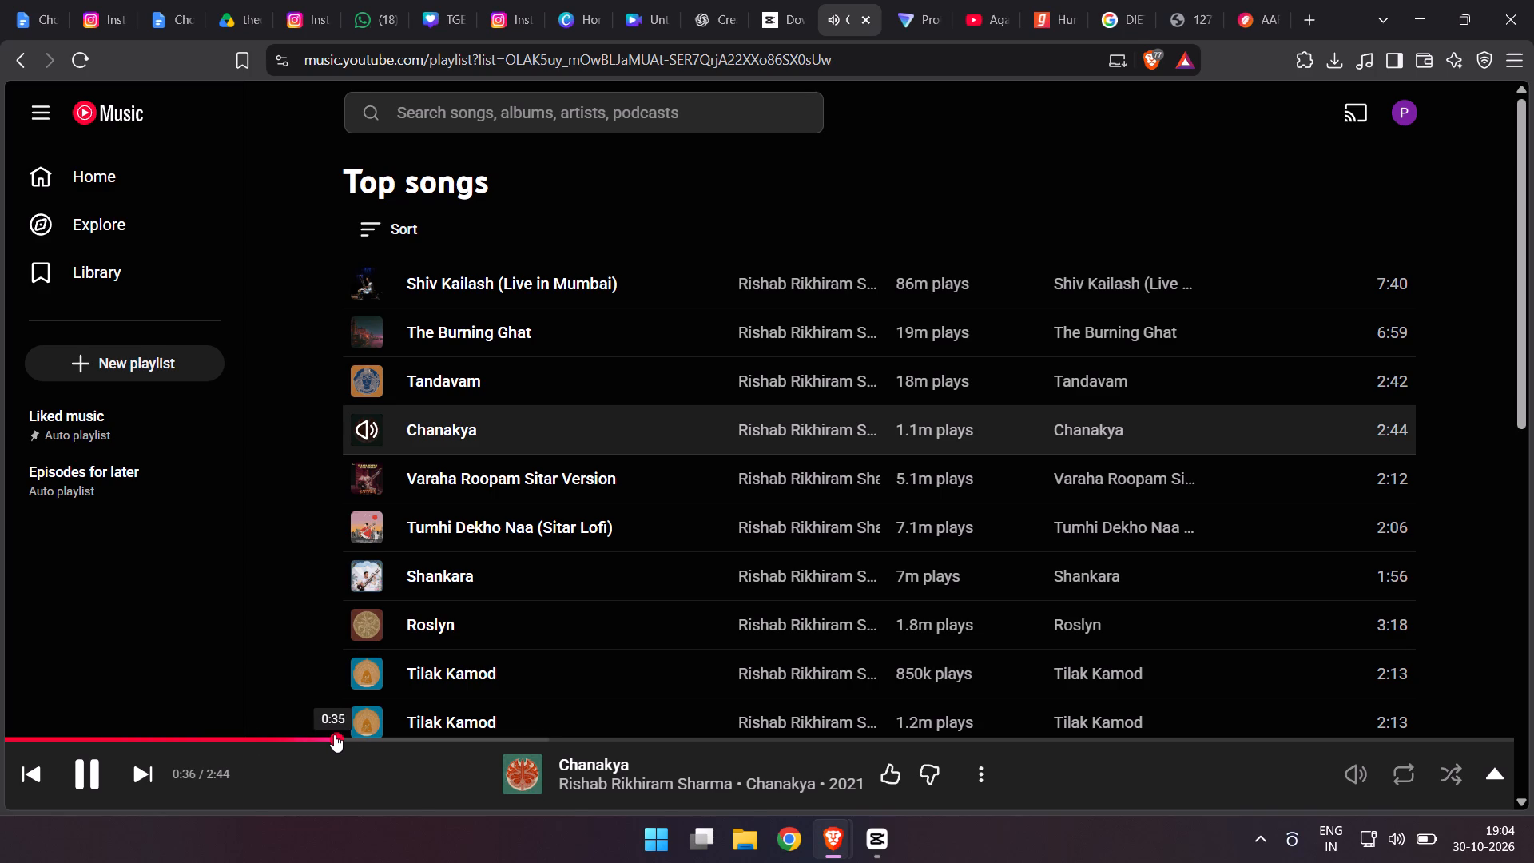
click(2, 732)
click(17, 740)
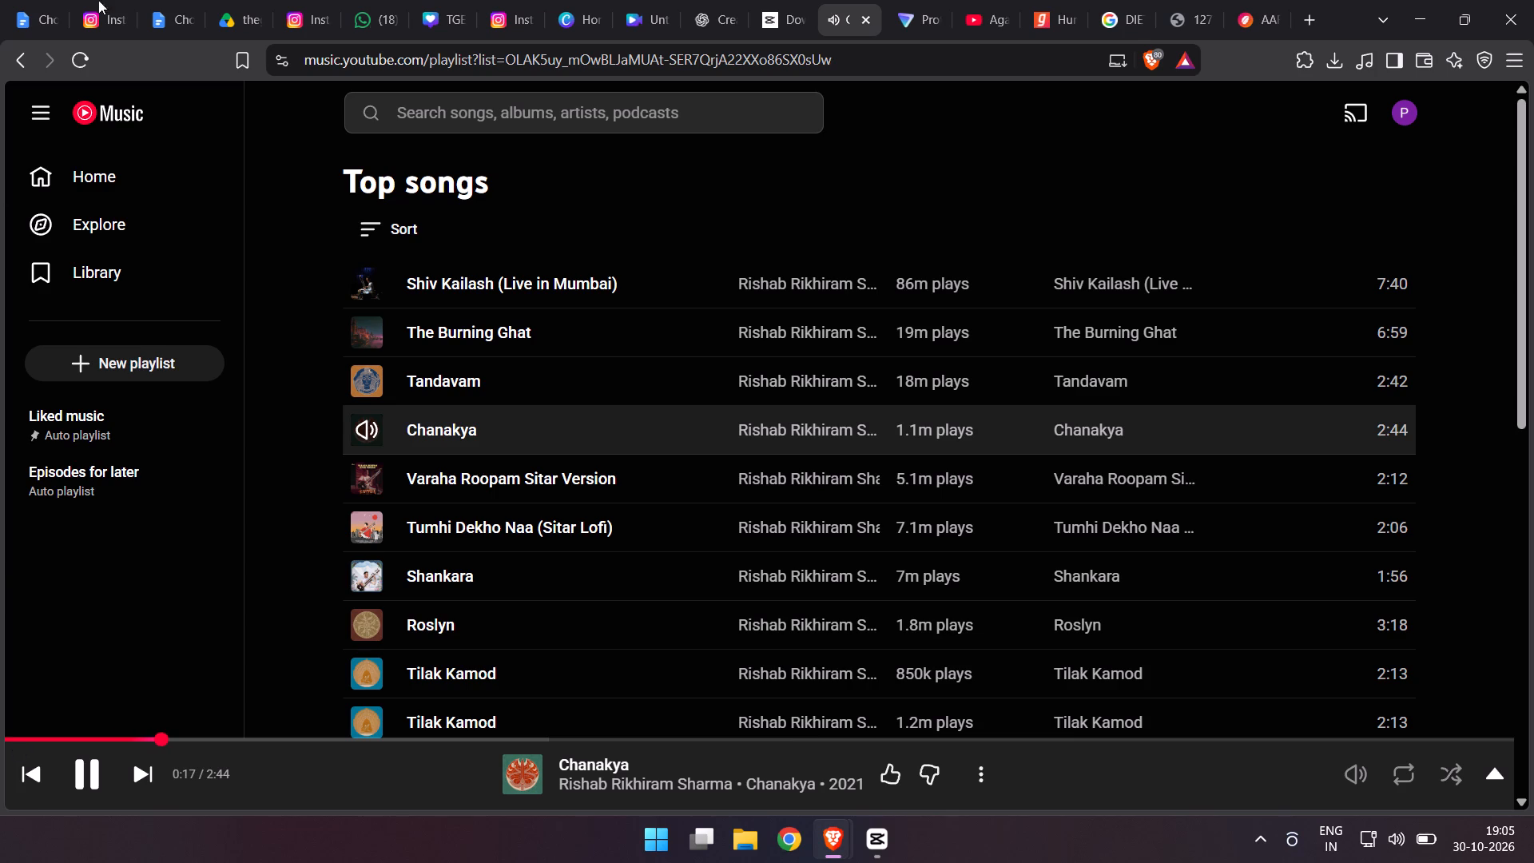
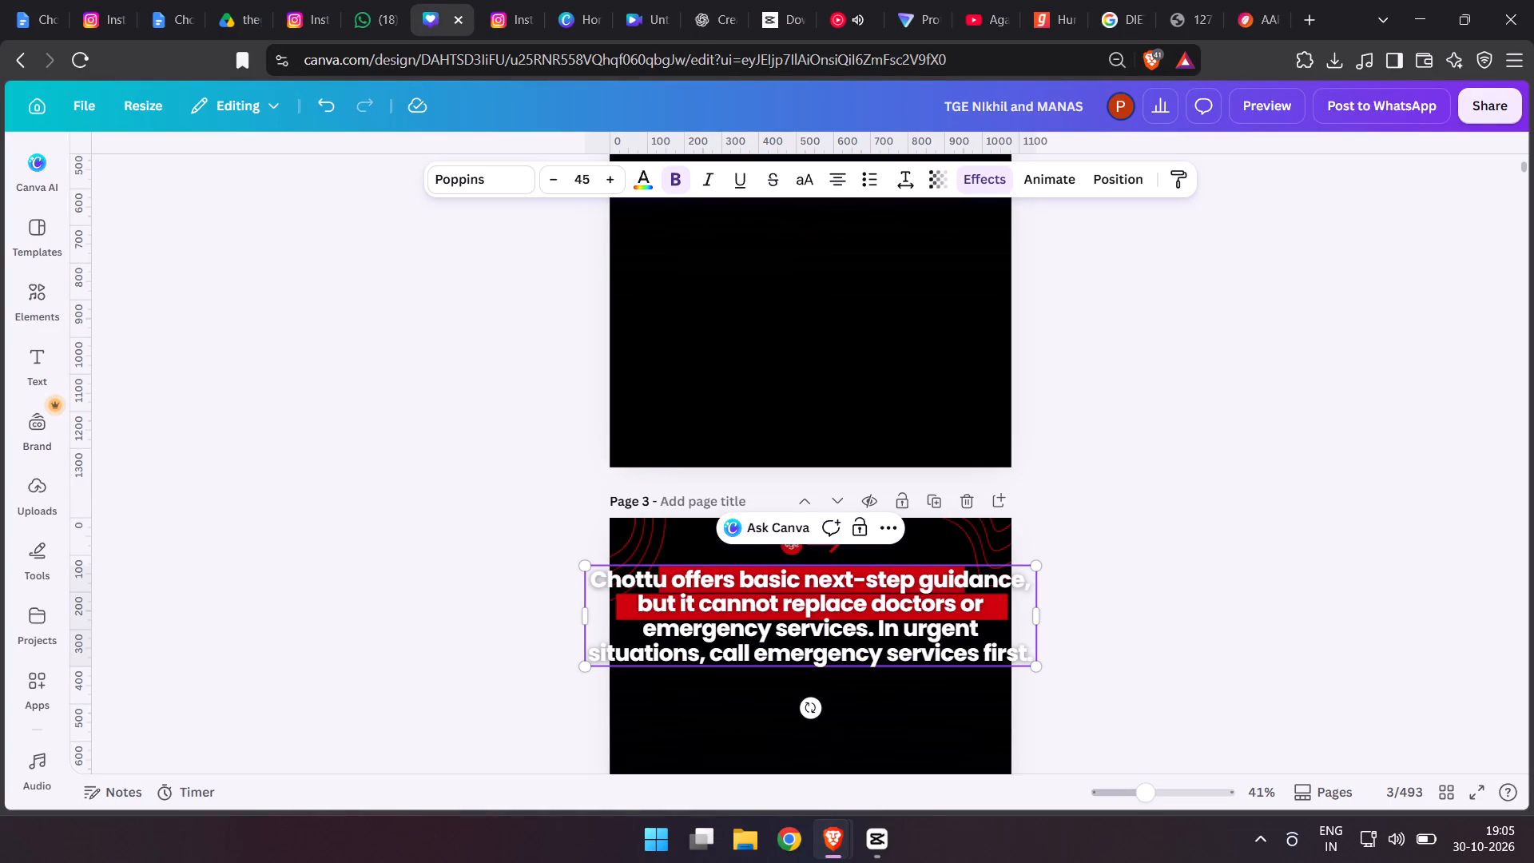
Break the page 3 headline into new lines before "guidance" and before "doctors" so the text fits within the page width.
click(916, 571)
key(Return)
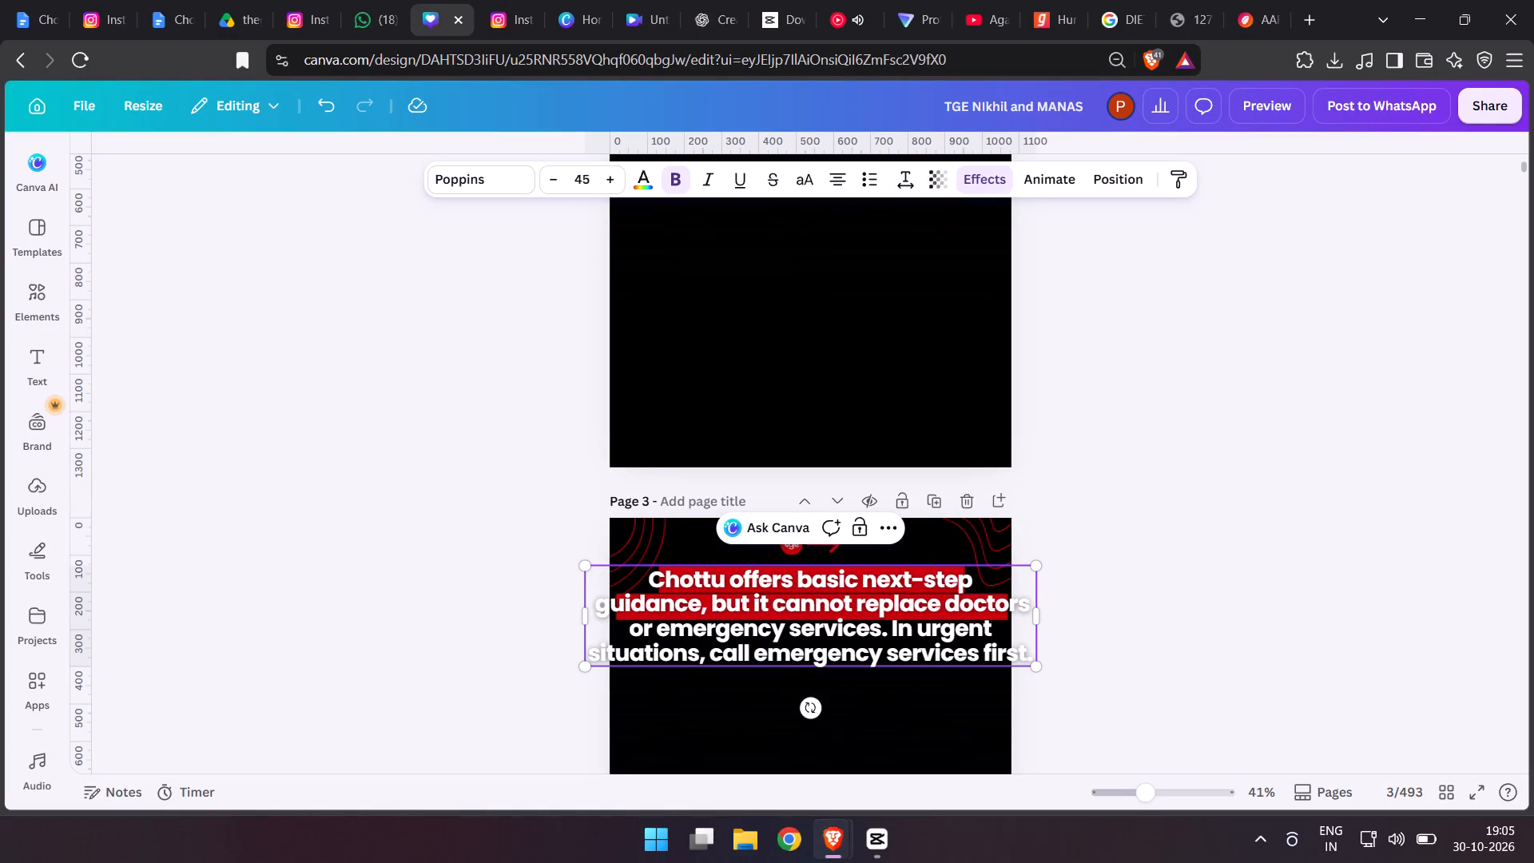
click(943, 605)
key(Return)
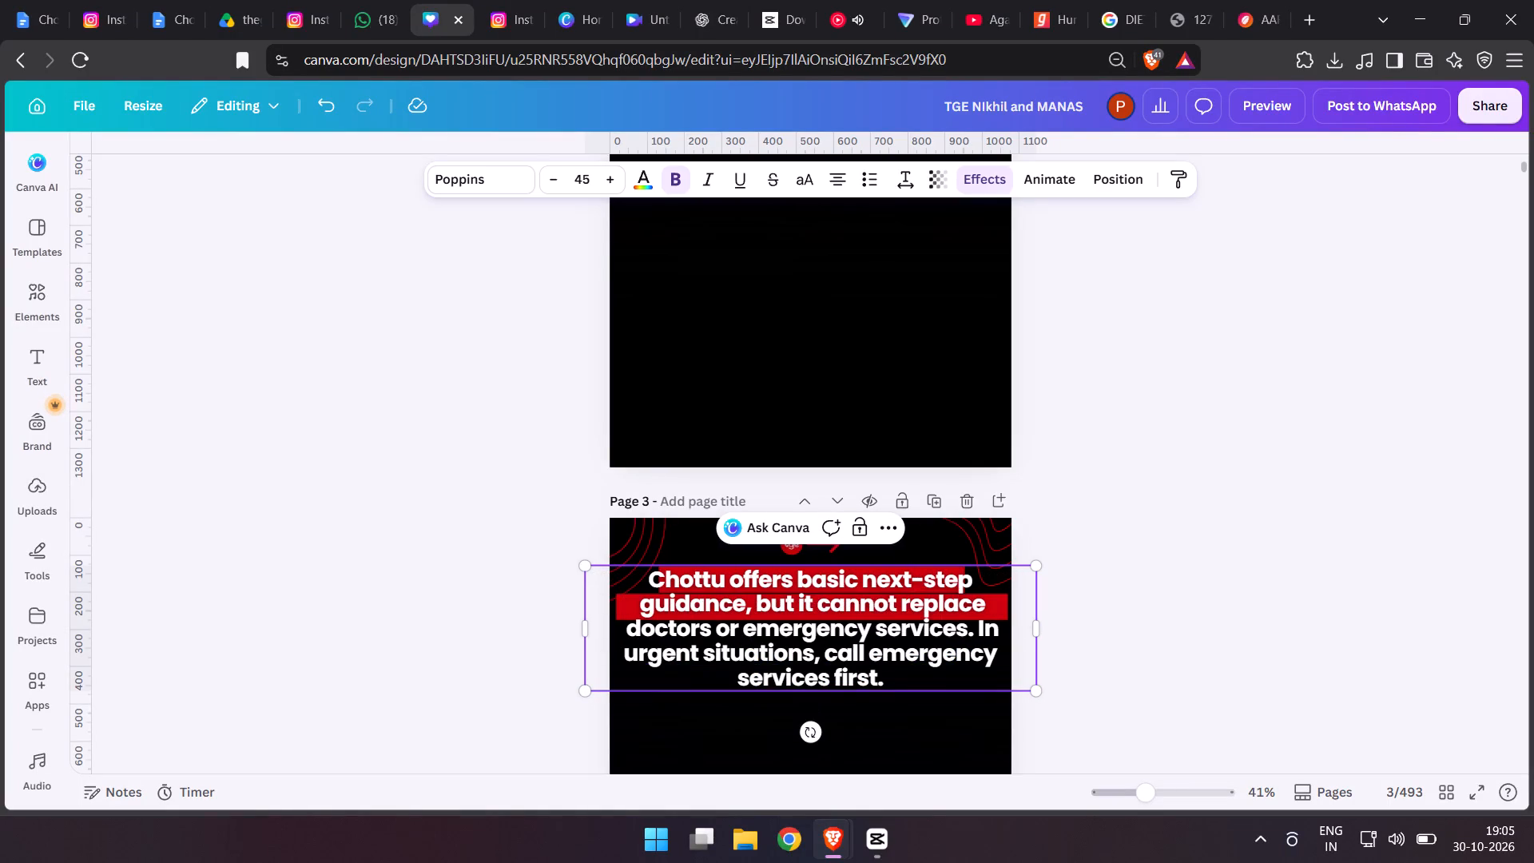
click(446, 655)
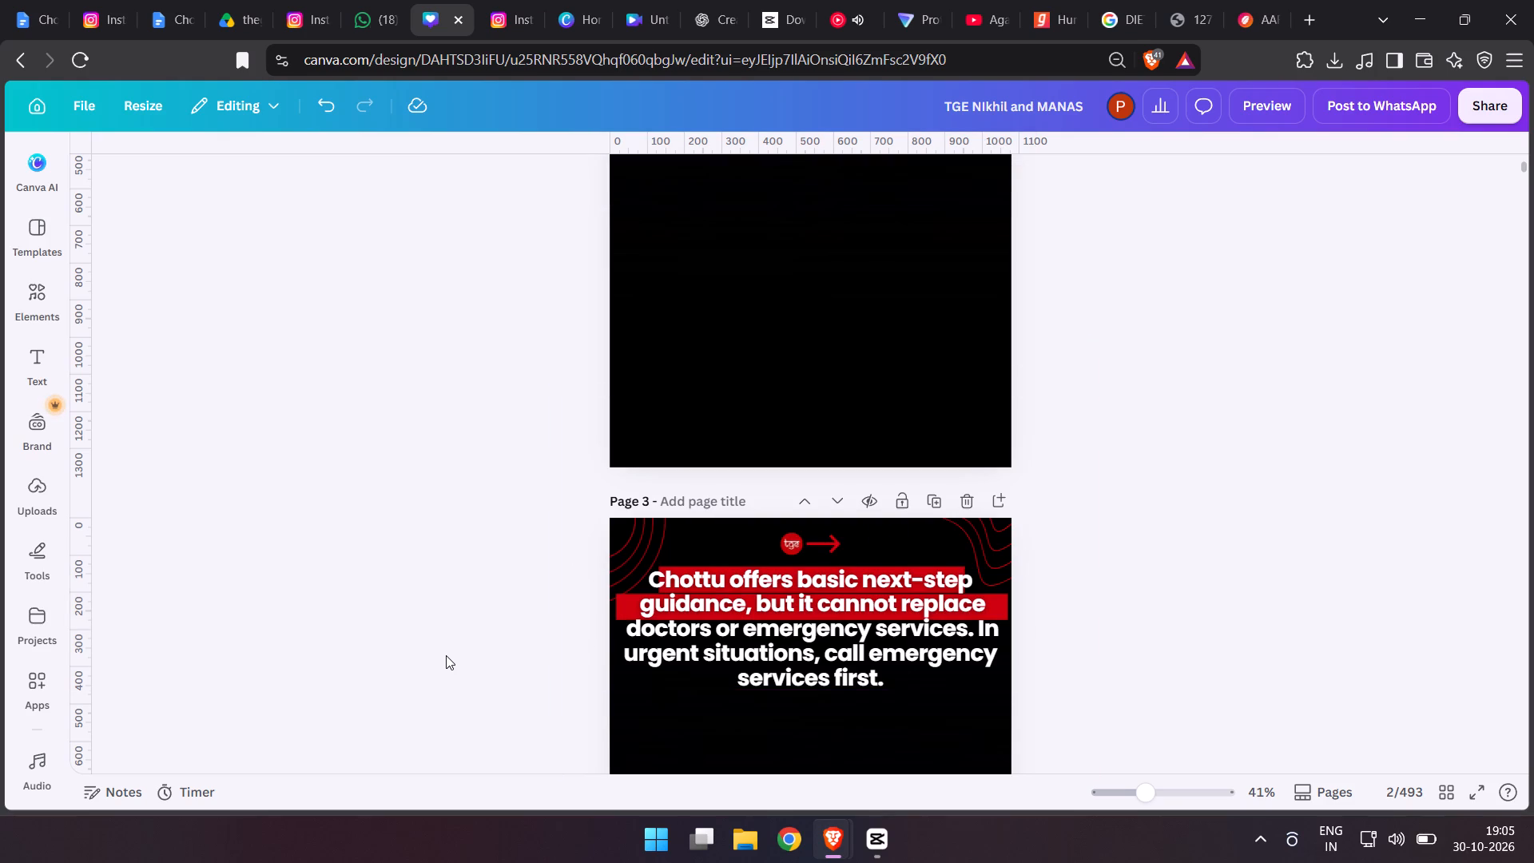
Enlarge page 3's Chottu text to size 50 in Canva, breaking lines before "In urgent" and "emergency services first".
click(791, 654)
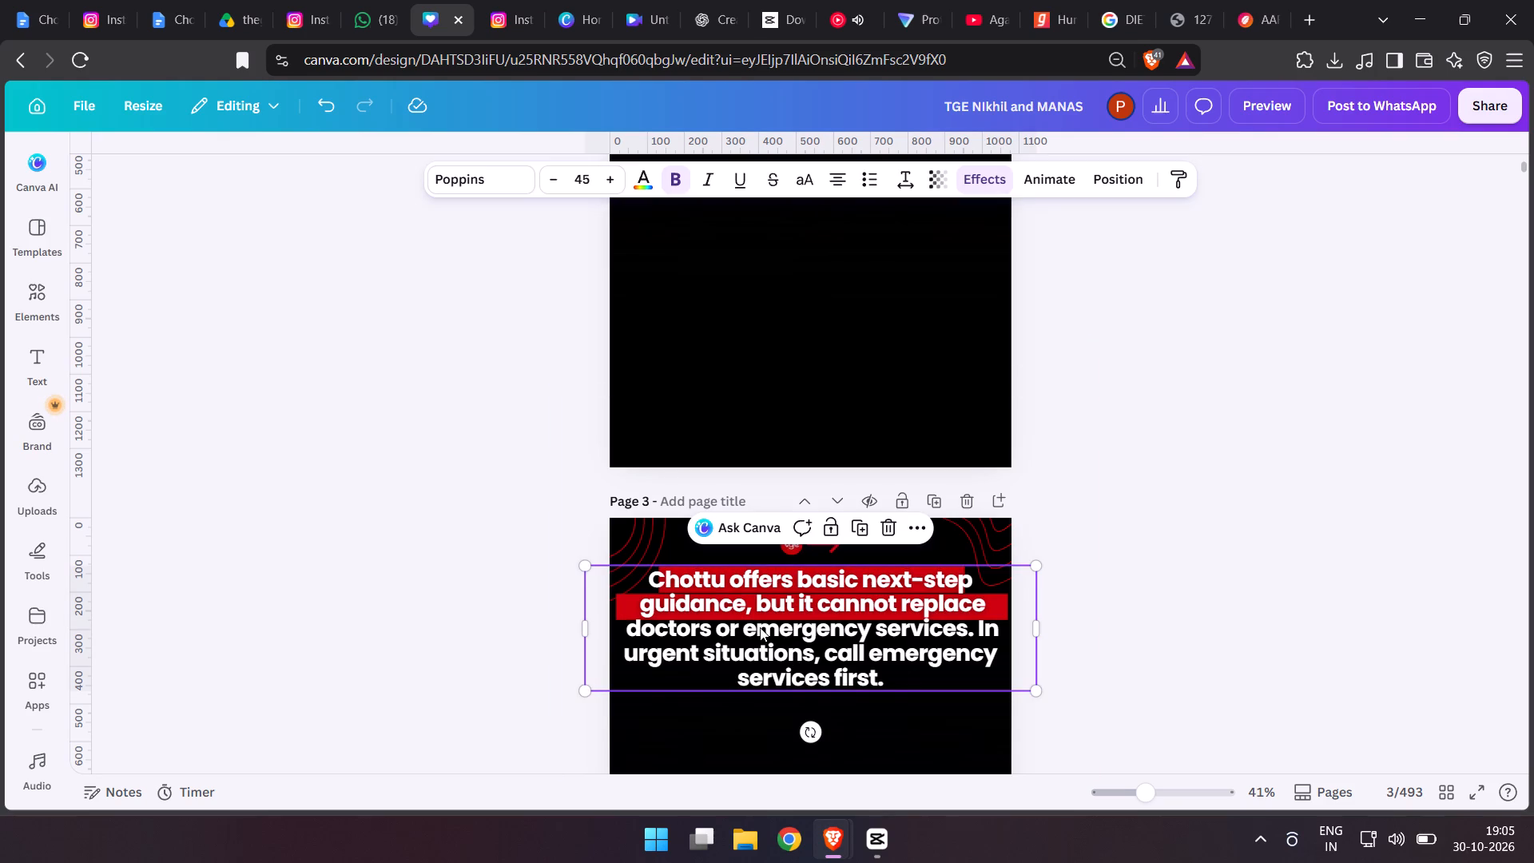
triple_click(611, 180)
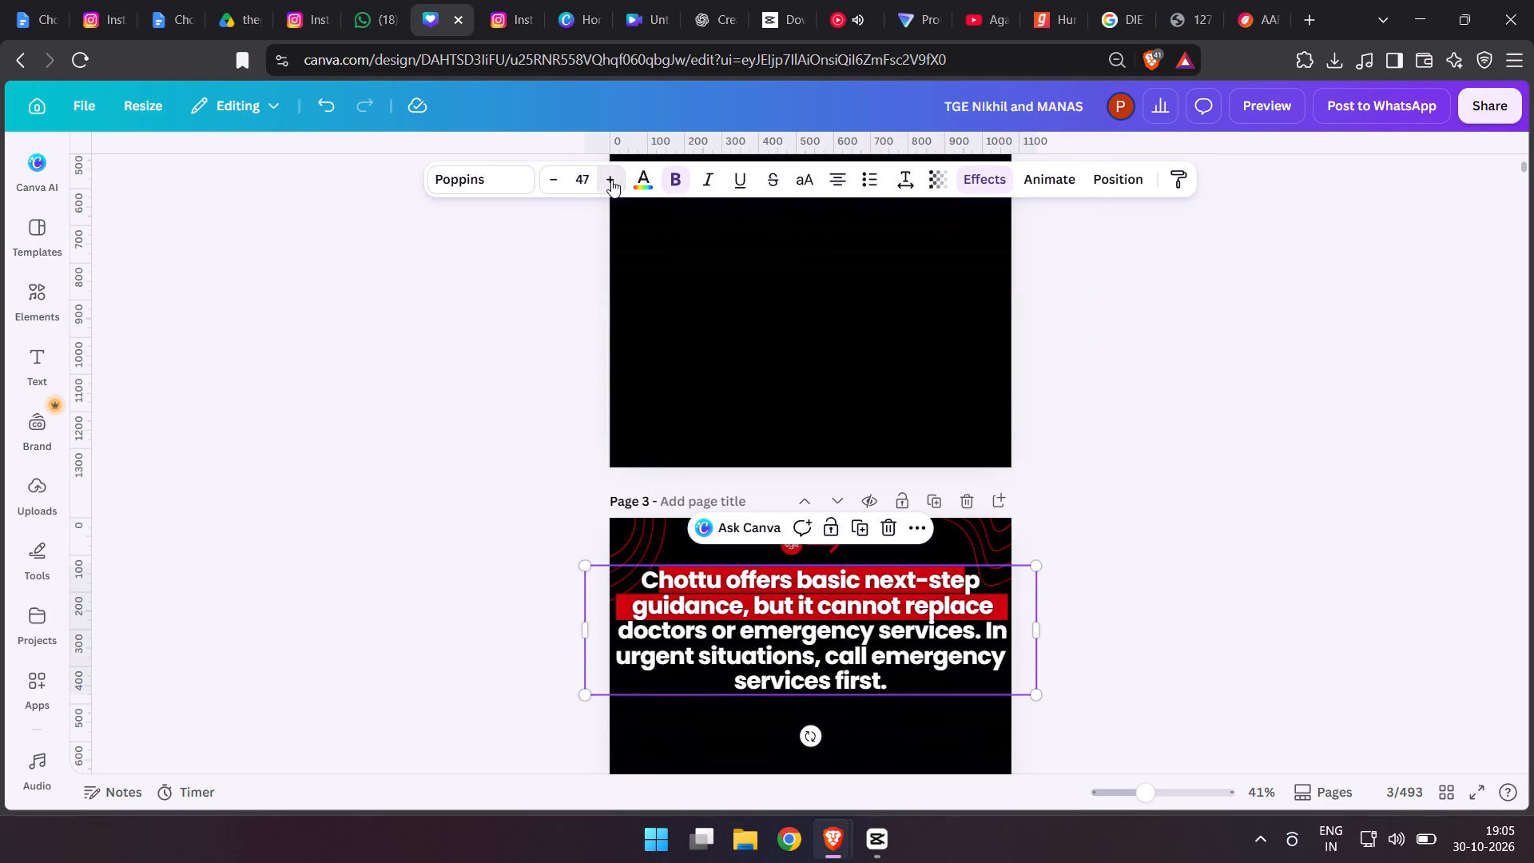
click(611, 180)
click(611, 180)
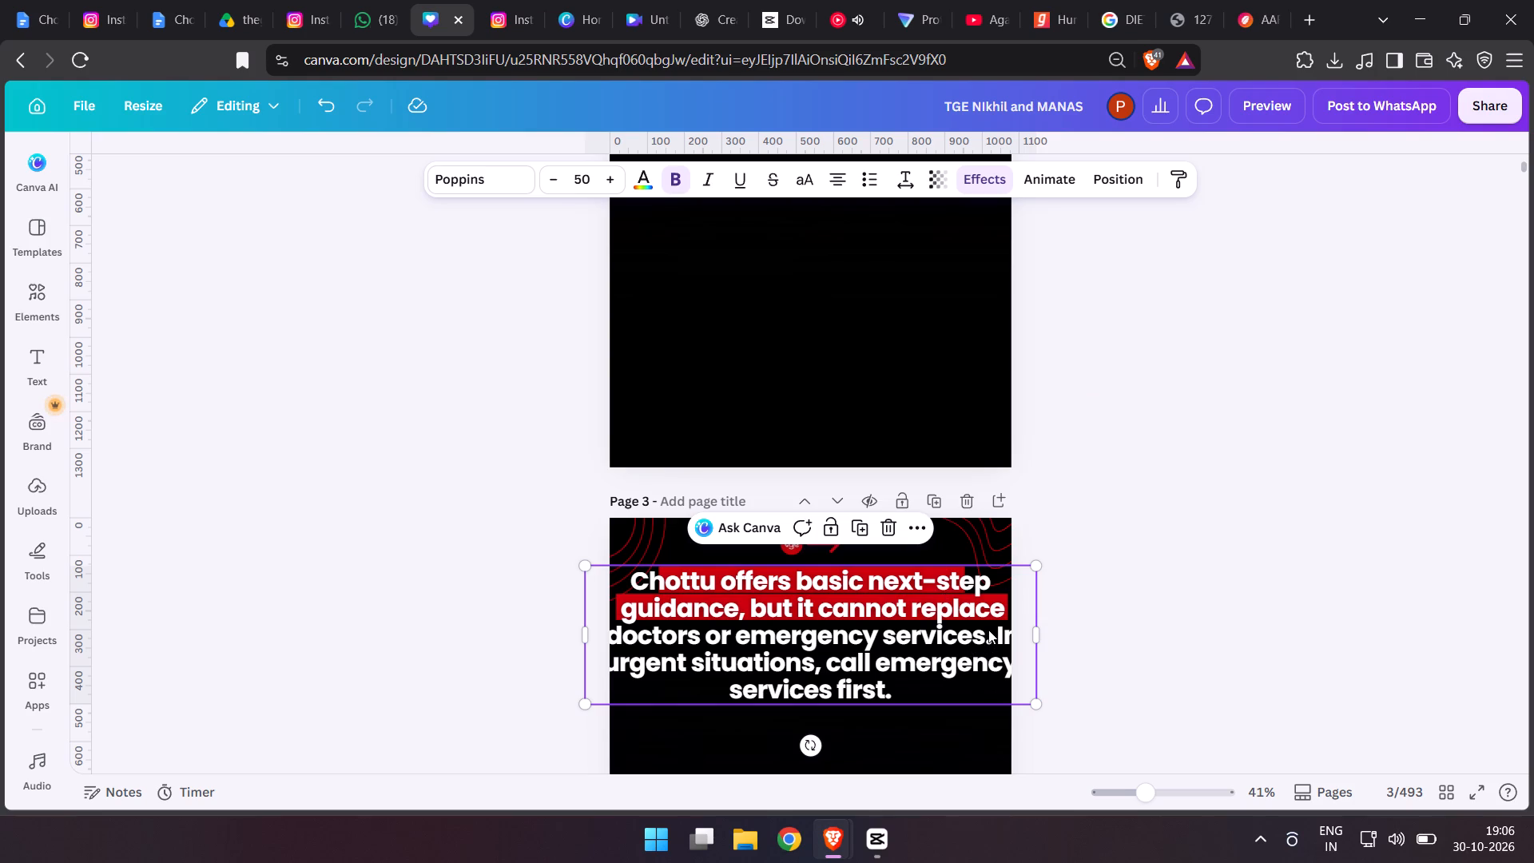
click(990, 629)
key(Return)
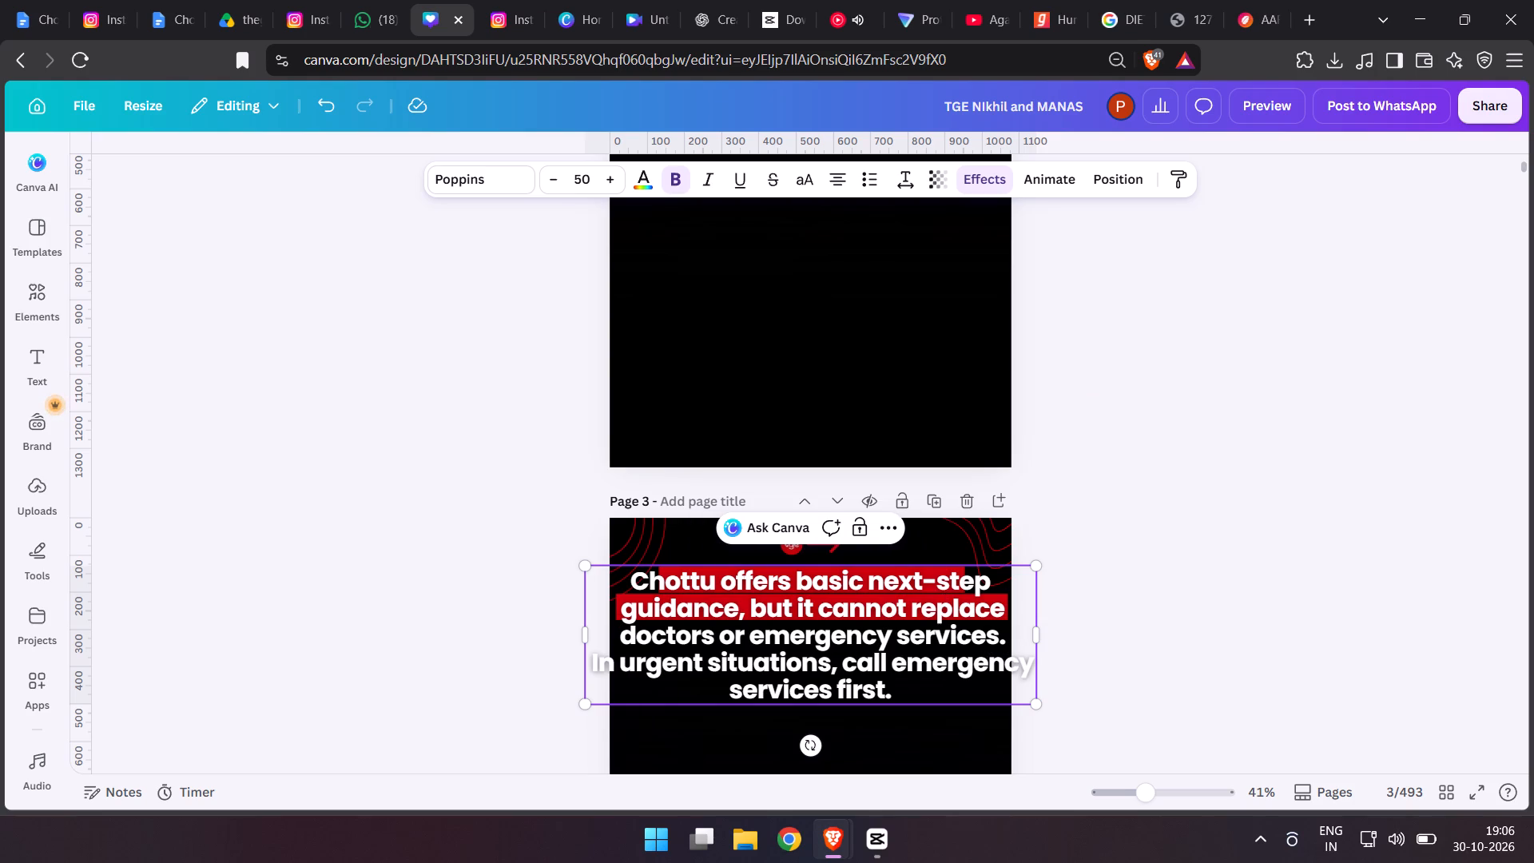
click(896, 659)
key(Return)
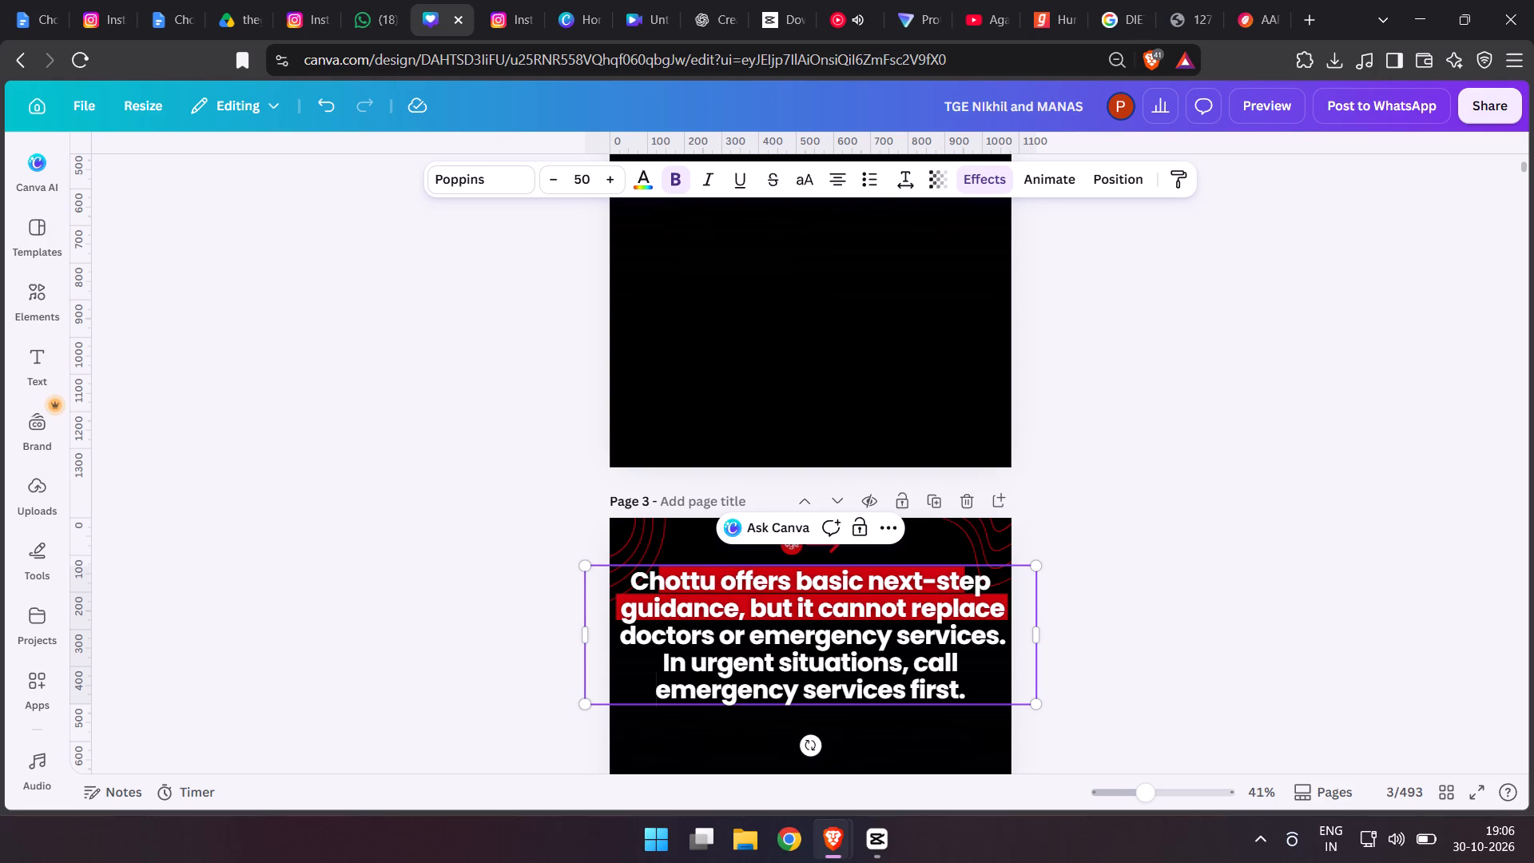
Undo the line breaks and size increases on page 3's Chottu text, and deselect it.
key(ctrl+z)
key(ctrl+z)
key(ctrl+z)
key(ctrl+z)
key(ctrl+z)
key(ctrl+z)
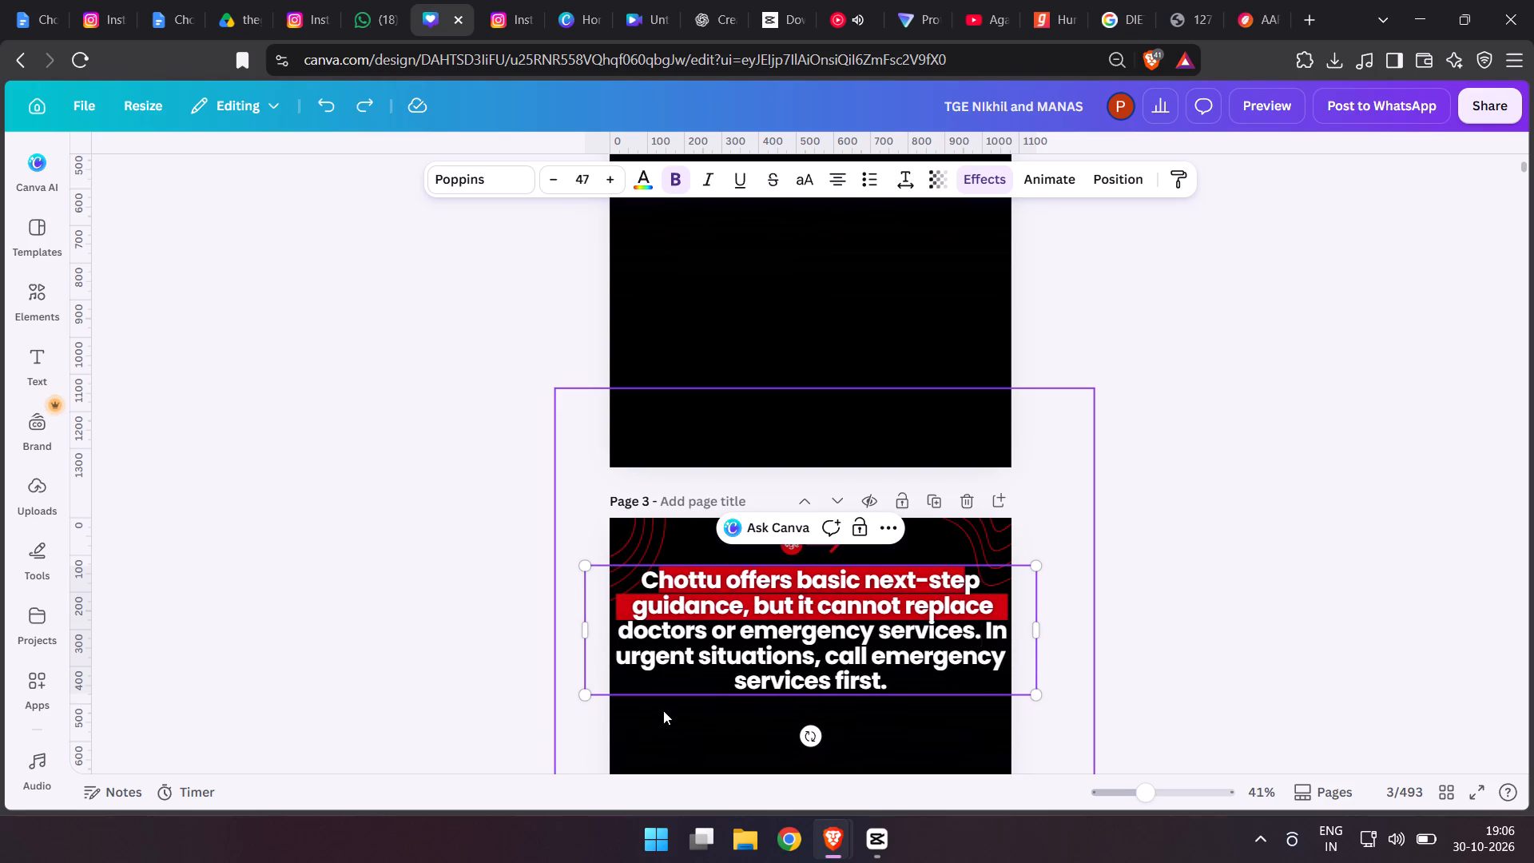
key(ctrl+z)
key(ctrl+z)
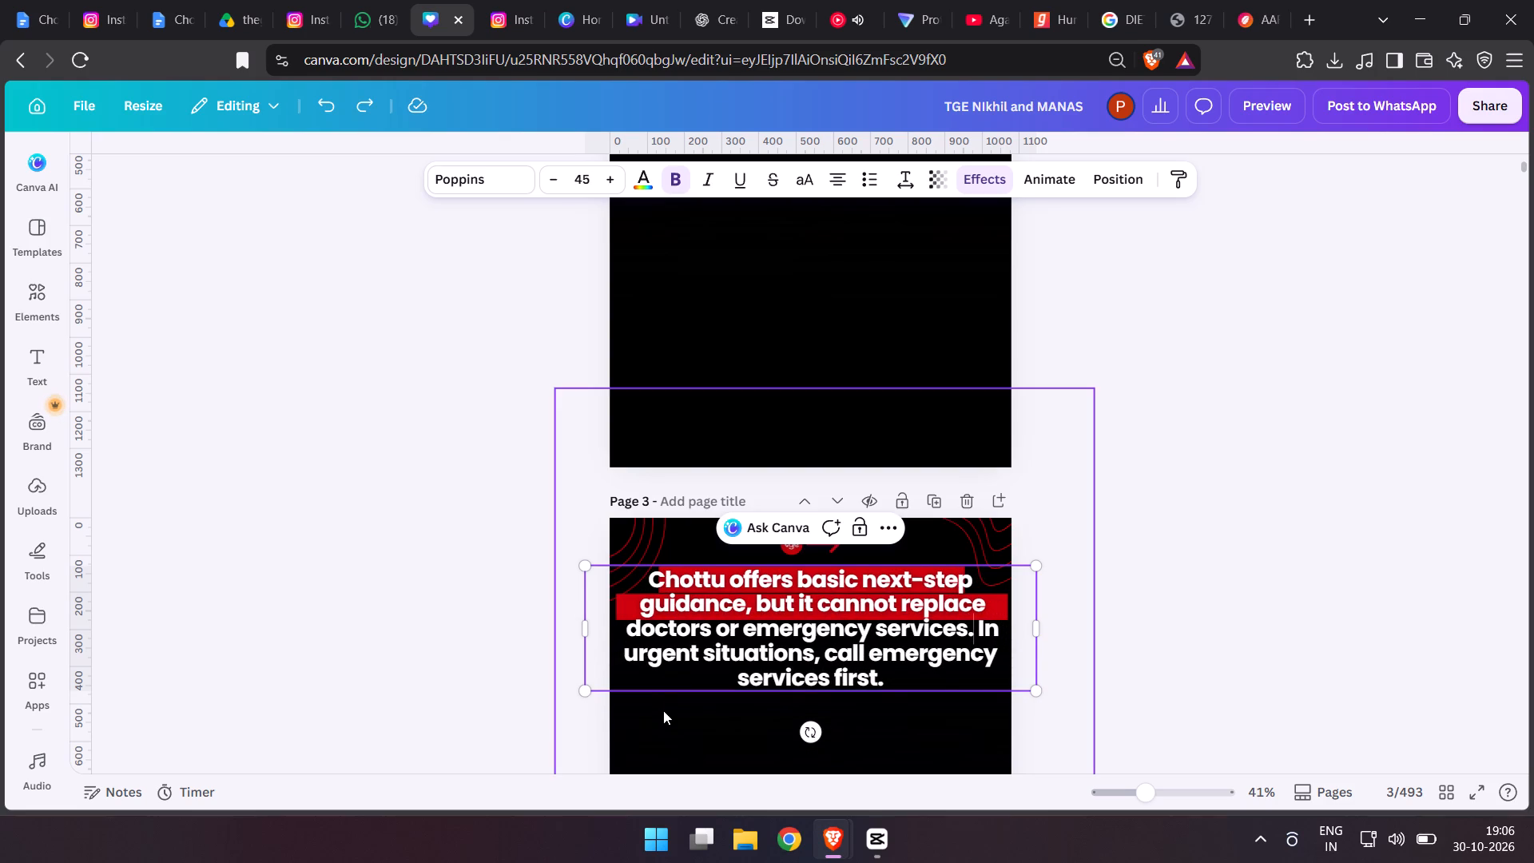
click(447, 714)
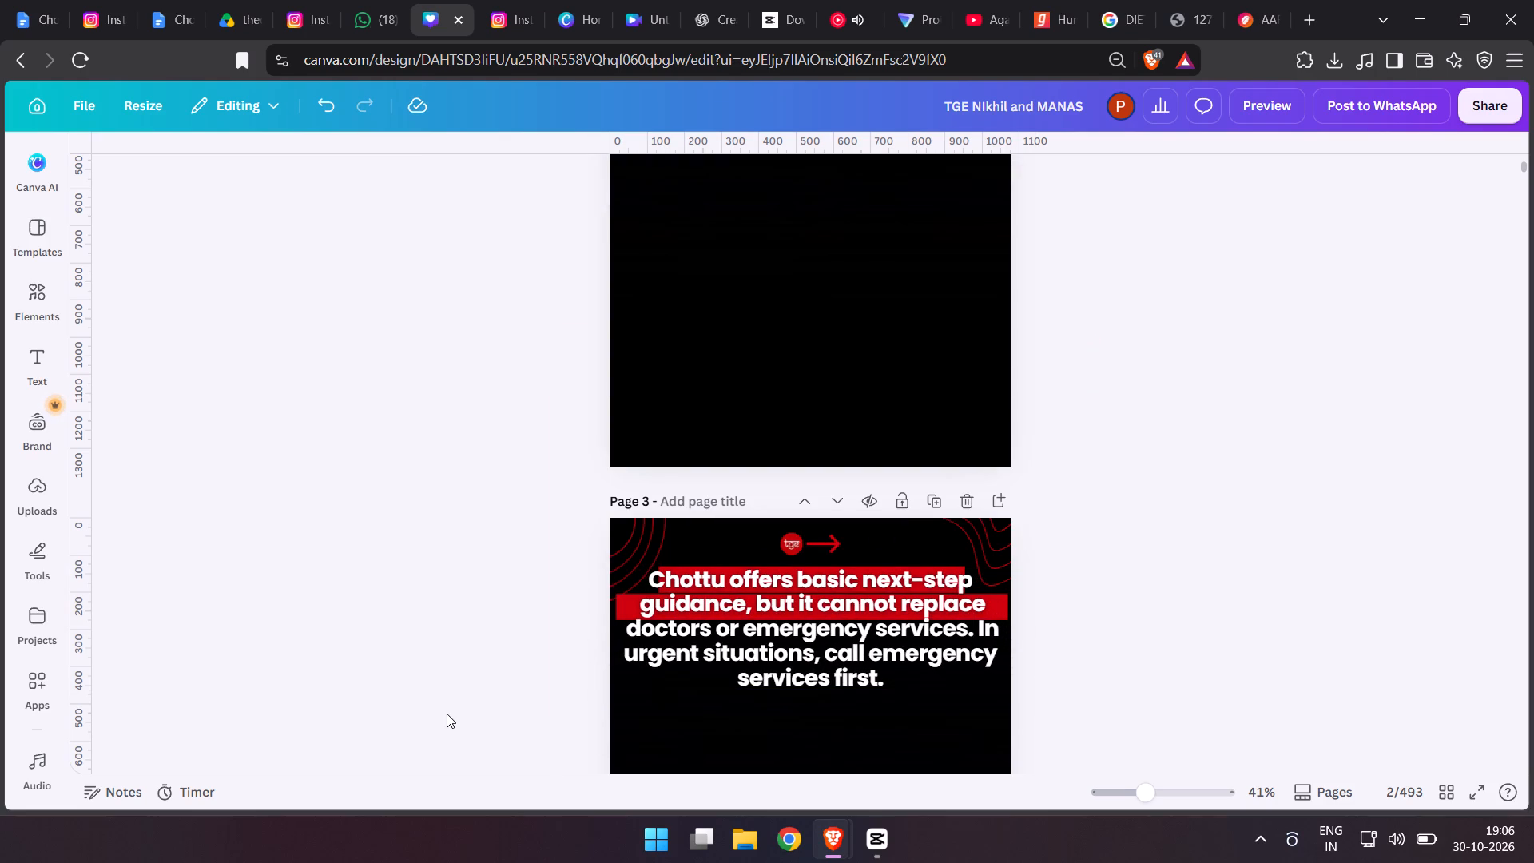
Open the layer list for the Chottu text block on page 3.
click(781, 618)
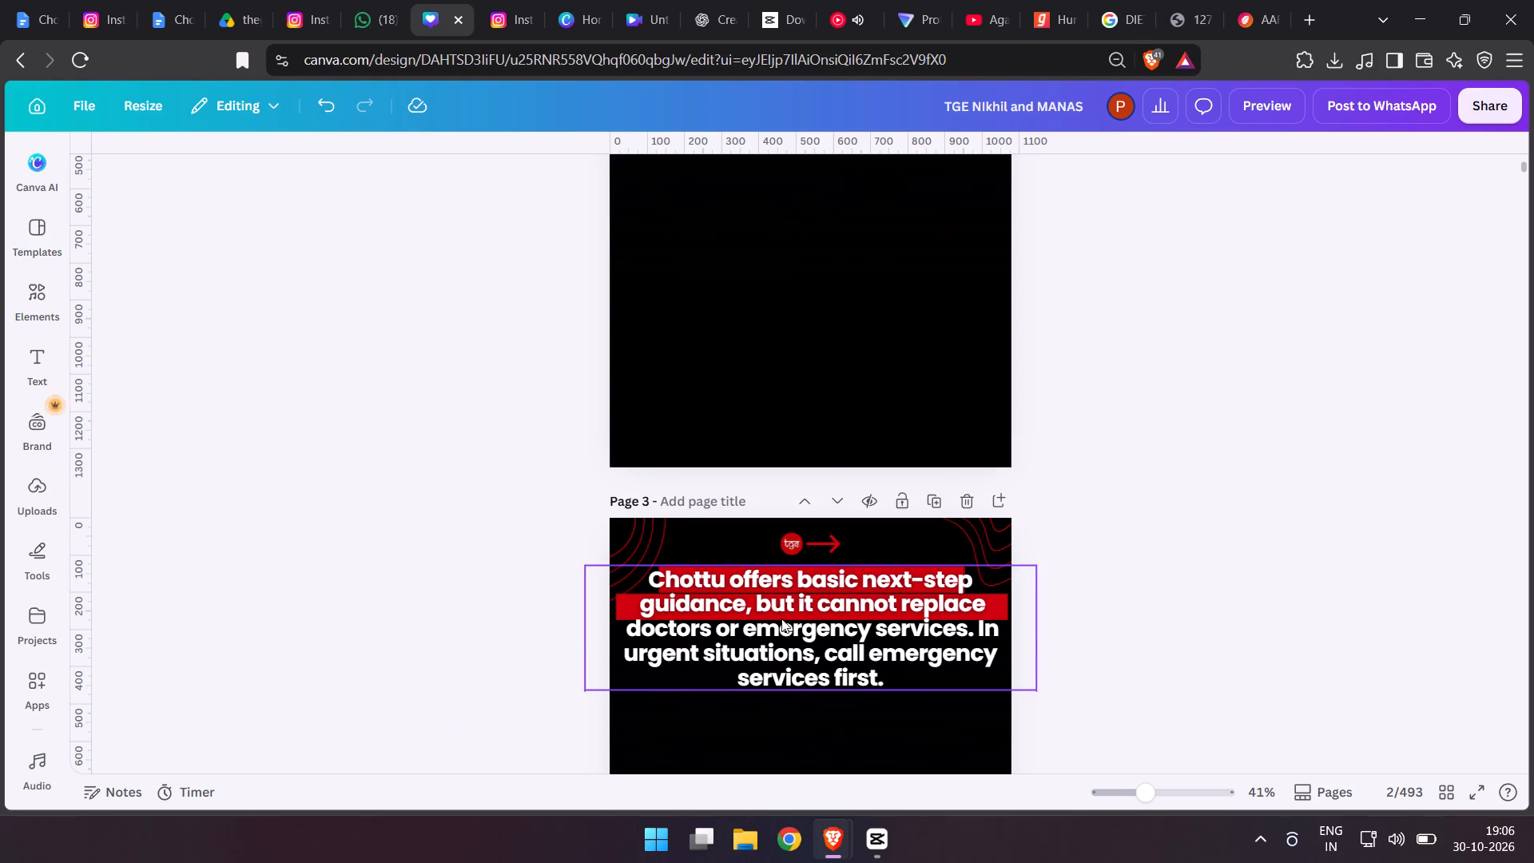
click(1111, 172)
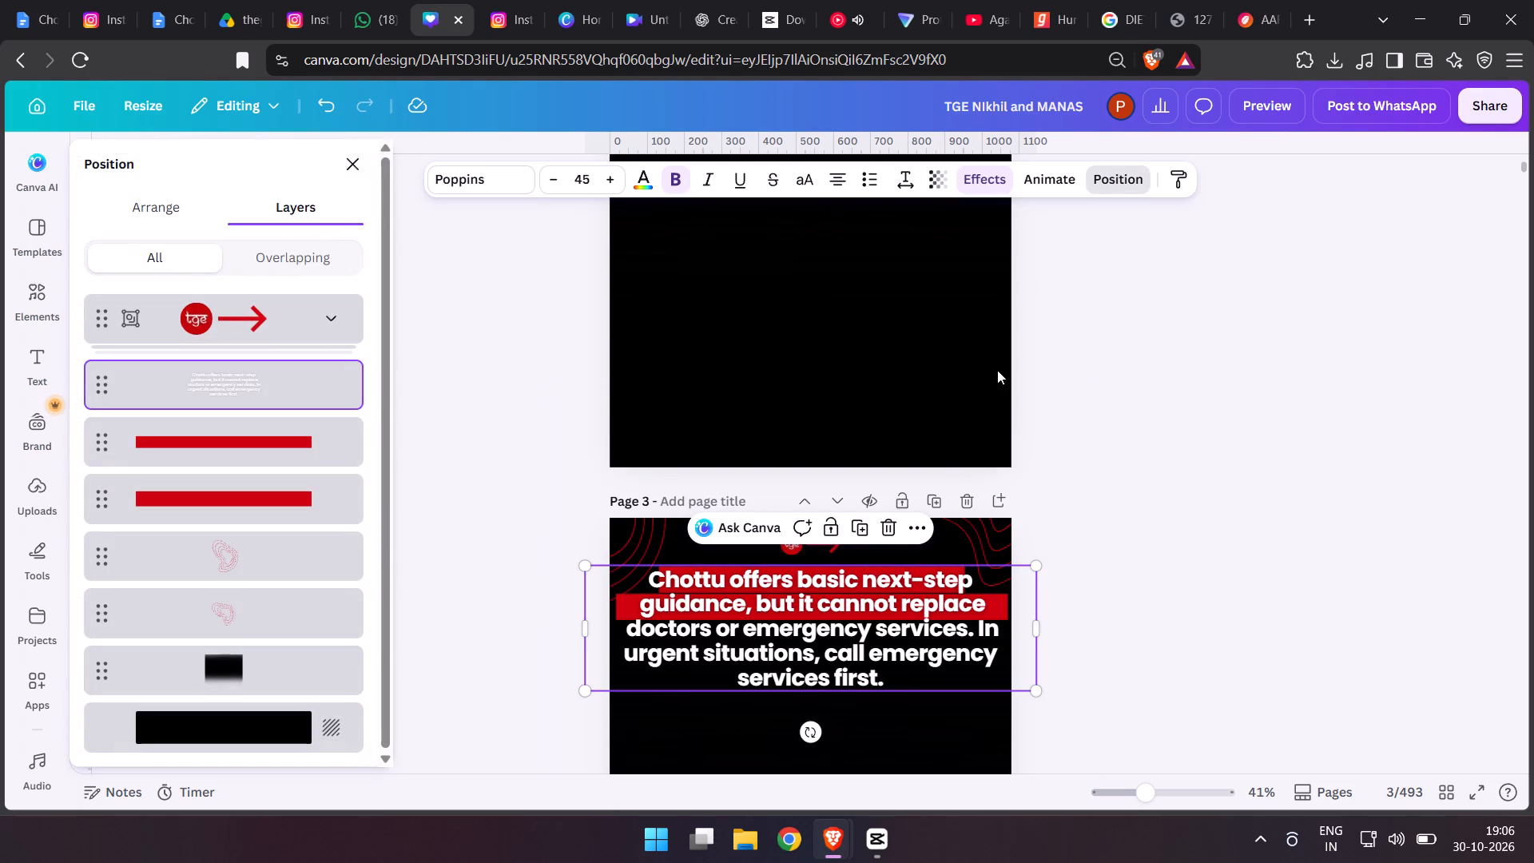
drag(376, 341, 337, 305)
Switch to YouTube Music, rewind Chanakya to about 0:36, then pause and resume it.
click(856, 0)
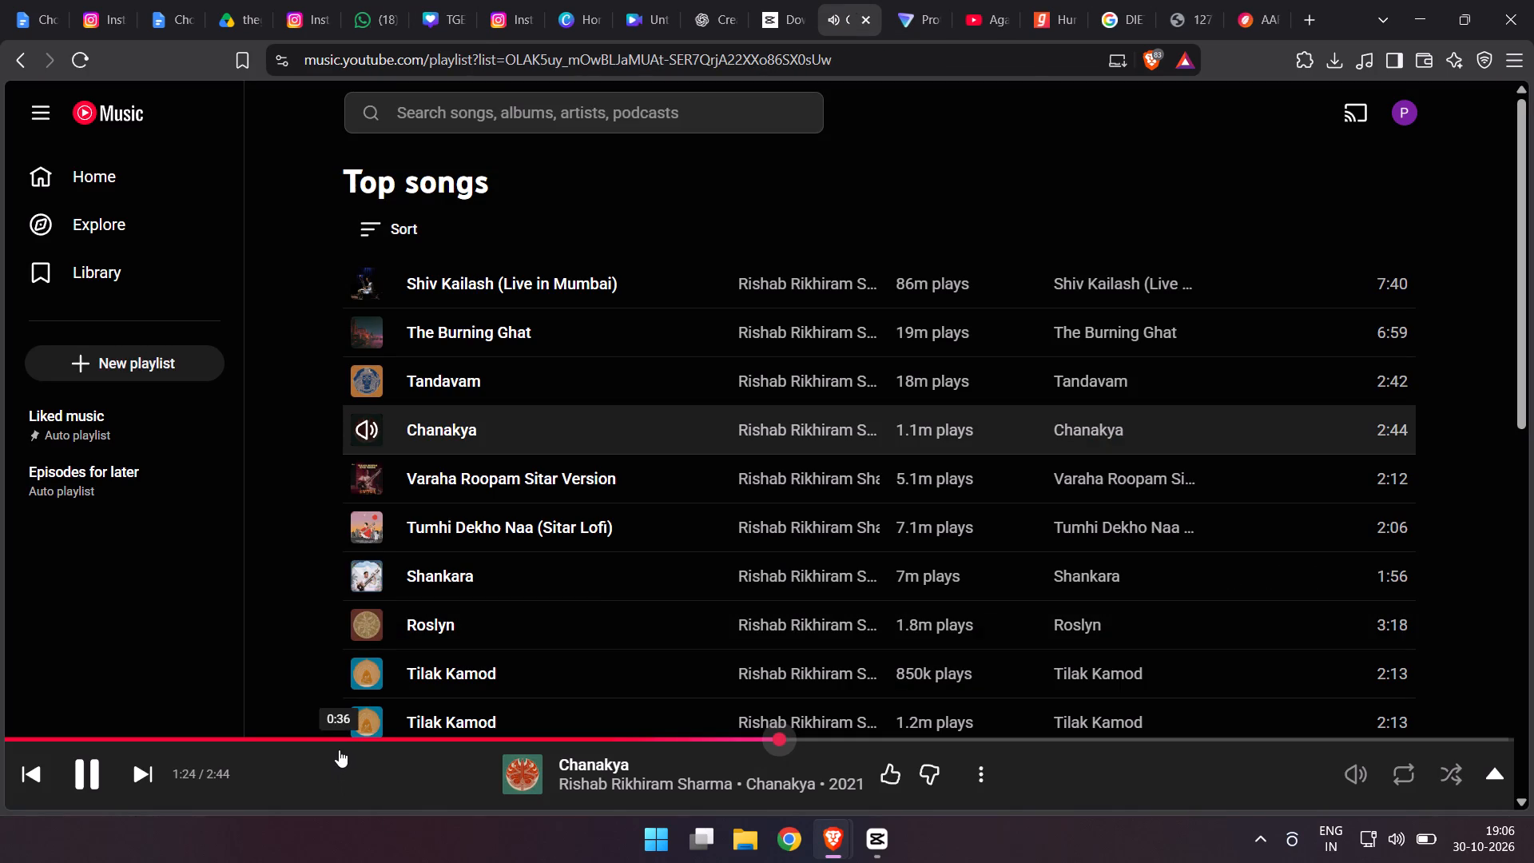
click(334, 743)
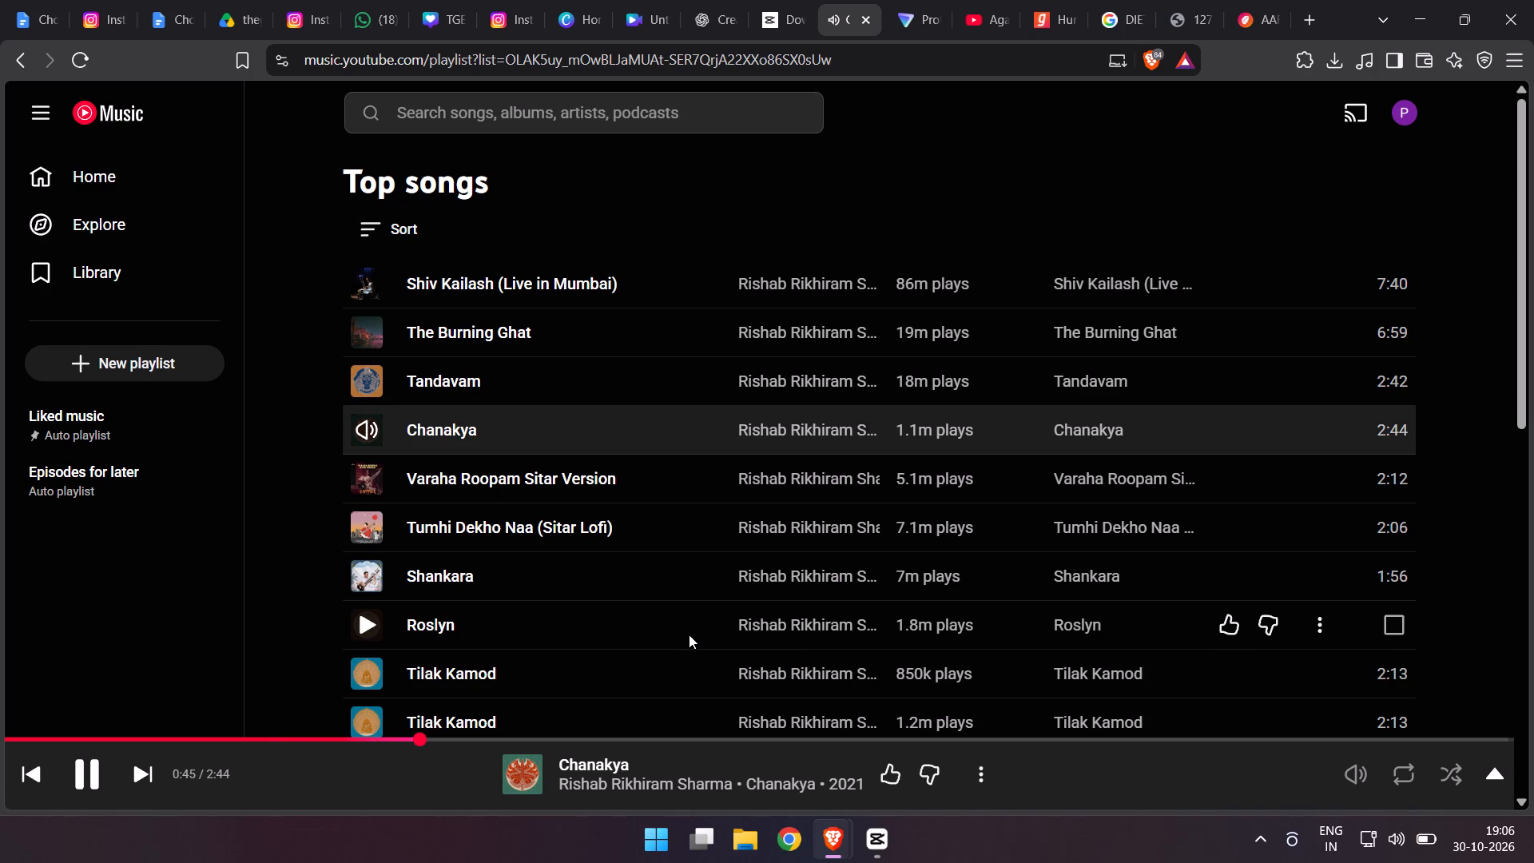
key(space)
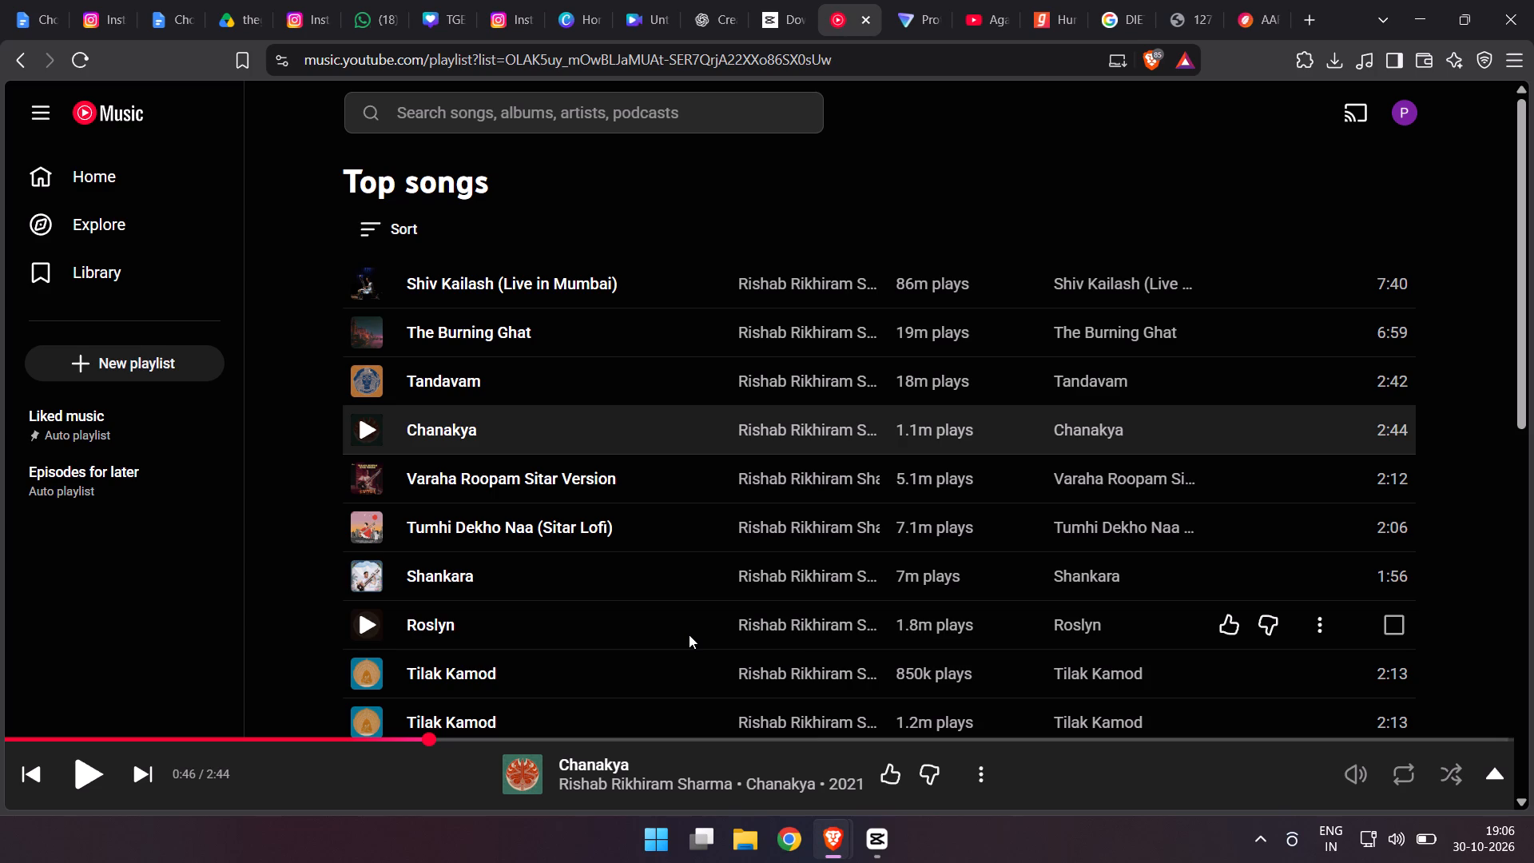
key(space)
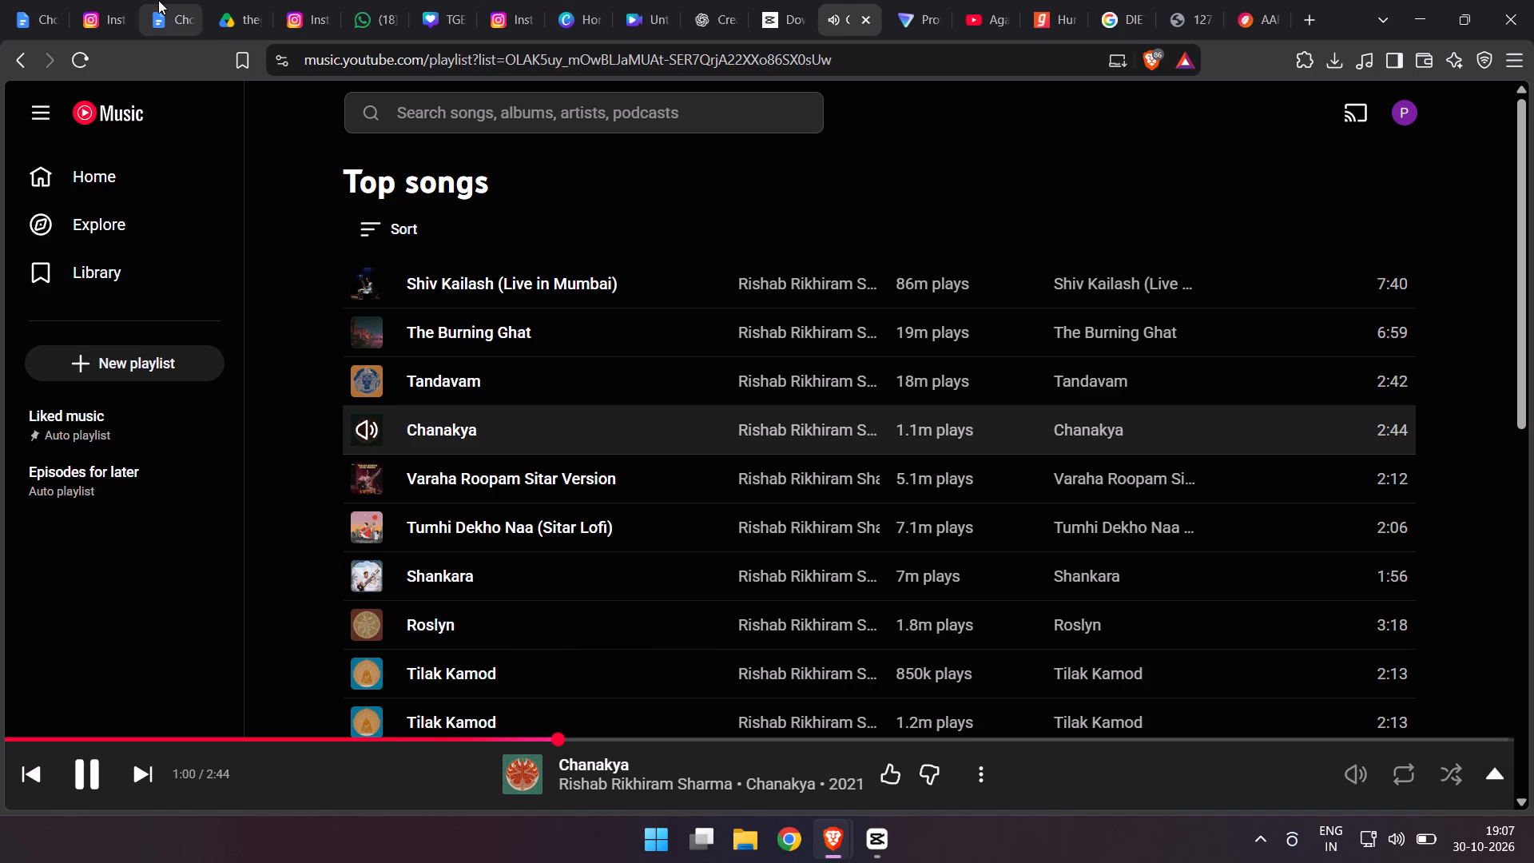
Back in the Canva design, set the height of the red bar behind "guidance, but it cannot replace" to 65 px.
click(420, 0)
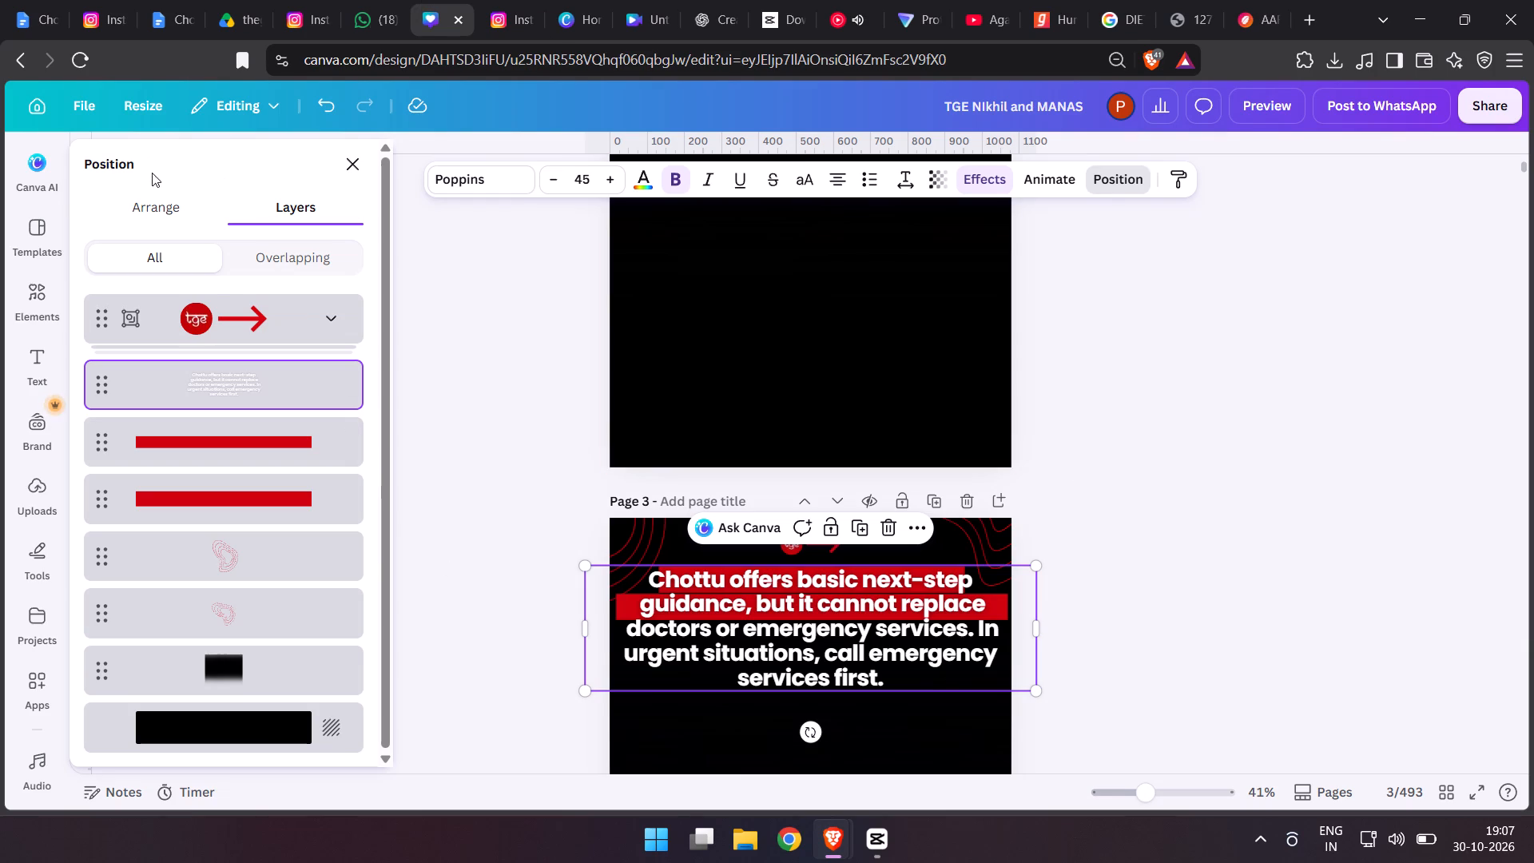
click(164, 209)
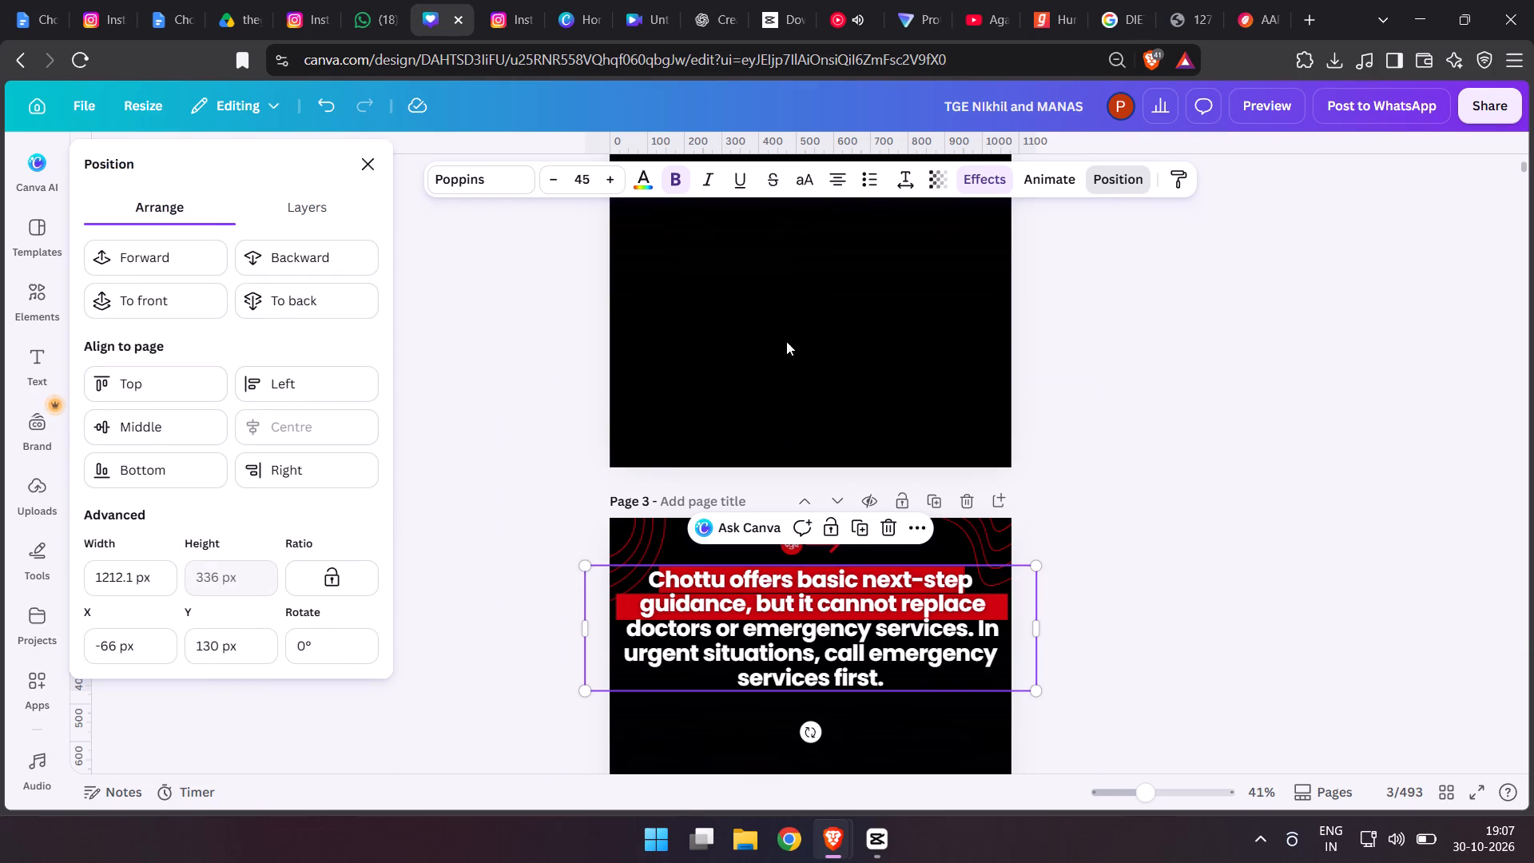
click(298, 213)
click(298, 459)
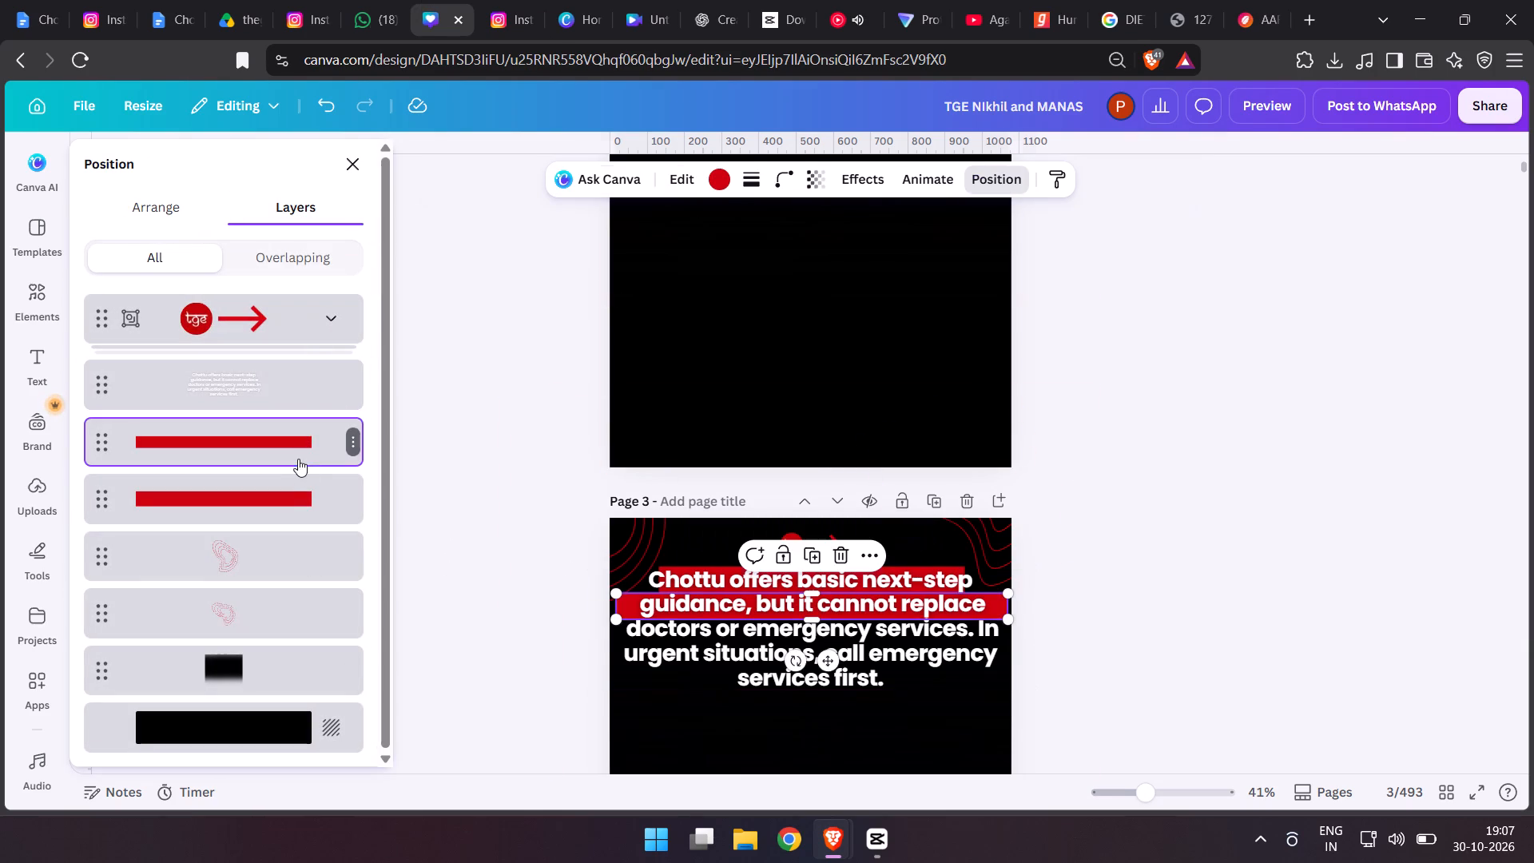
click(153, 203)
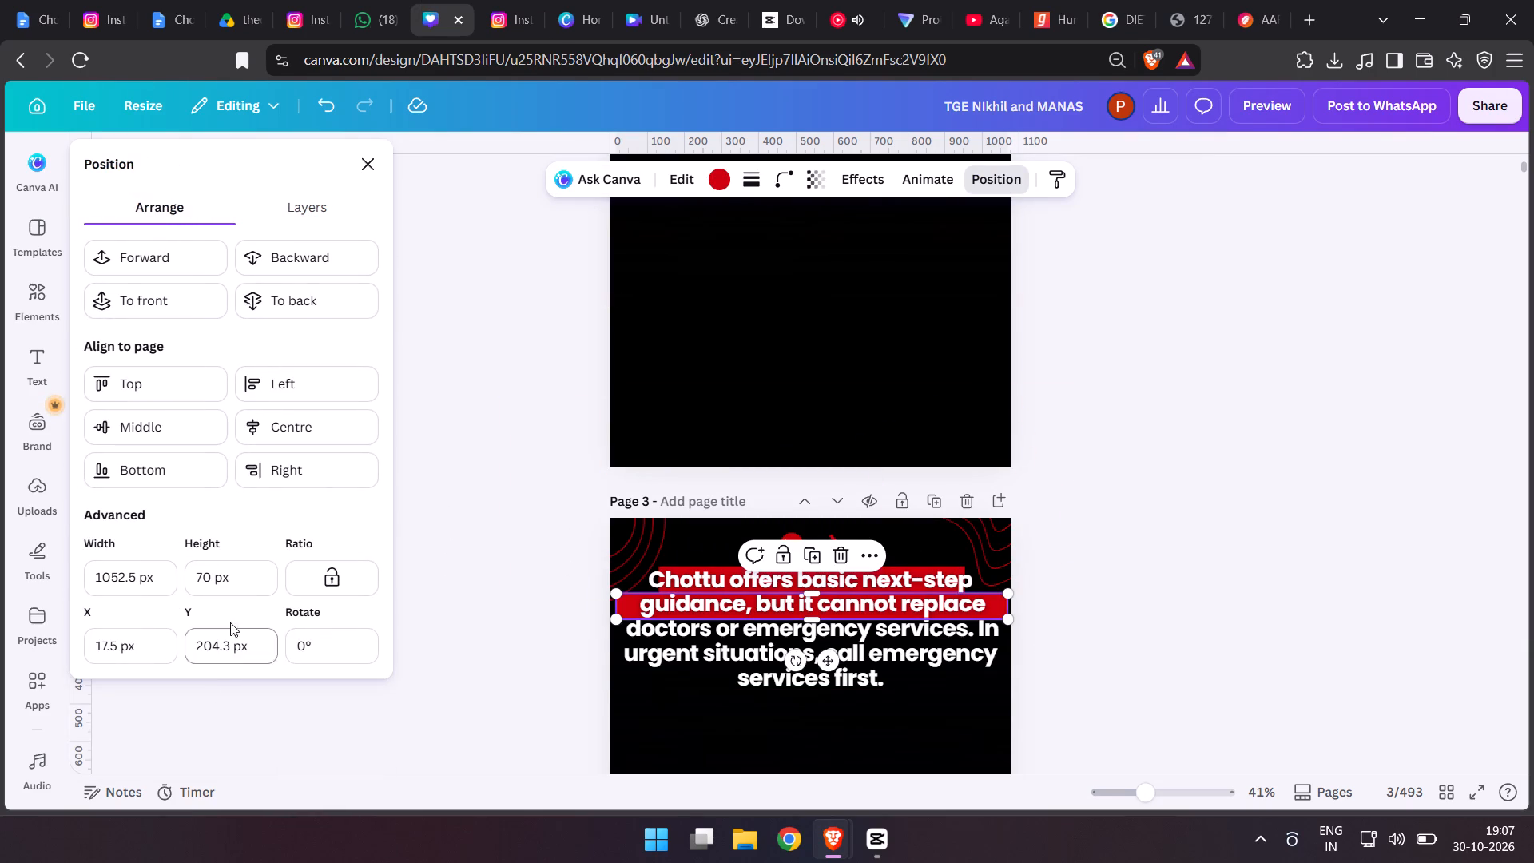
drag(230, 596, 179, 550)
drag(241, 581, 192, 568)
text(65)
key(Return)
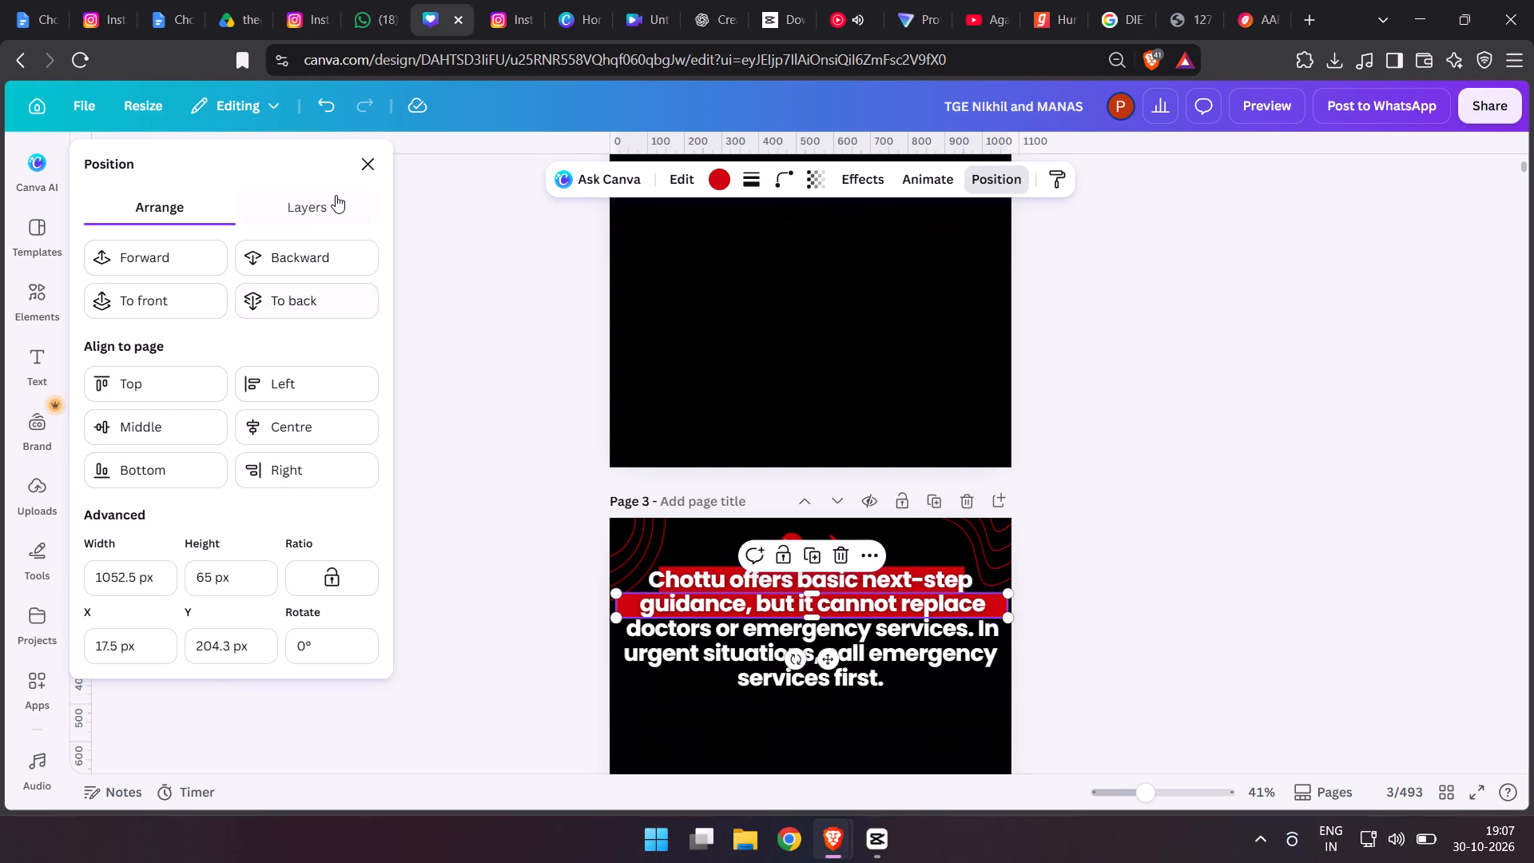
Set the height of the red bar behind "Chottu offers basic next-step" to 65 px.
click(335, 195)
click(224, 479)
click(167, 215)
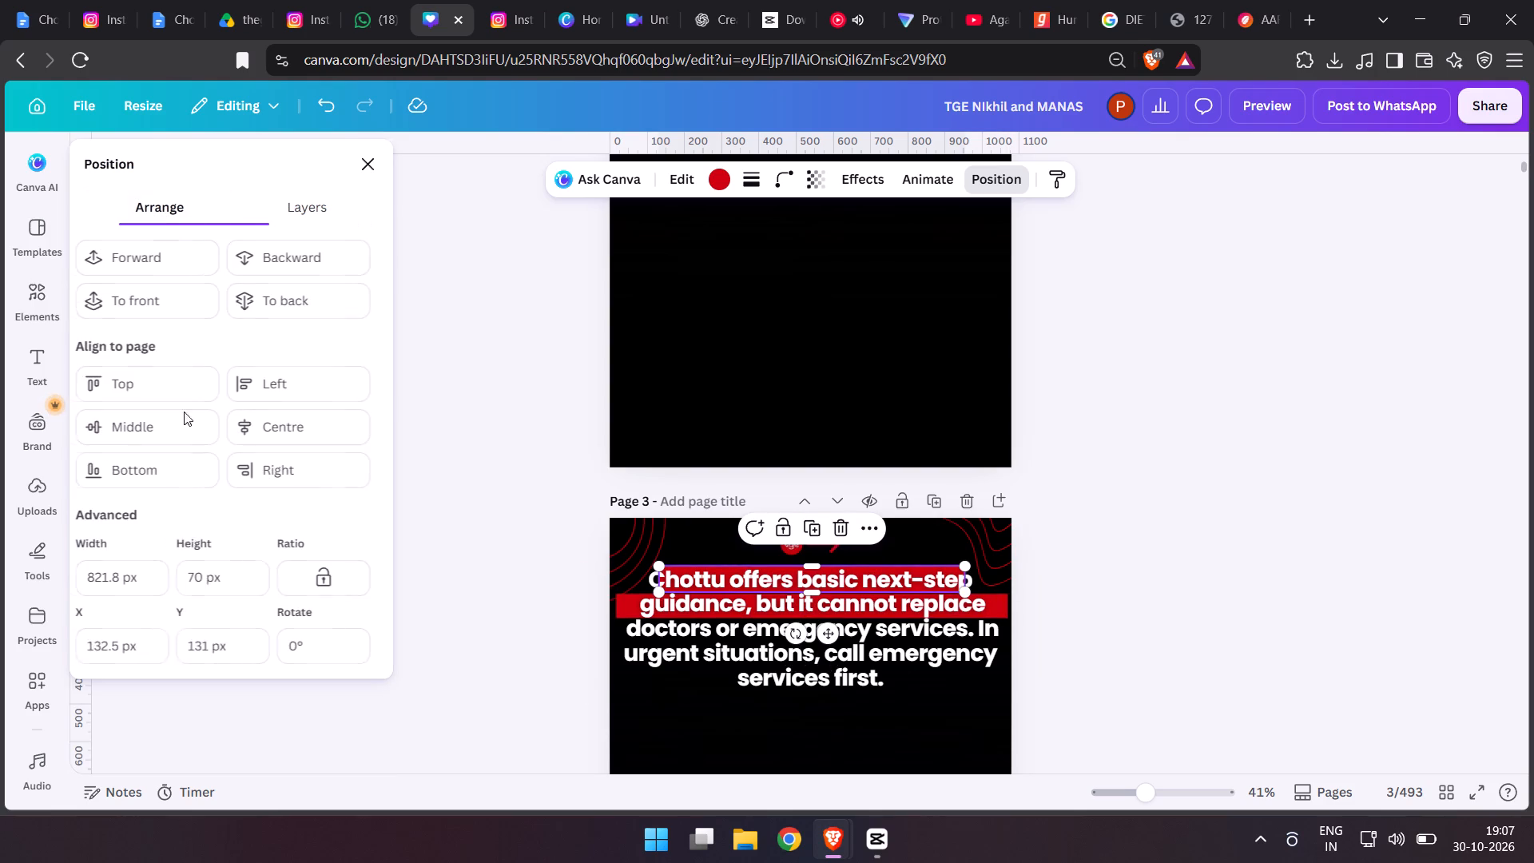
drag(221, 579, 176, 567)
text(653)
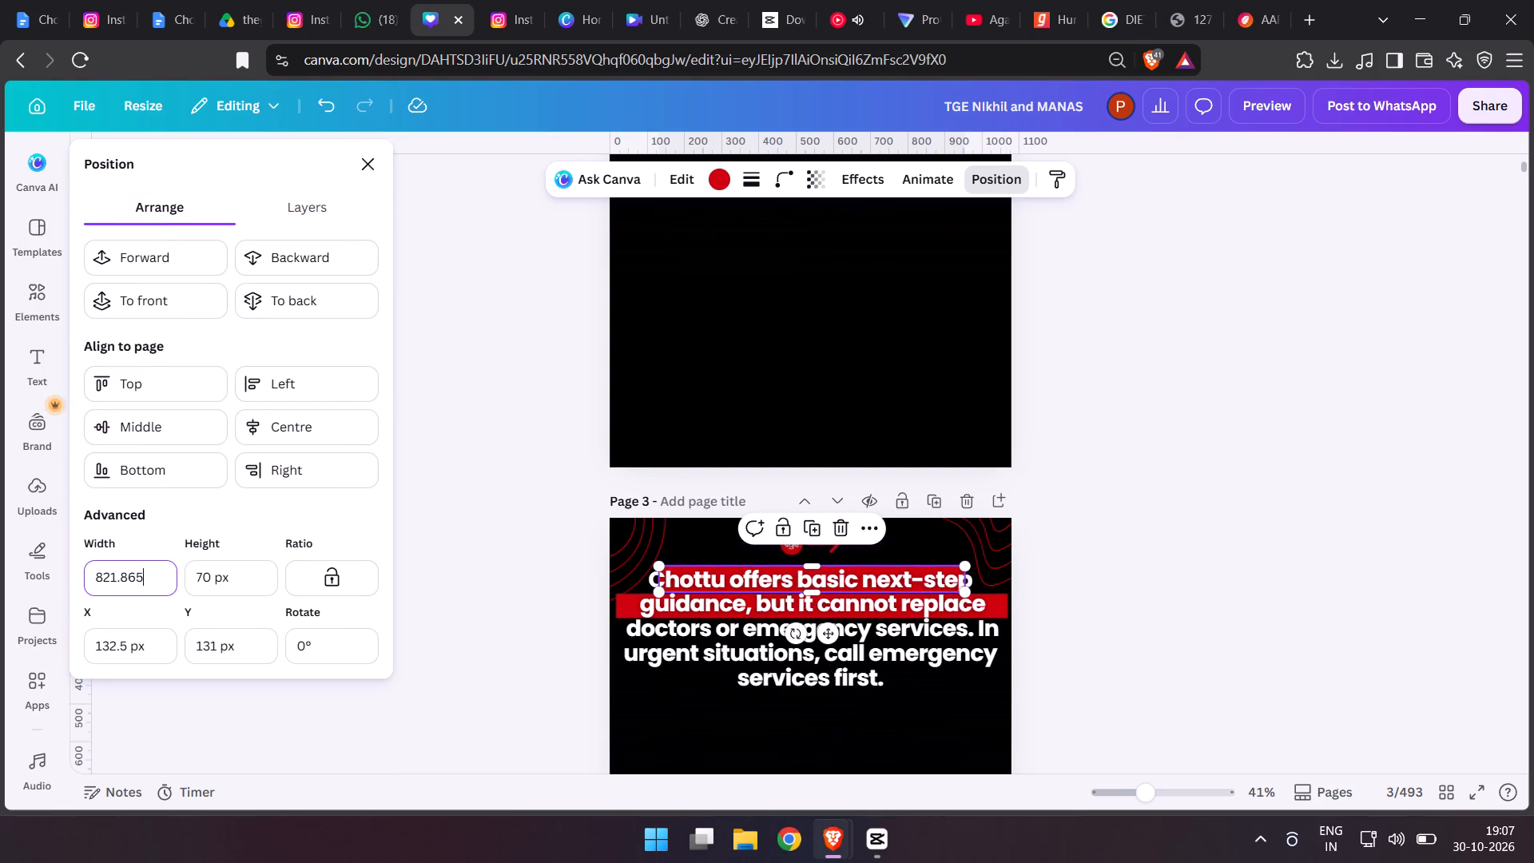
drag(209, 570, 178, 555)
text(65)
key(Return)
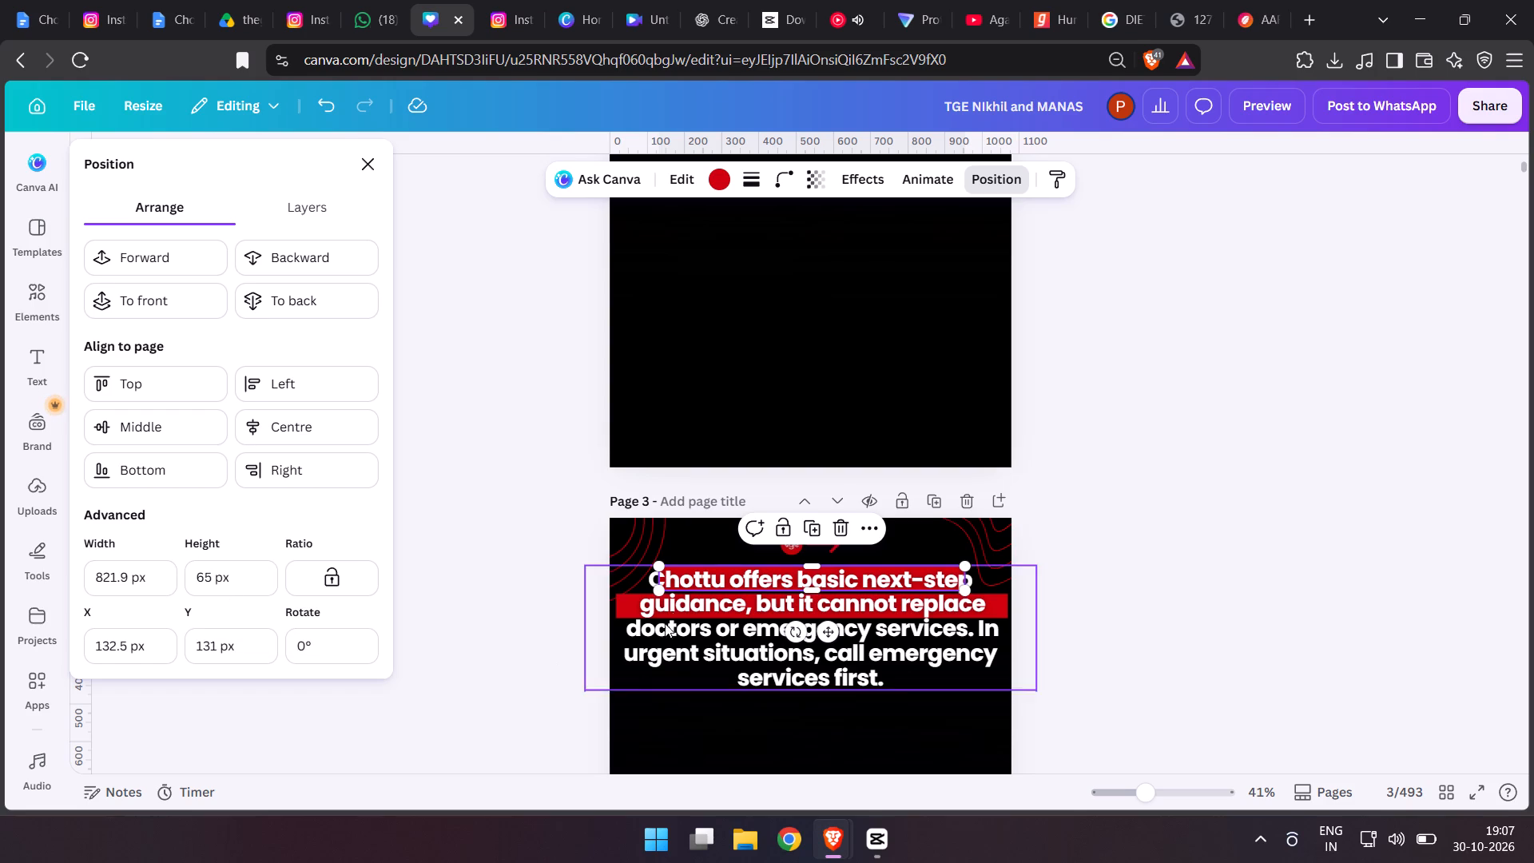
Widen the first line's red bar at both ends to about 899 px so it extends past the text.
drag(661, 576, 649, 576)
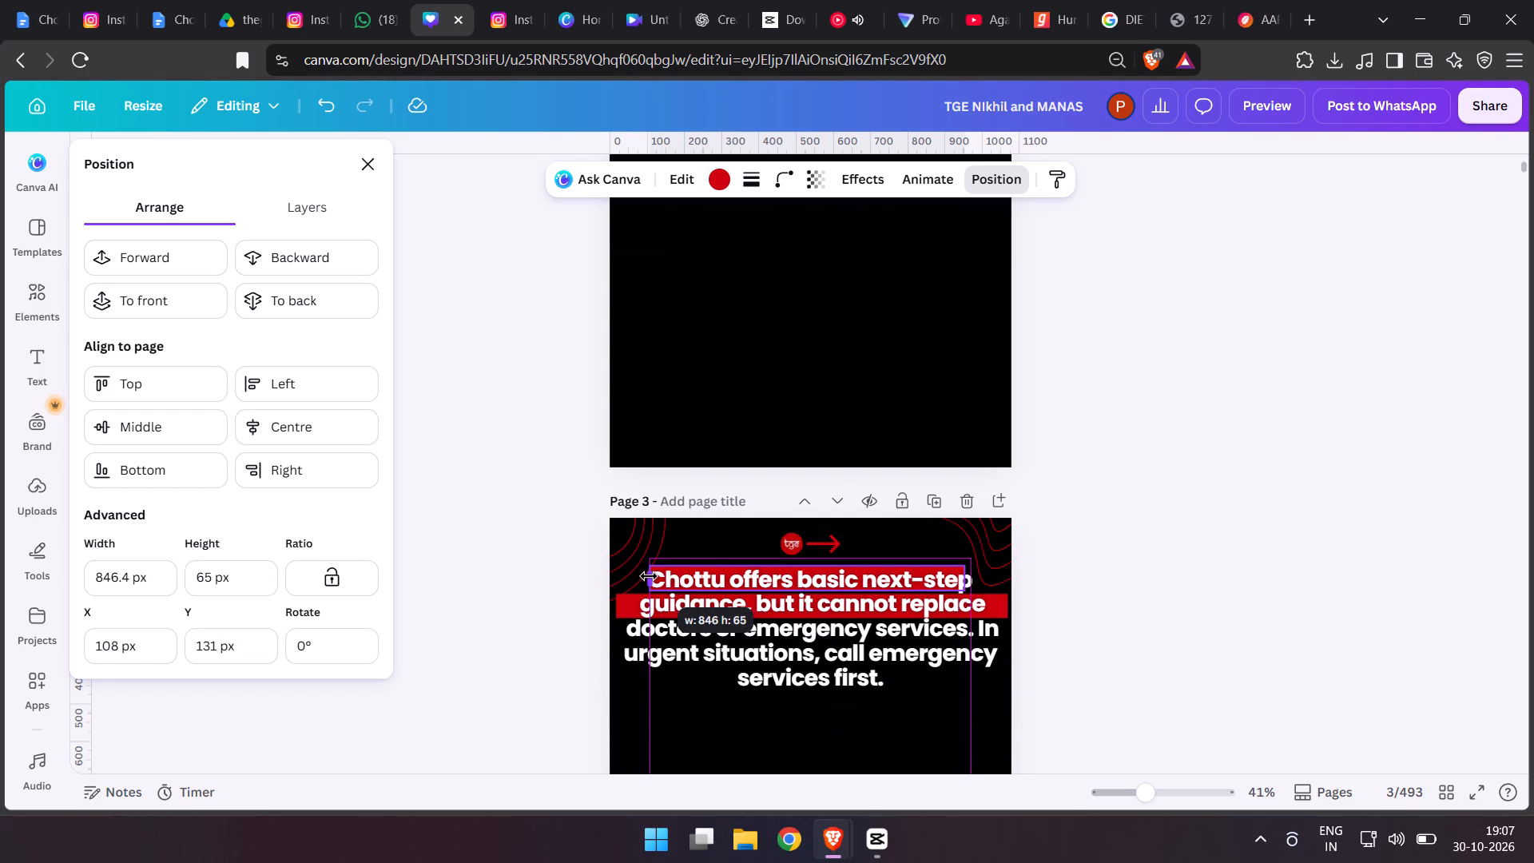
drag(649, 576, 635, 576)
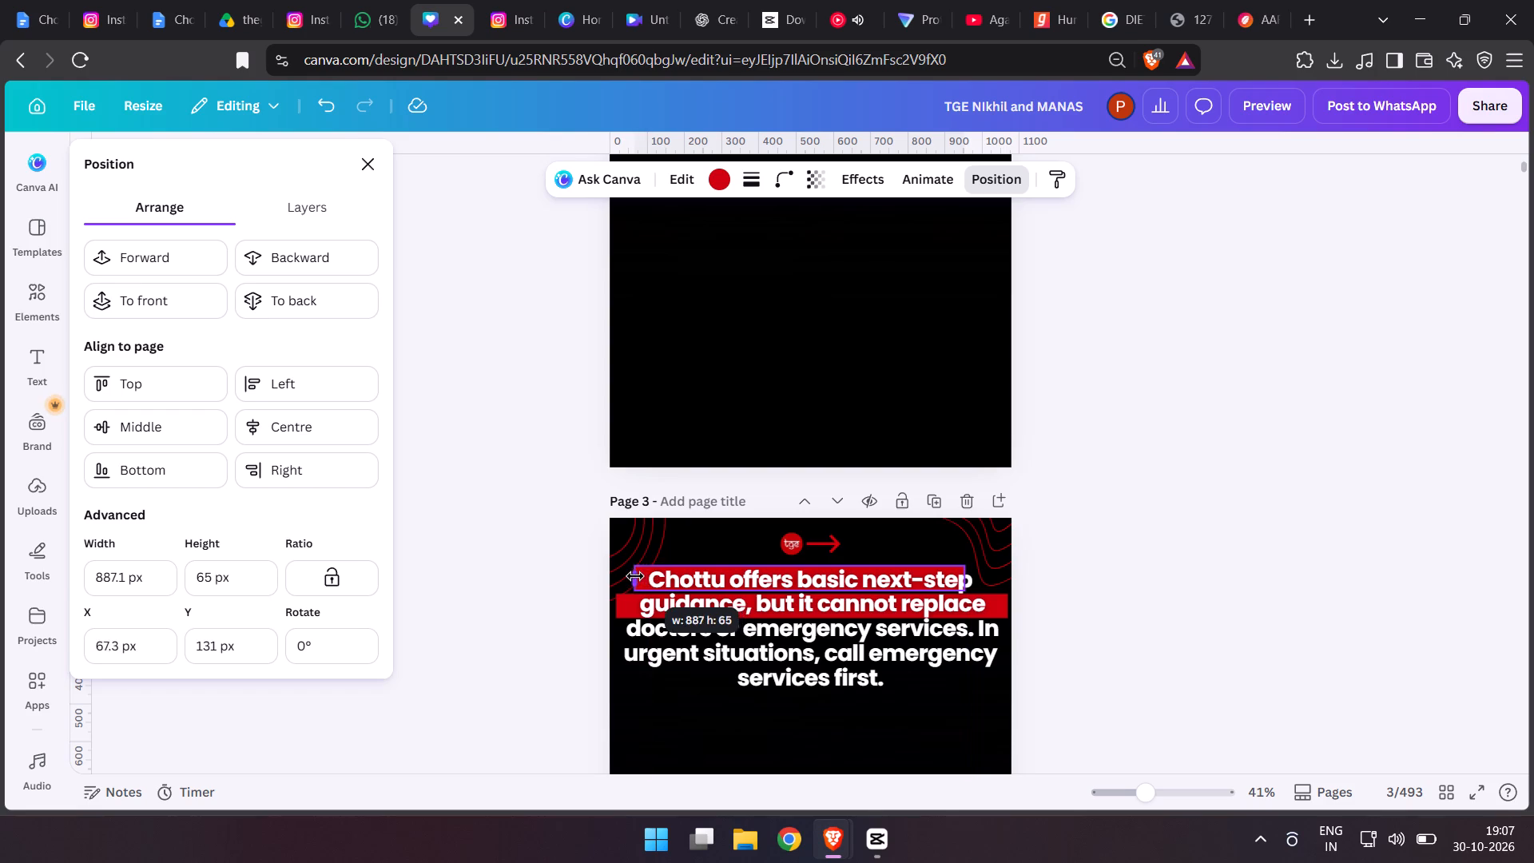
drag(635, 576, 644, 576)
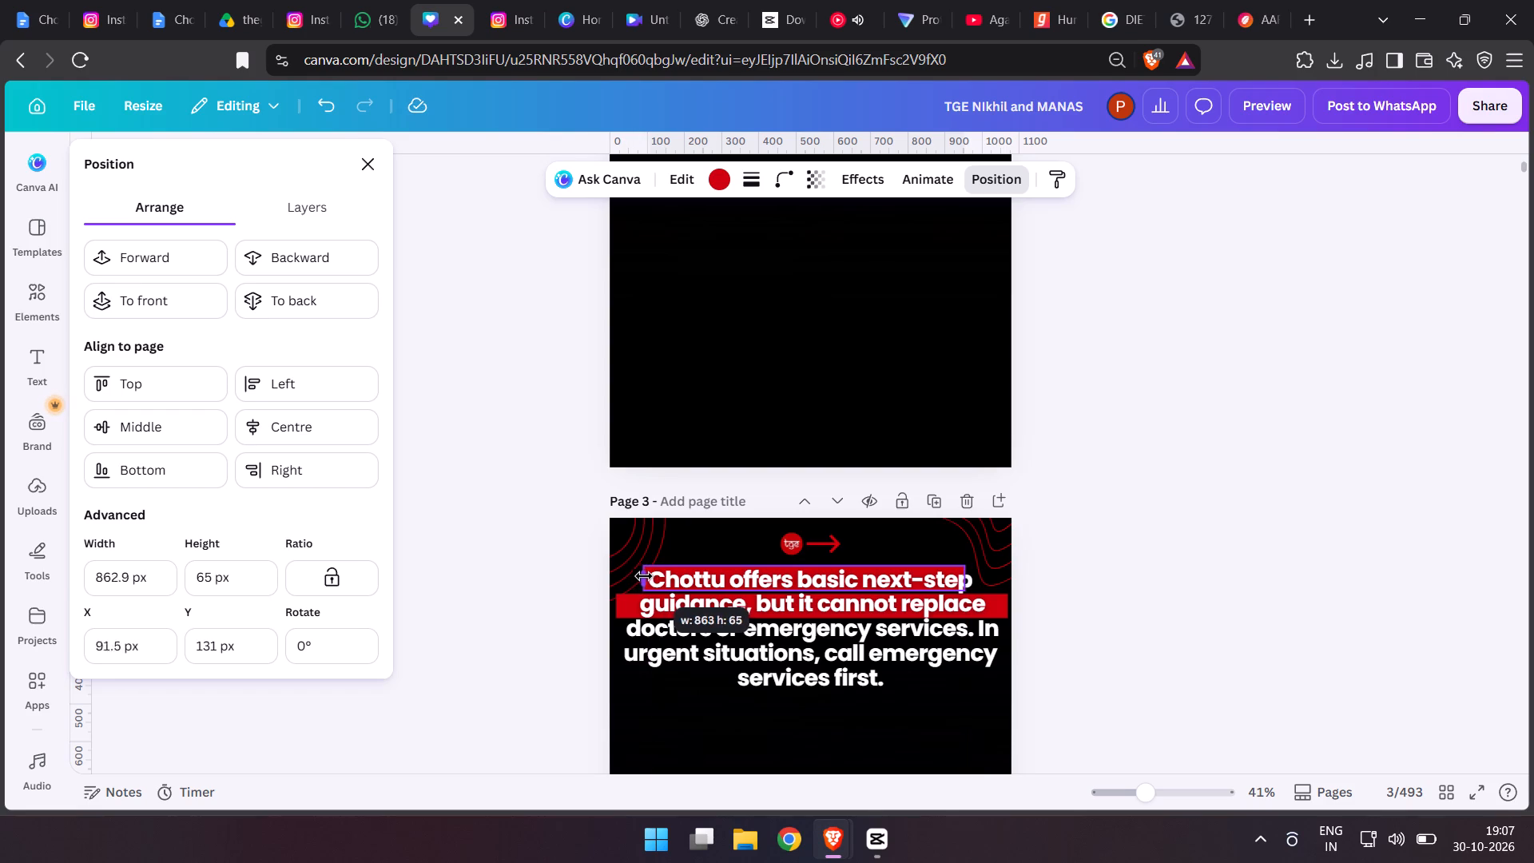
drag(644, 576, 645, 576)
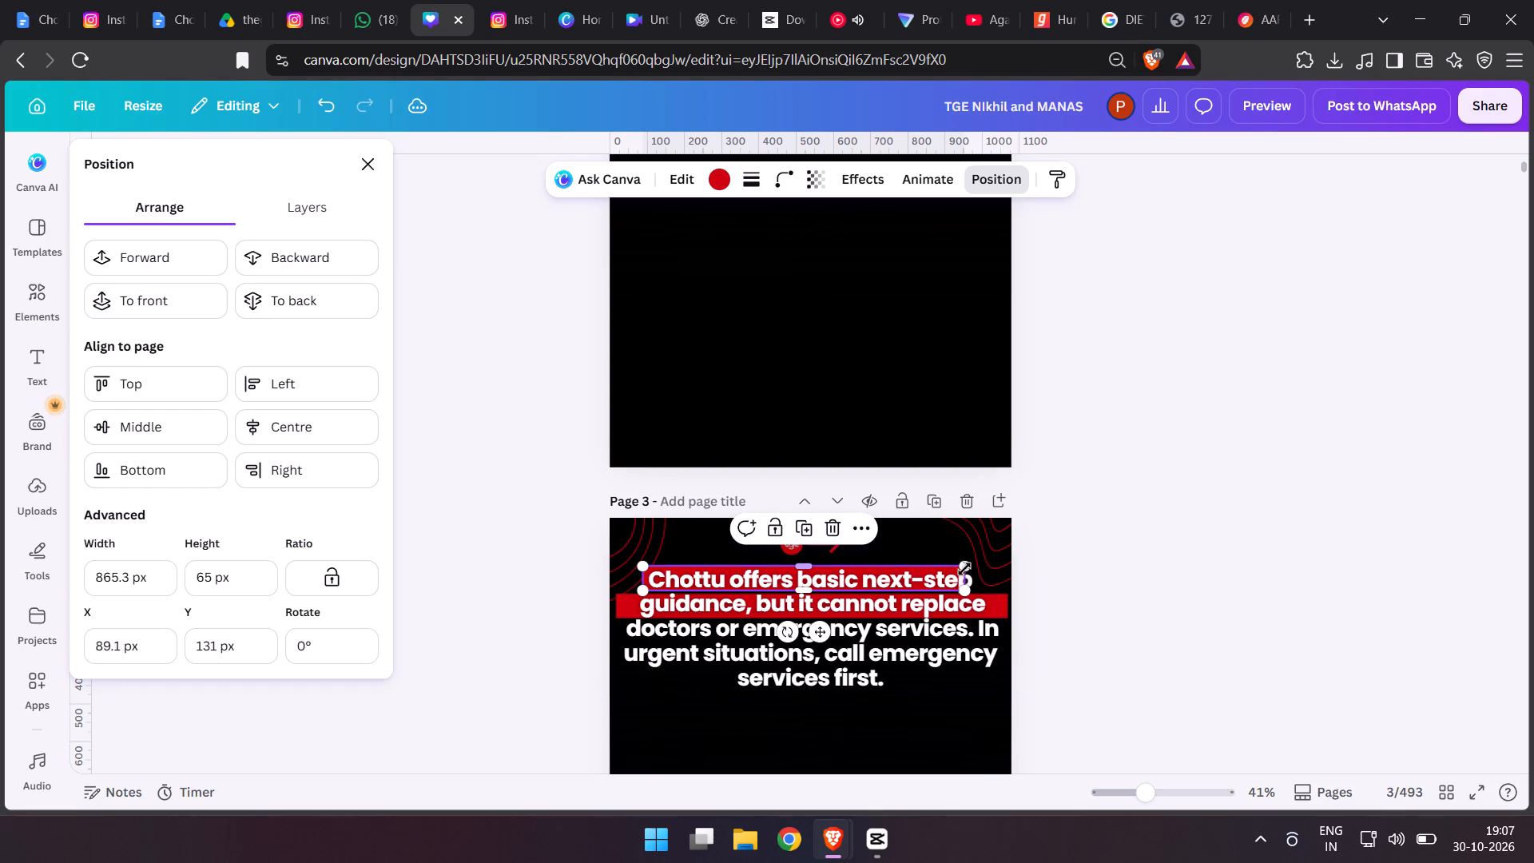
drag(964, 575, 968, 574)
drag(968, 574, 975, 574)
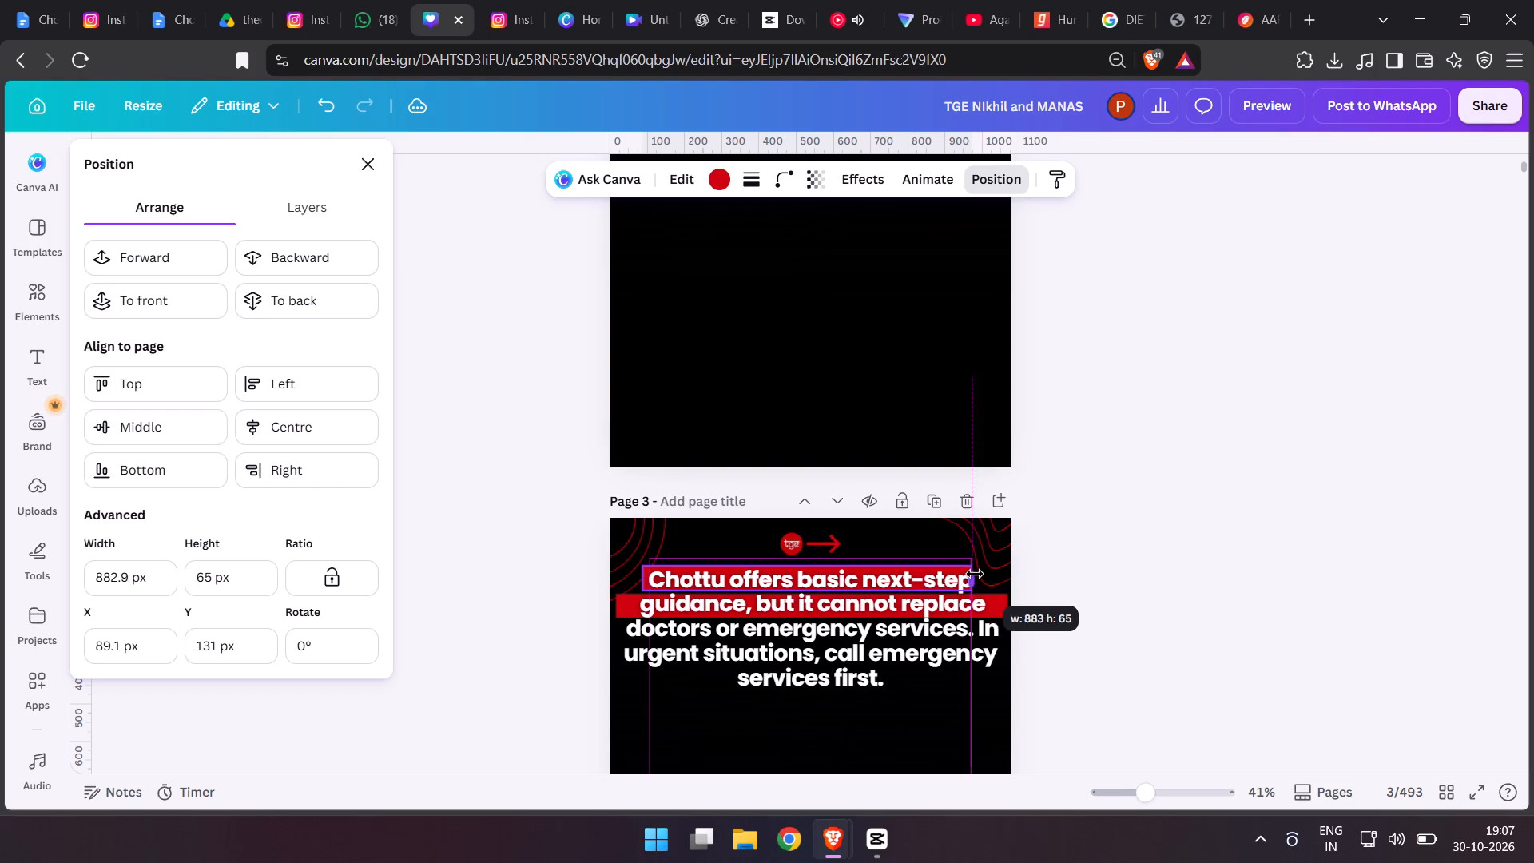
drag(975, 574, 976, 574)
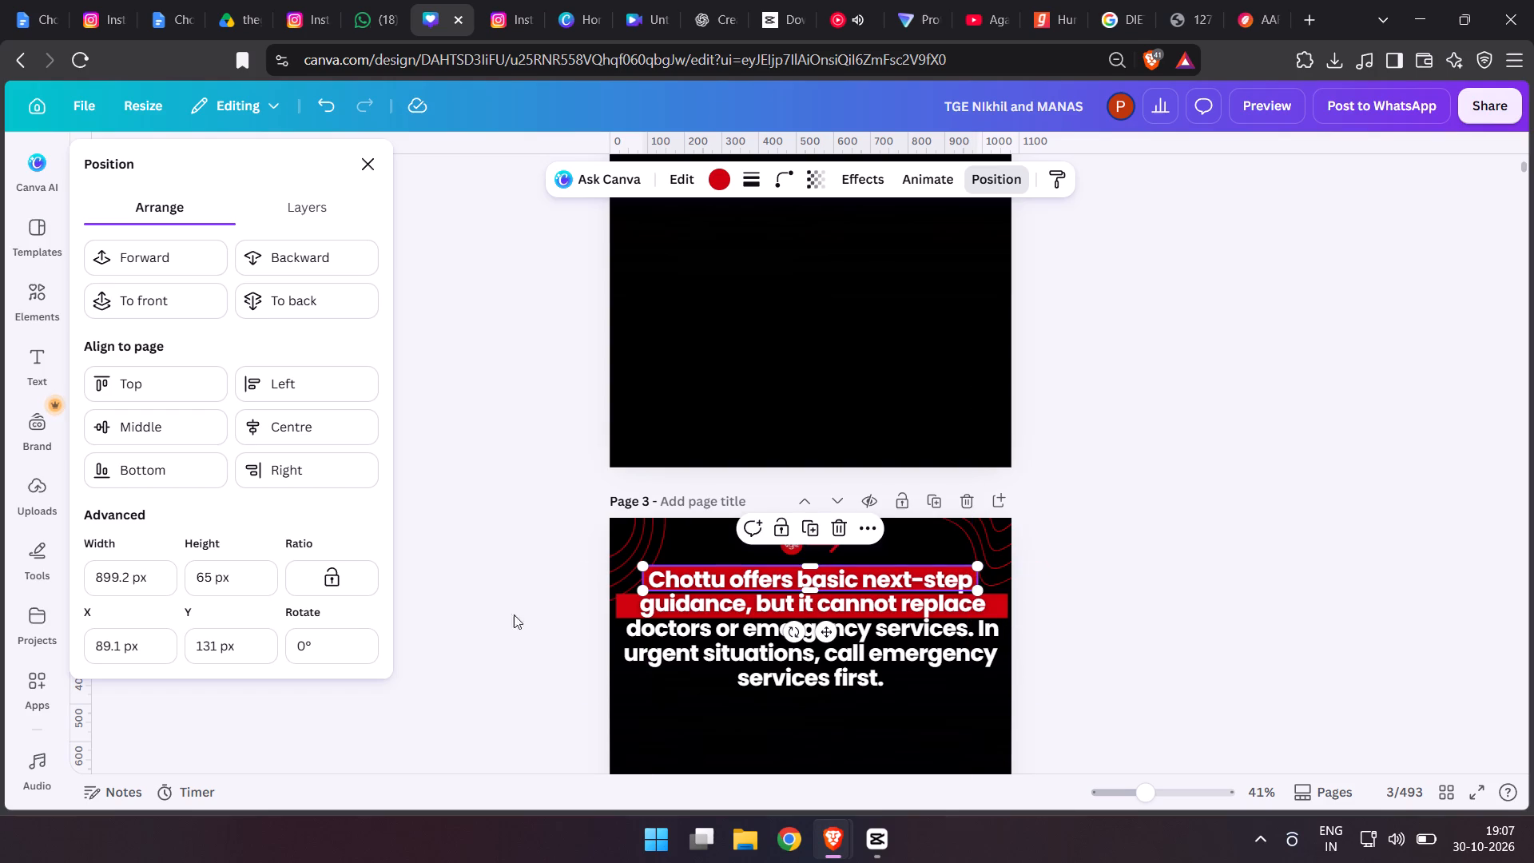
Nudge the red bars behind the first two text lines vertically to narrow the gap between them.
click(295, 211)
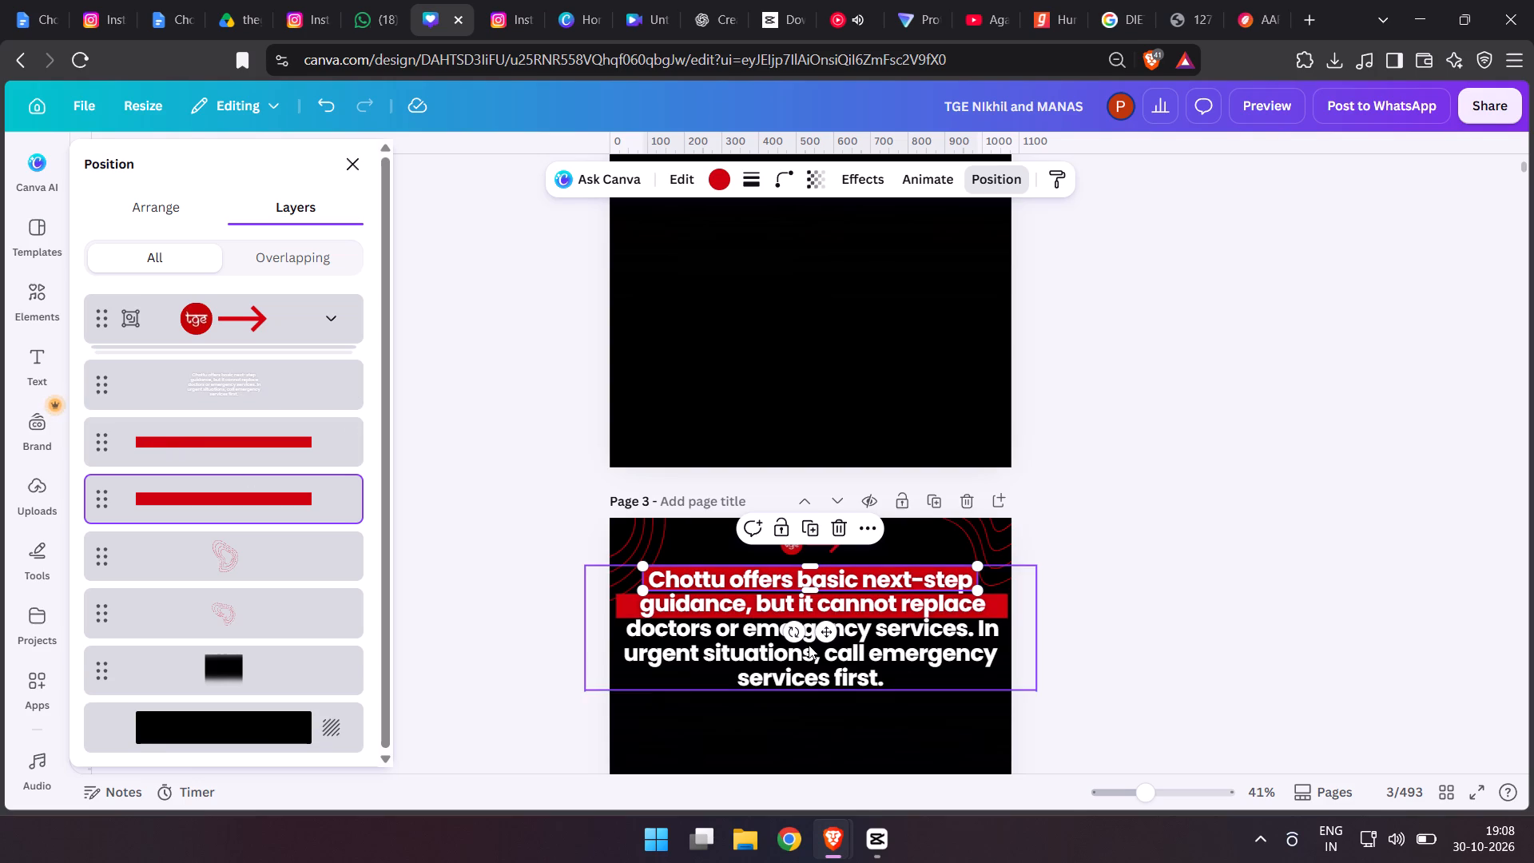
click(327, 451)
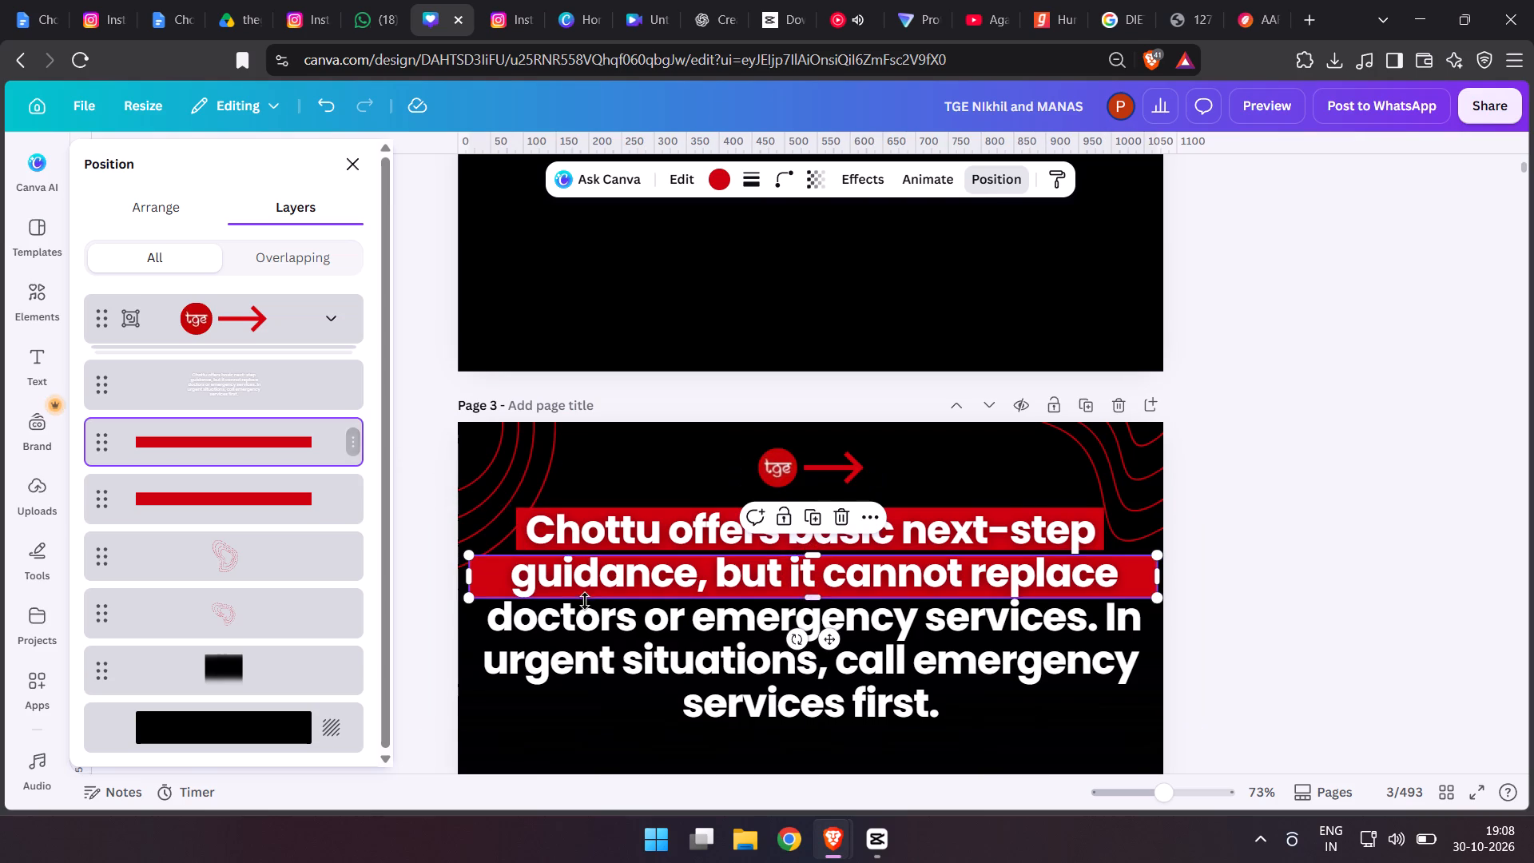
click(500, 577)
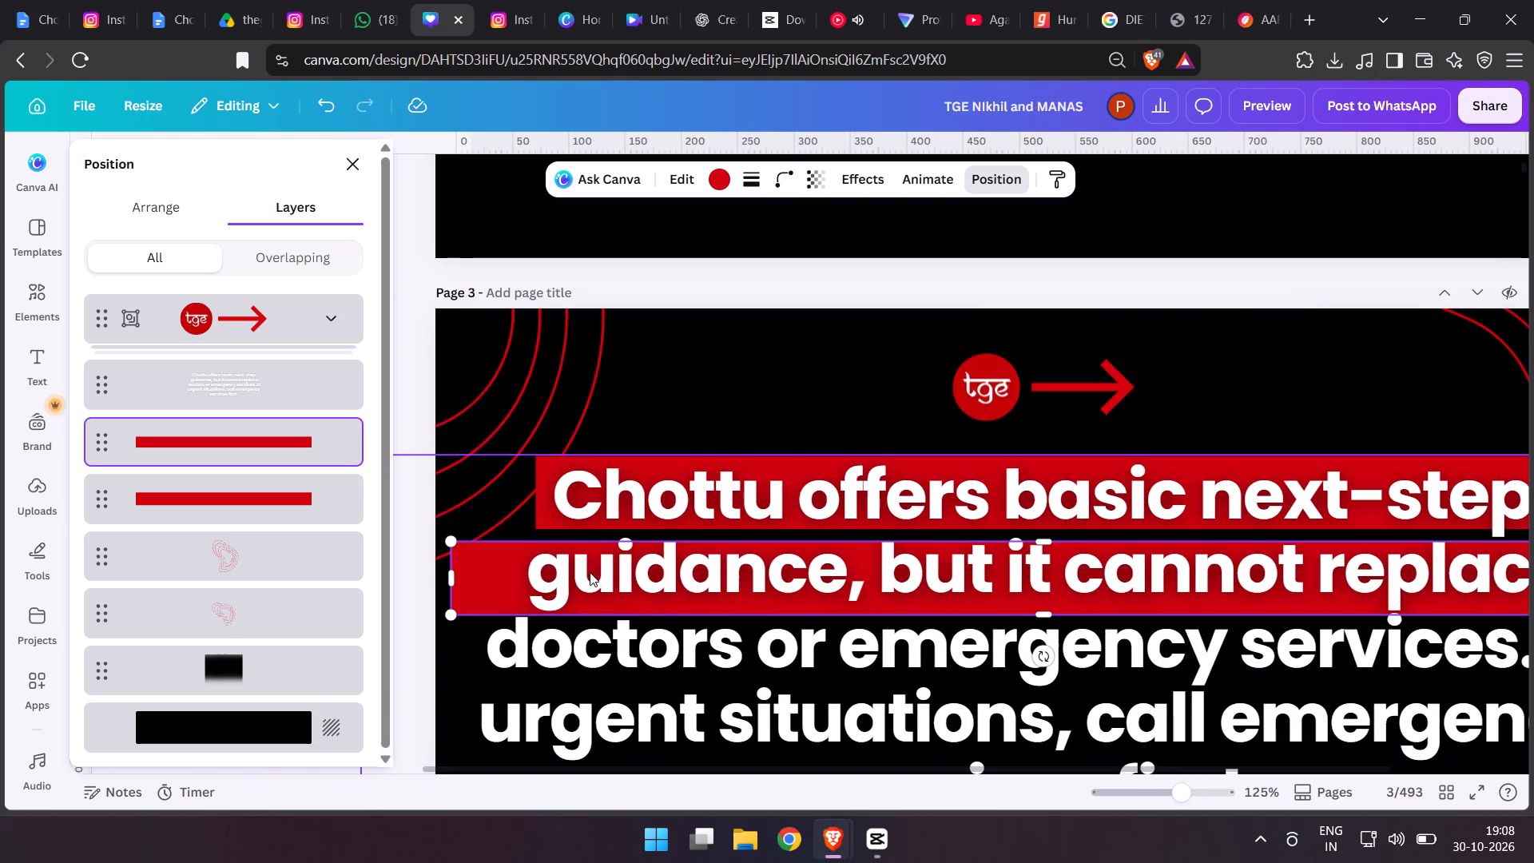
click(875, 574)
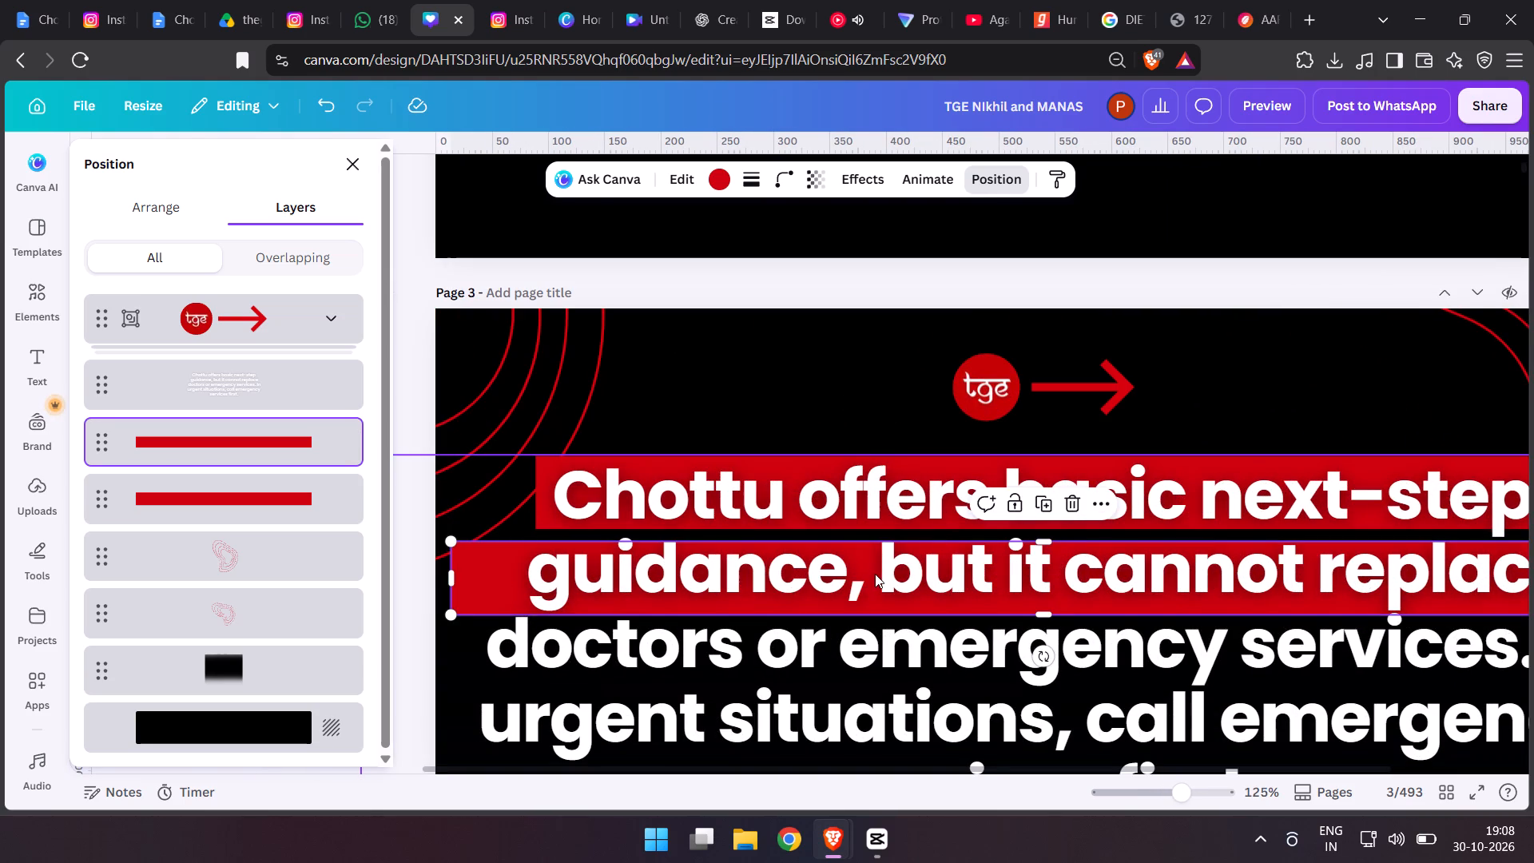
click(337, 497)
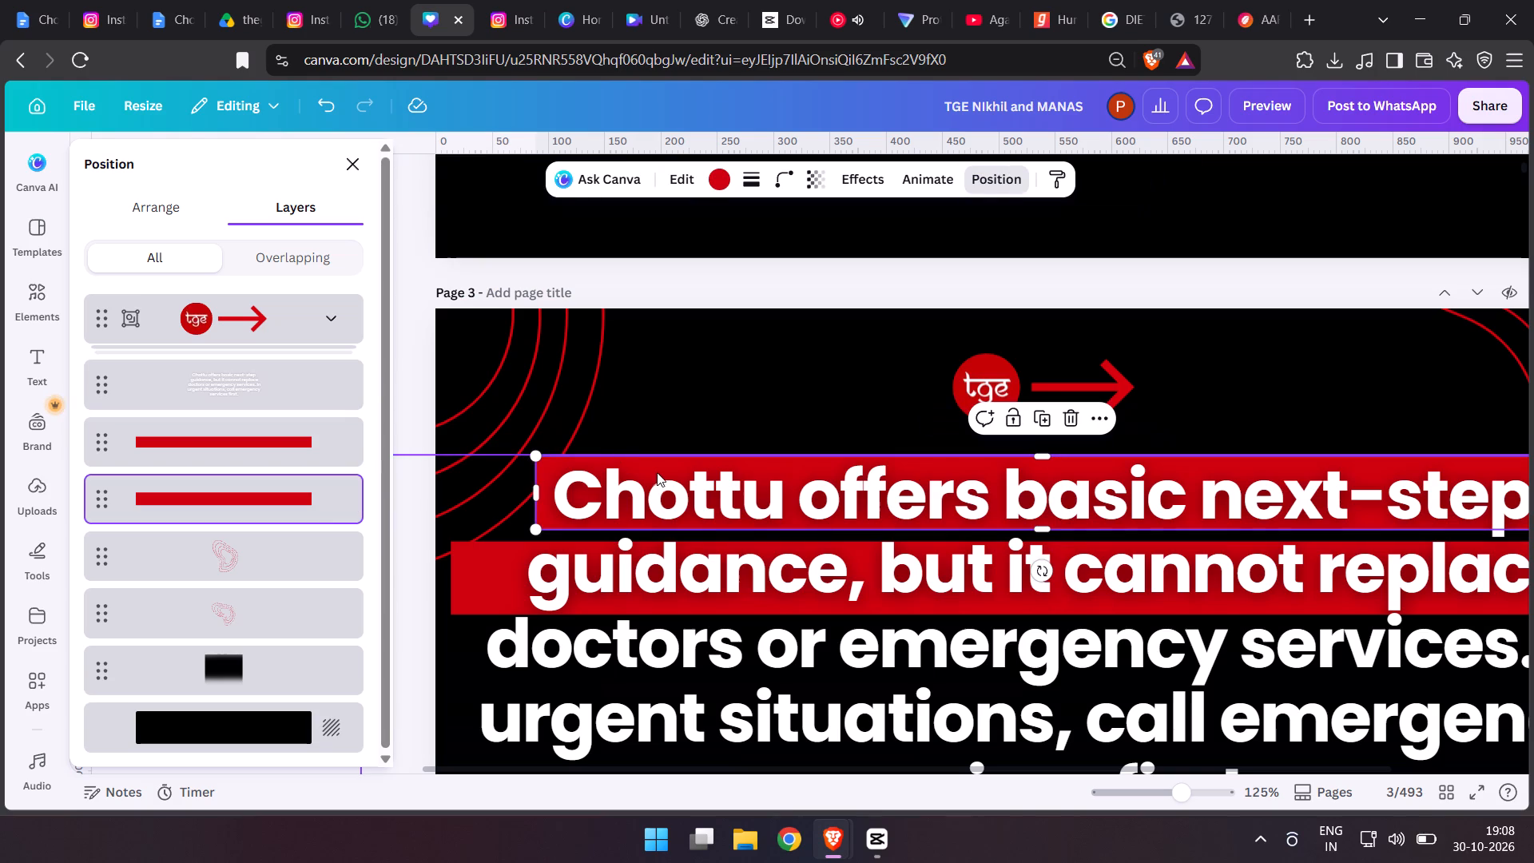
click(654, 465)
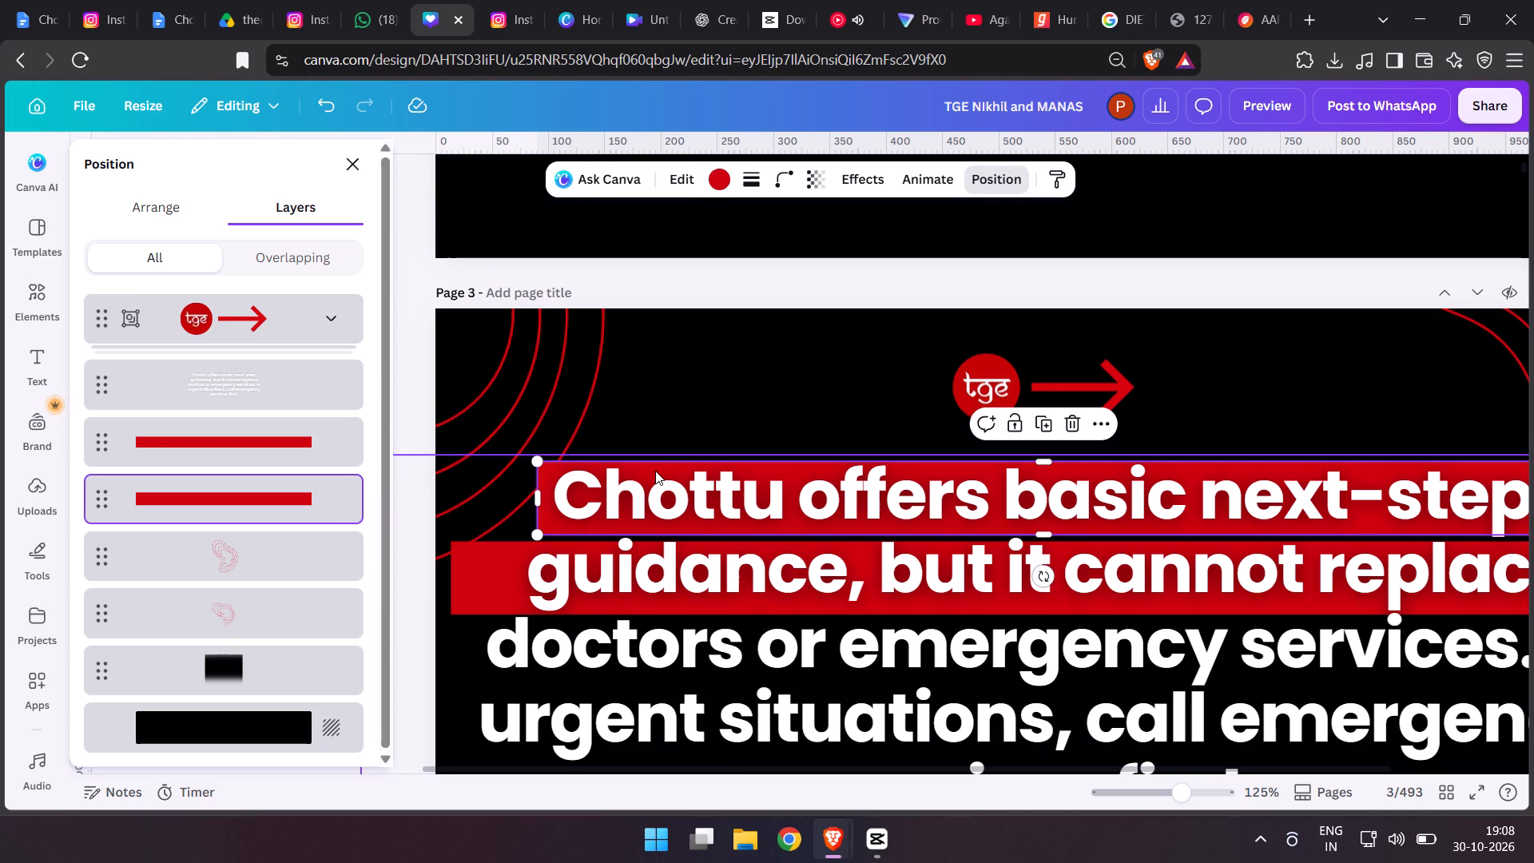
click(300, 451)
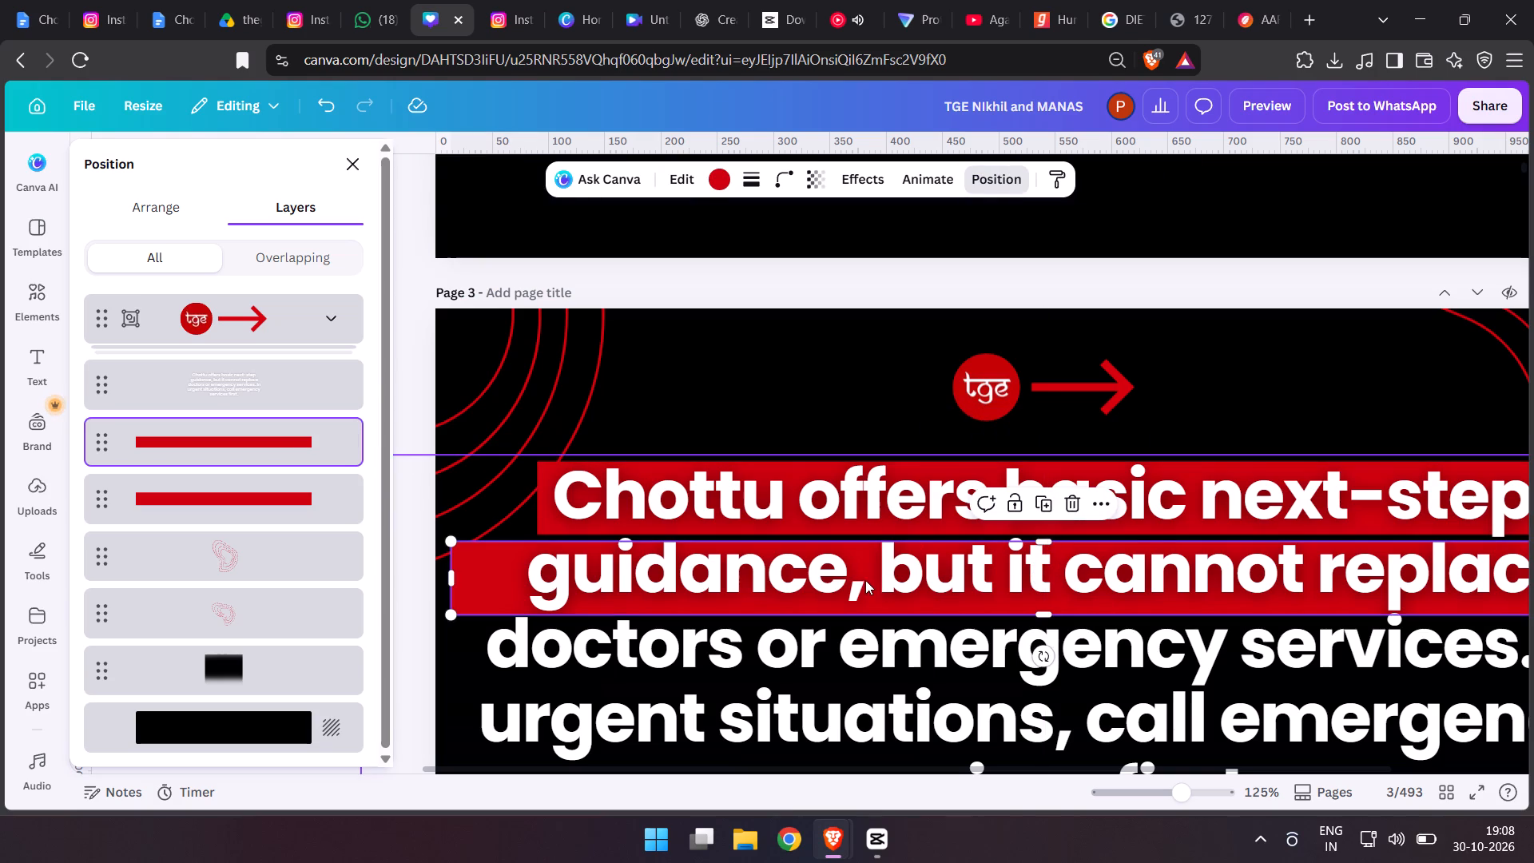
drag(865, 580, 869, 571)
click(316, 507)
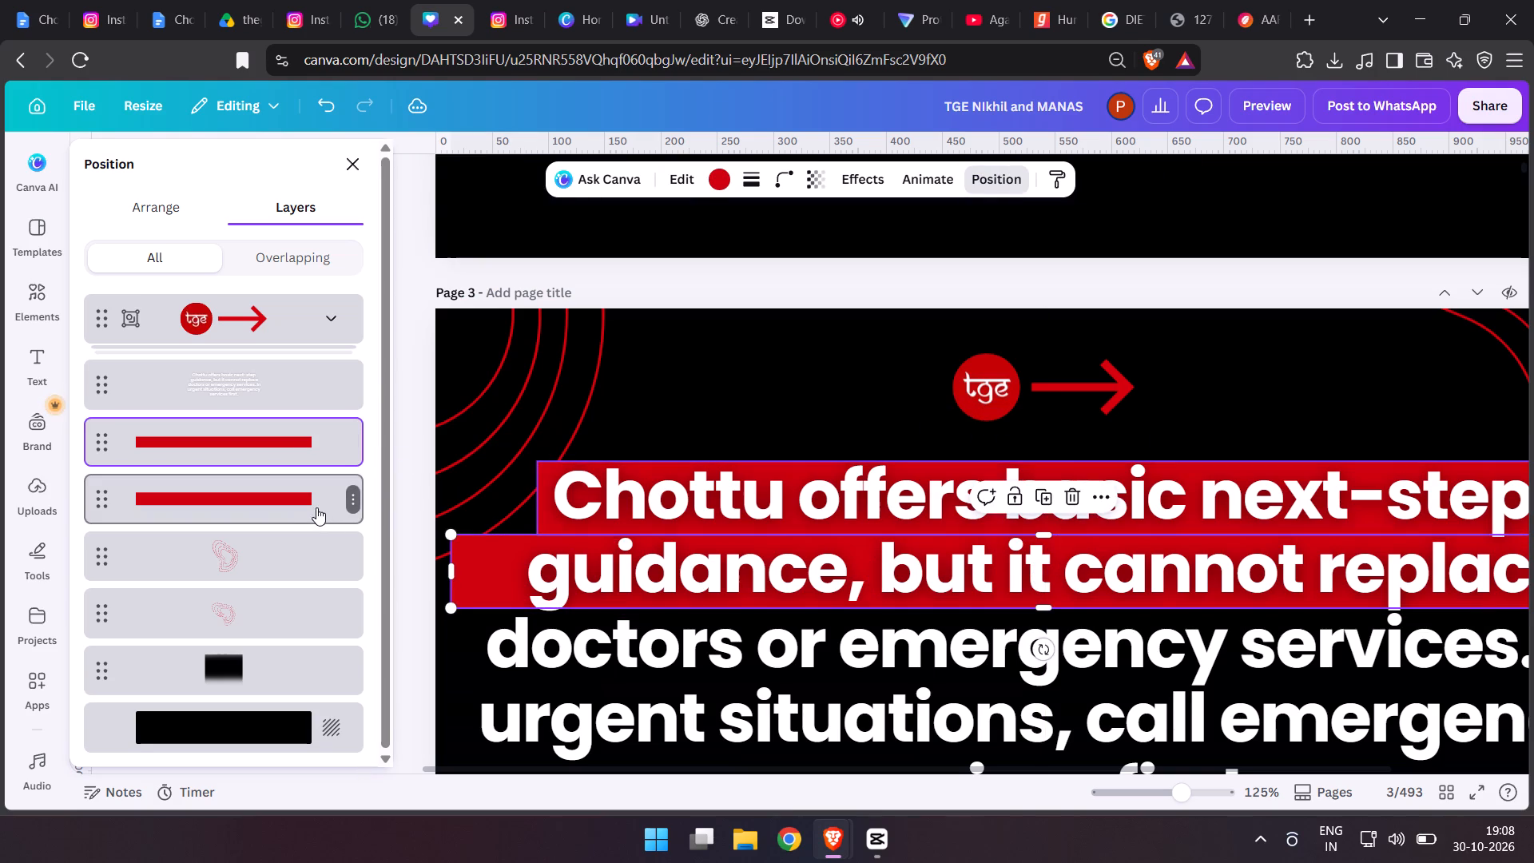
click(791, 516)
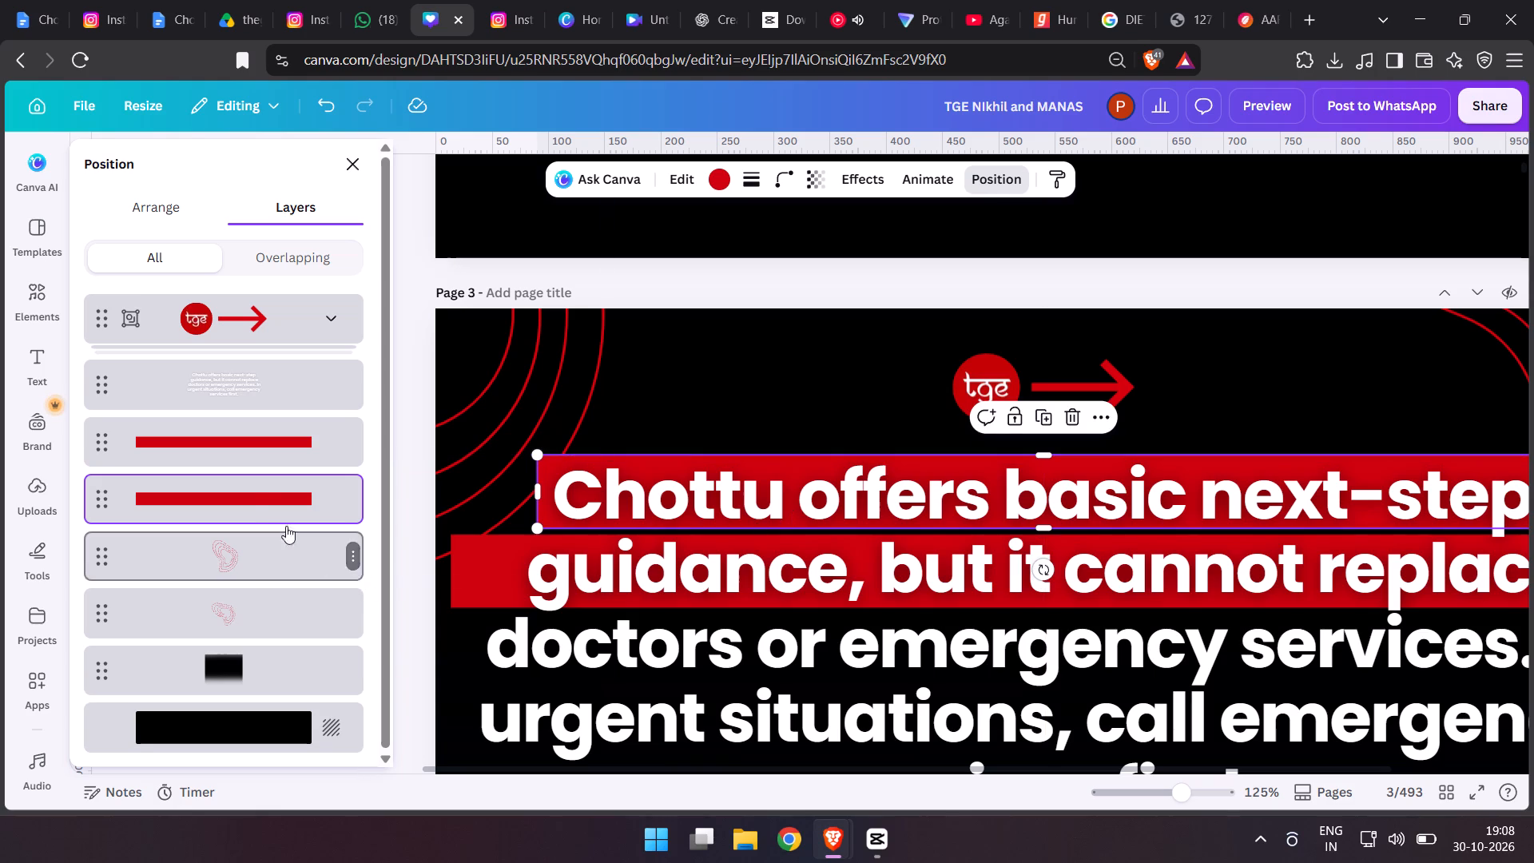
Narrow the red bar behind "guidance, but it cannot replace" at both ends to about 947 px, just past the text.
click(265, 461)
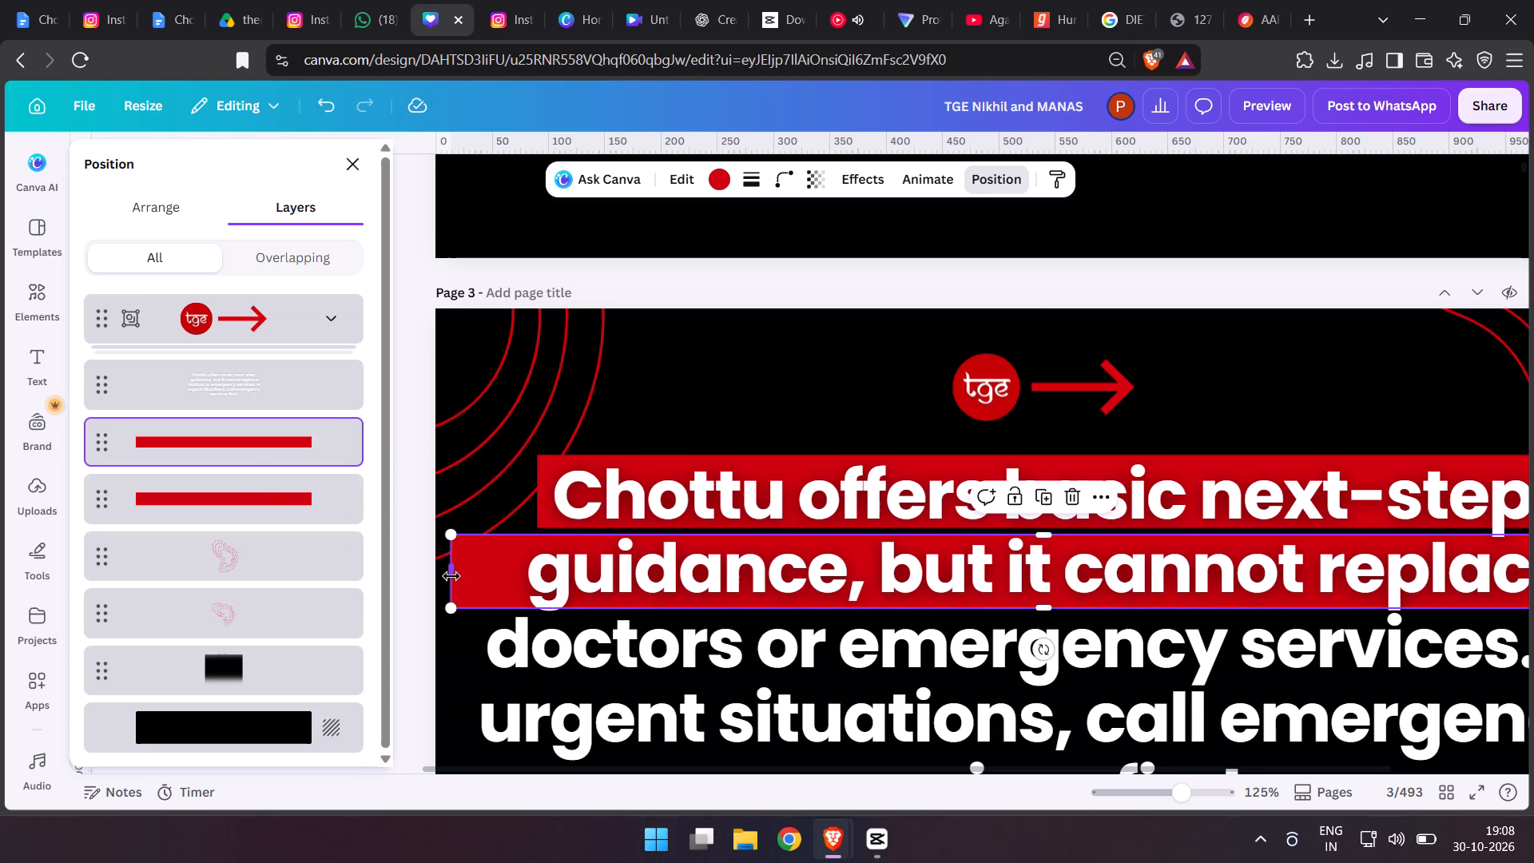
drag(451, 574, 520, 575)
scroll(520, 575, left, 4)
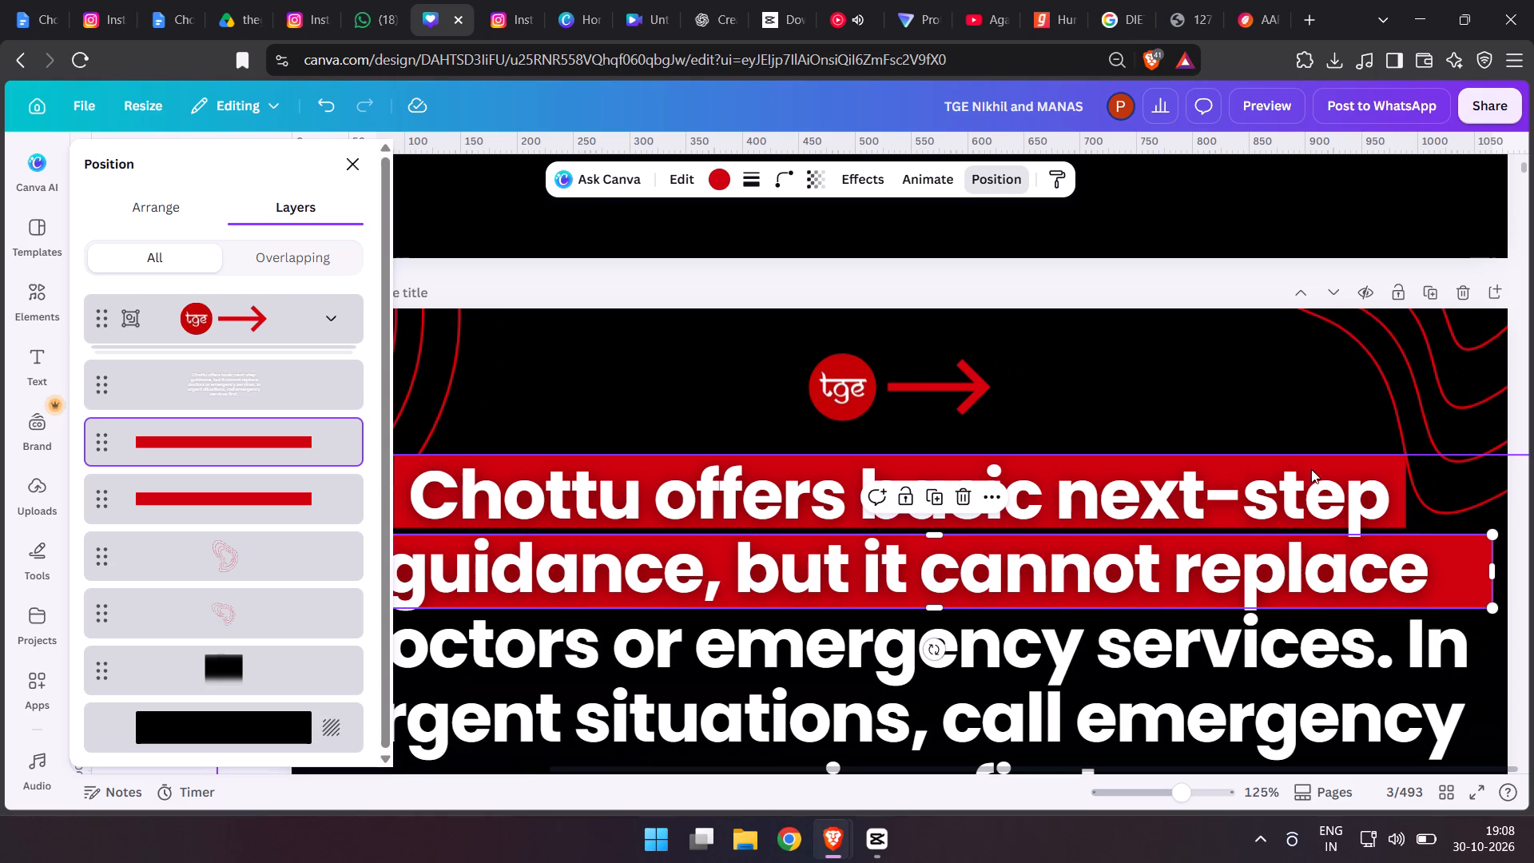
drag(1491, 576, 1415, 564)
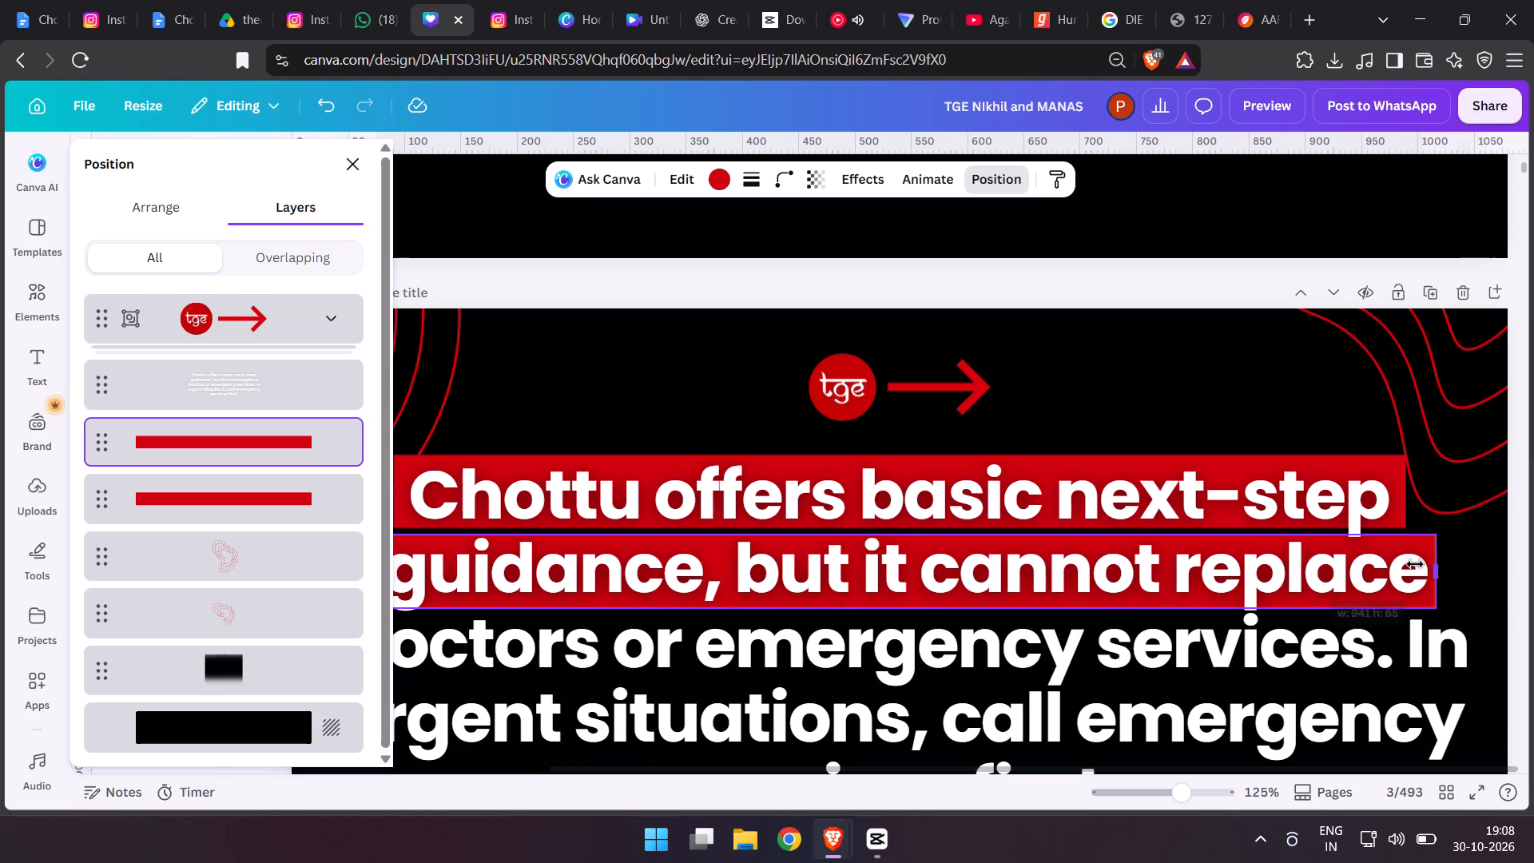
drag(1415, 564, 1441, 564)
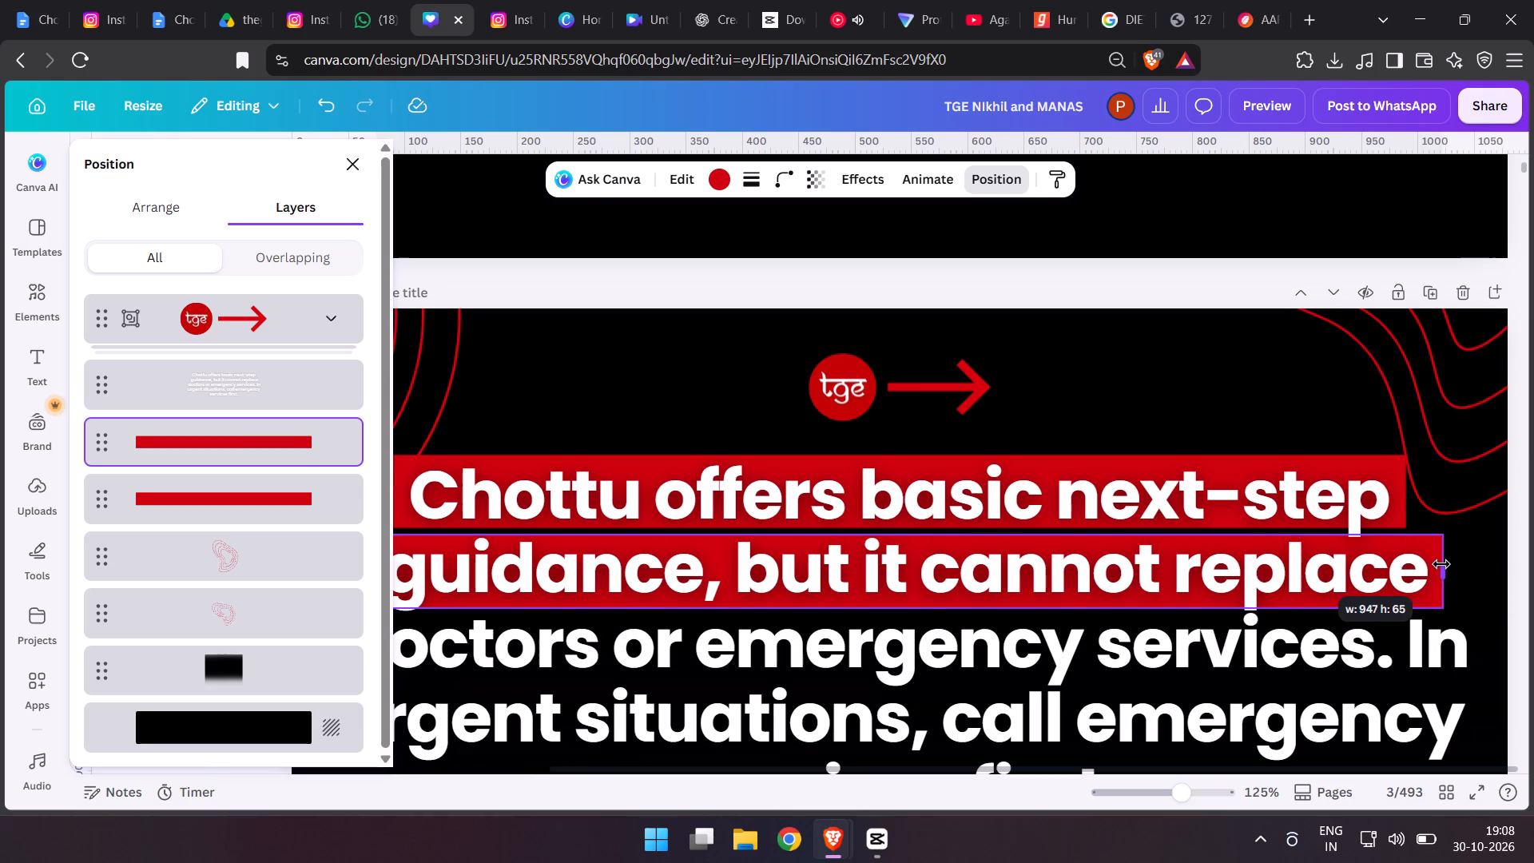
Nudge the red bar behind "Chottu offers basic next-step" slightly down, closer to the second line's bar.
click(332, 477)
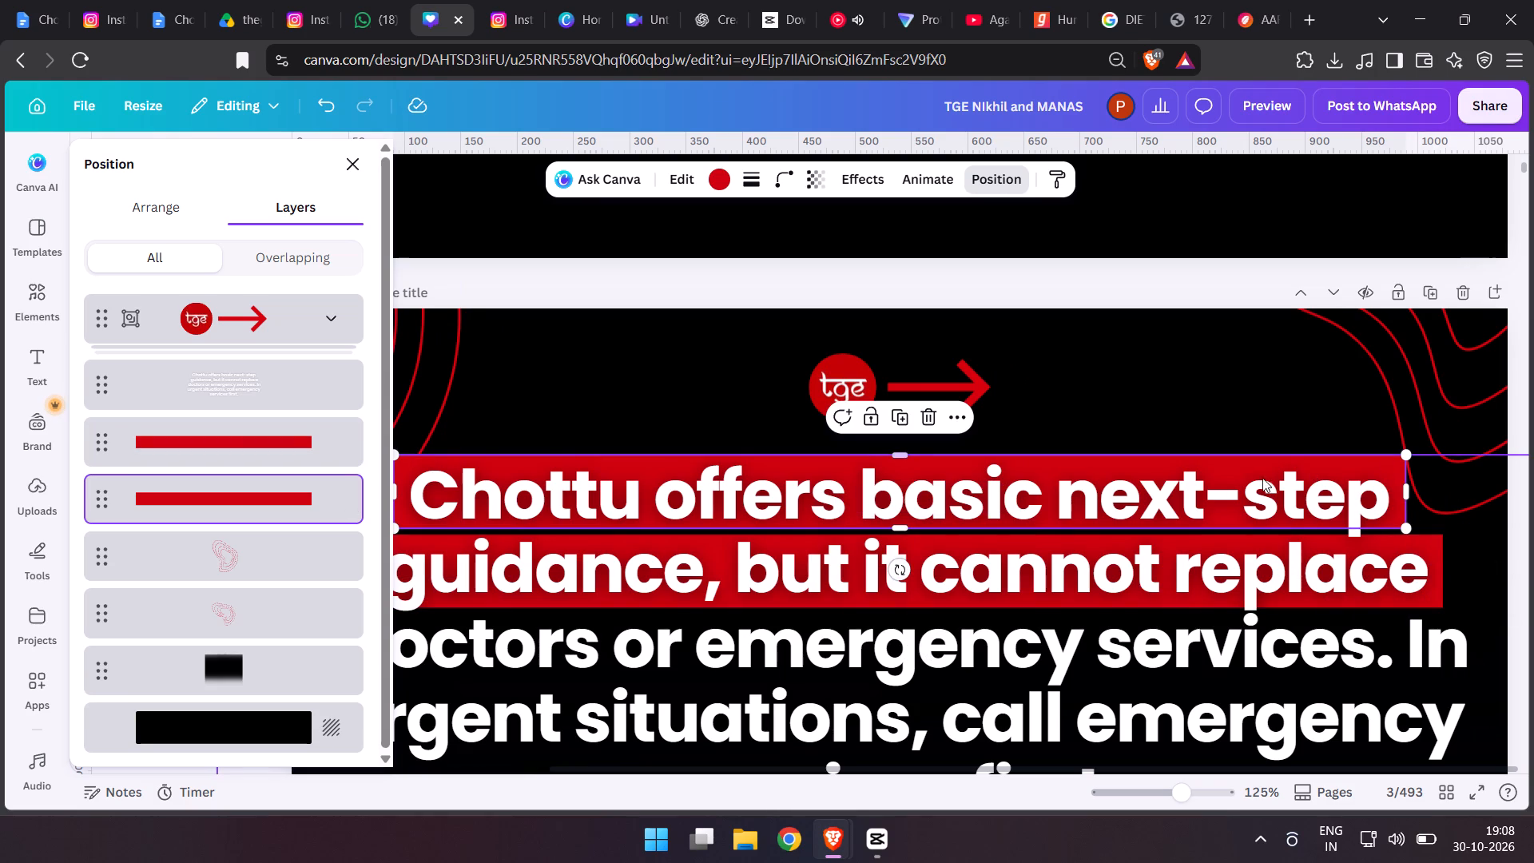
click(1132, 475)
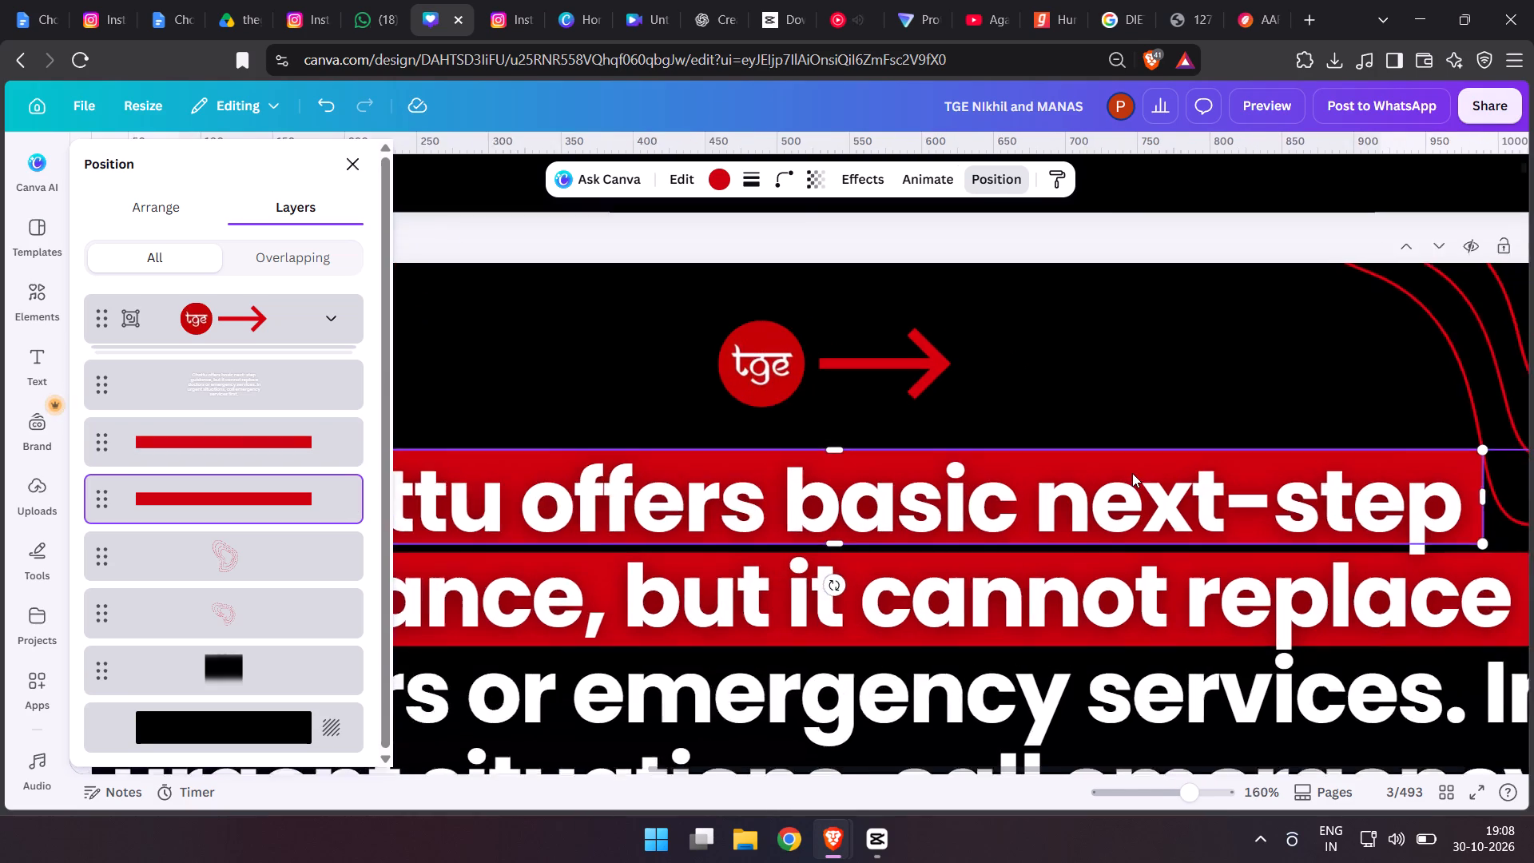
drag(892, 583, 896, 594)
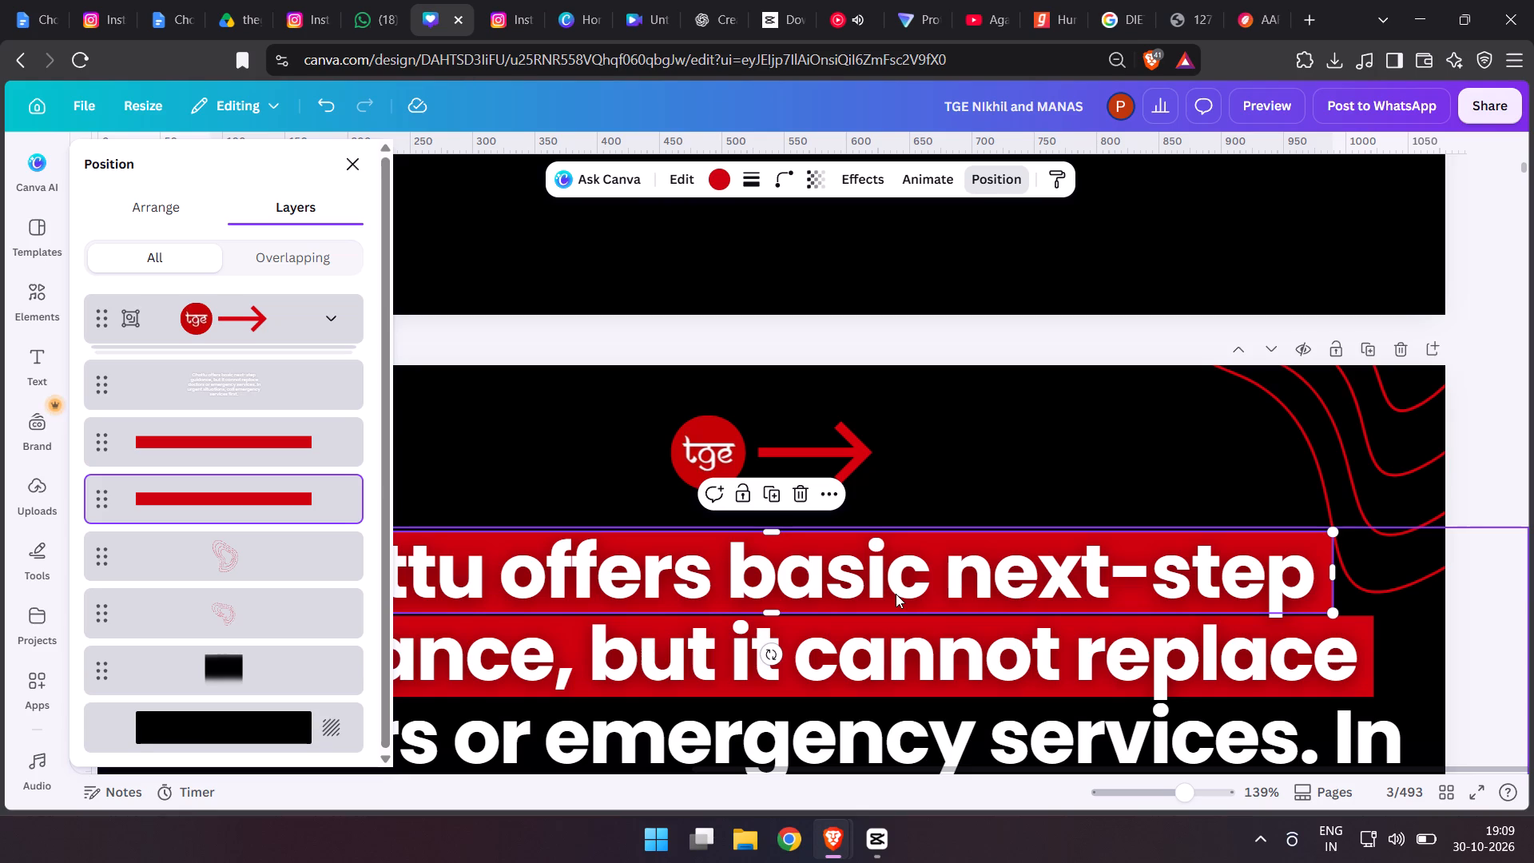
Duplicate the first line's red bar and place the copy over the third line, starting just before "doctors".
scroll(896, 594, down, 1)
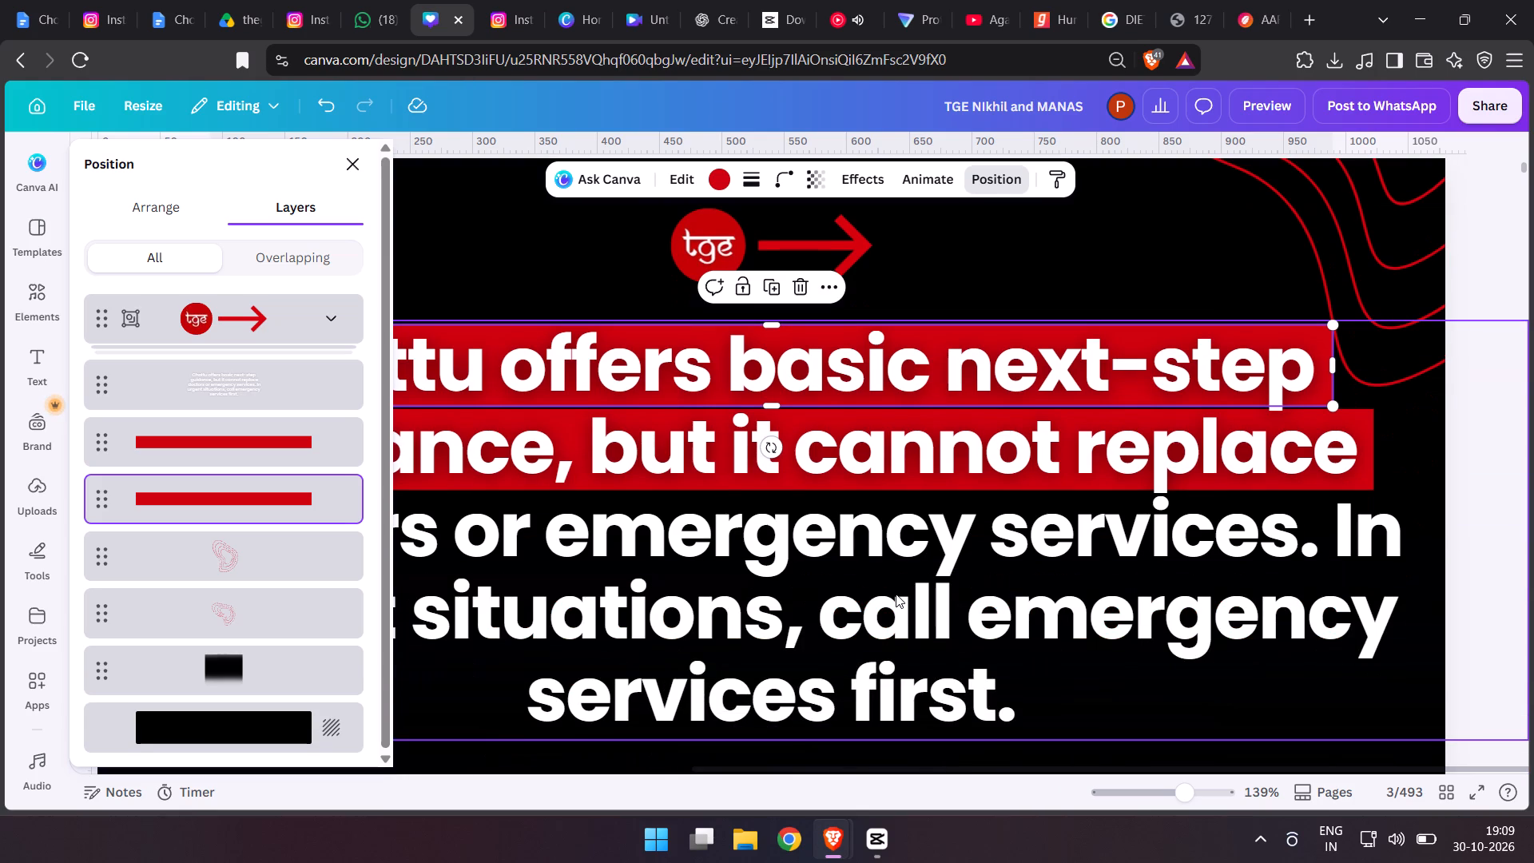
key(ctrl+d)
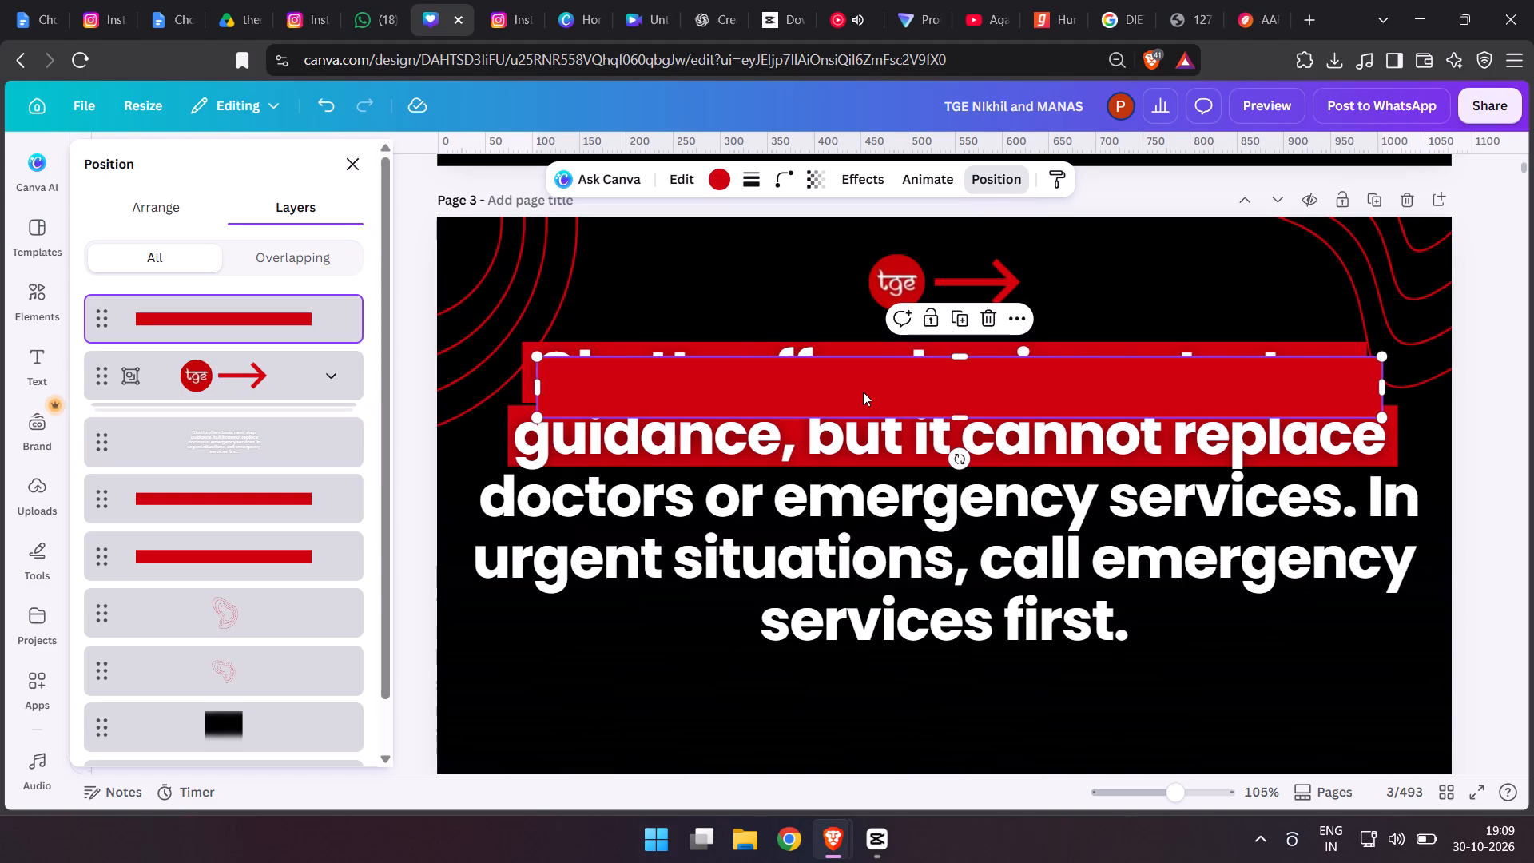
drag(863, 392, 818, 503)
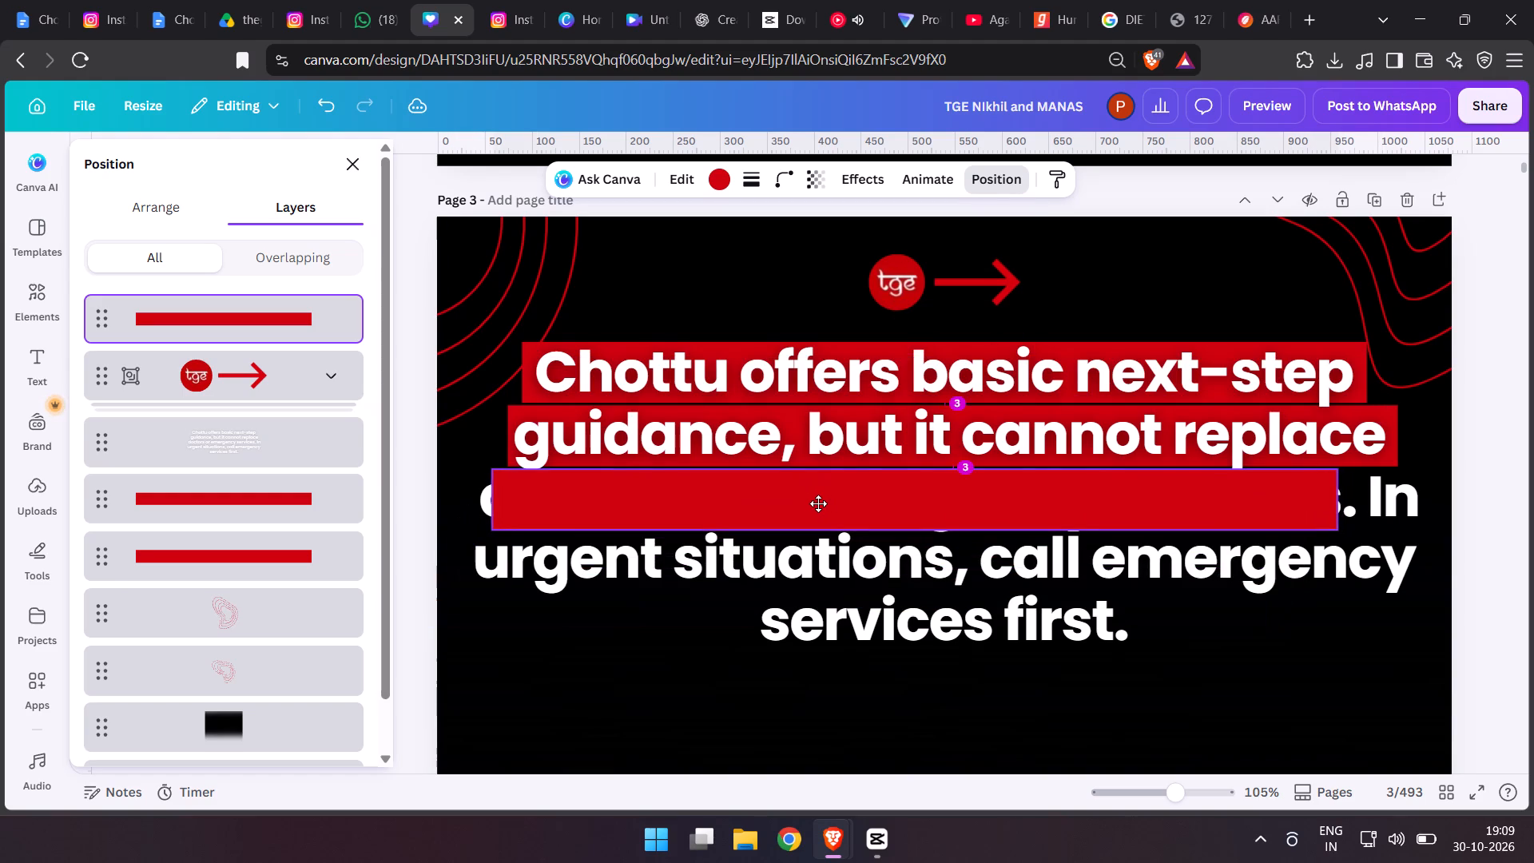
drag(818, 503, 813, 503)
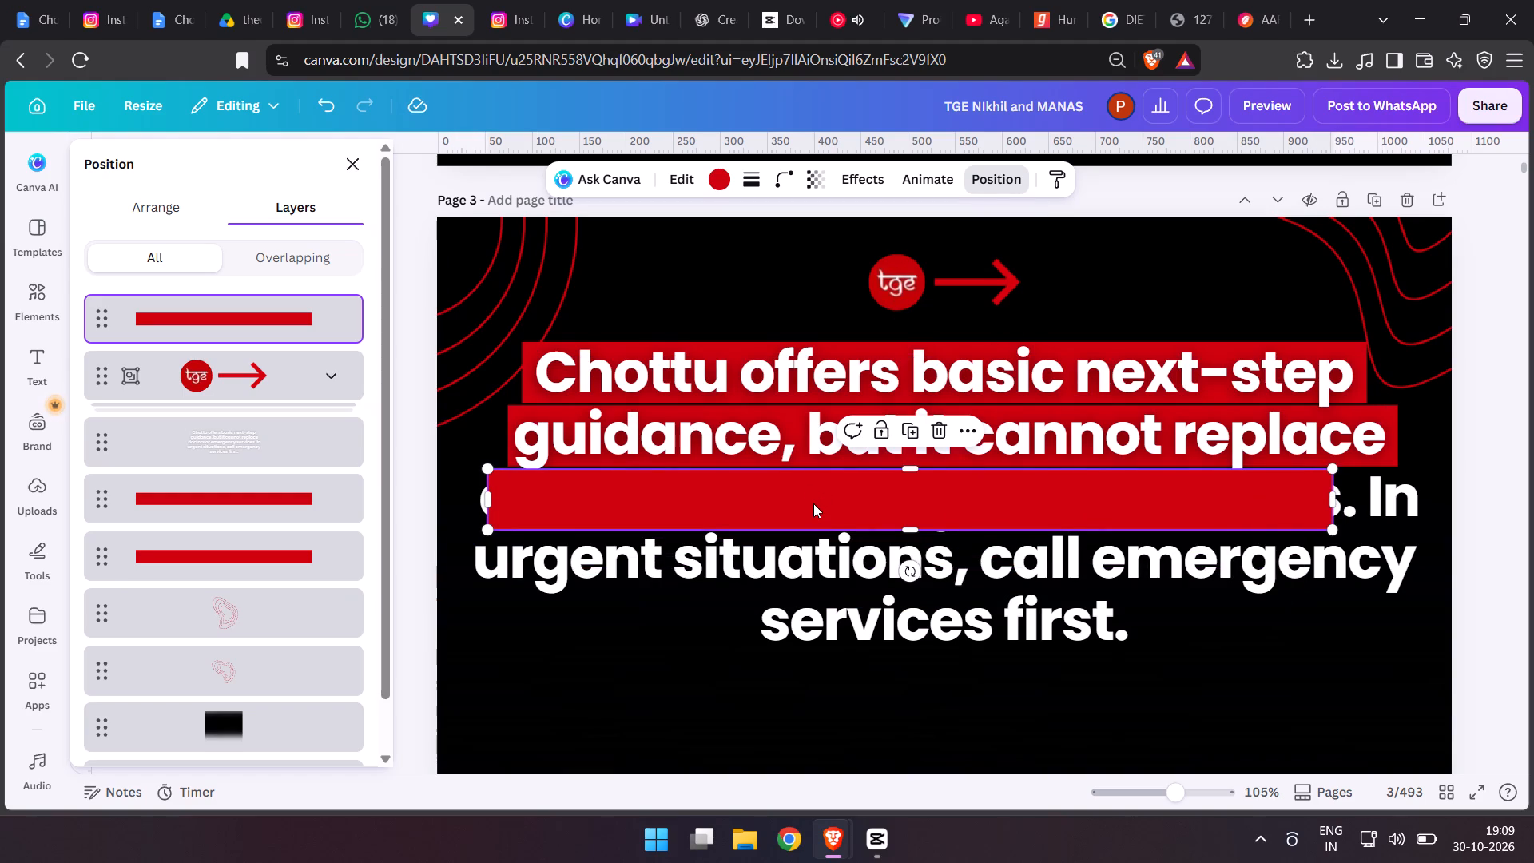
drag(765, 506, 749, 506)
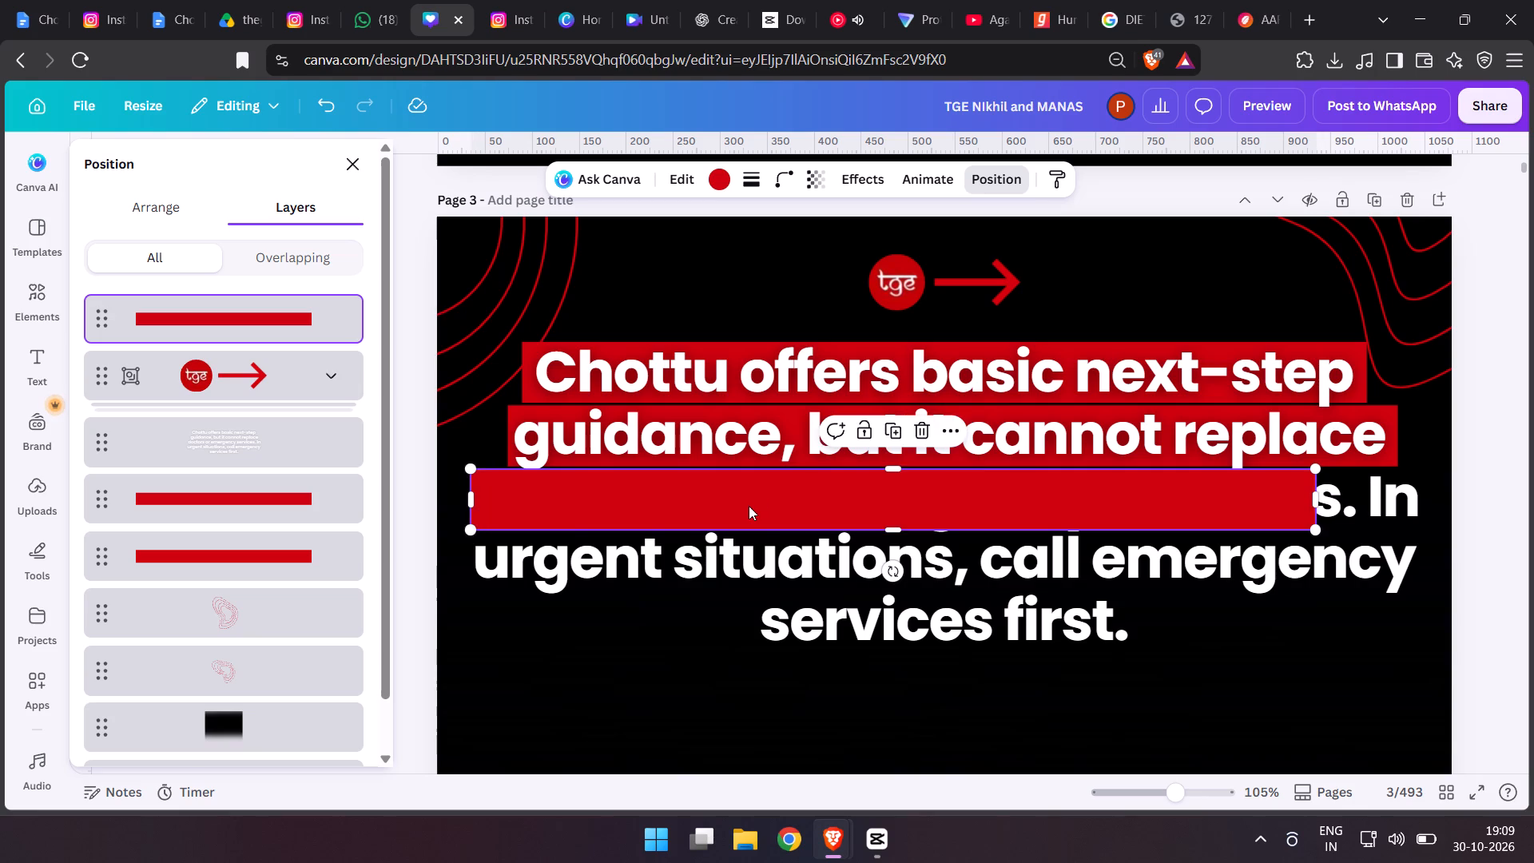
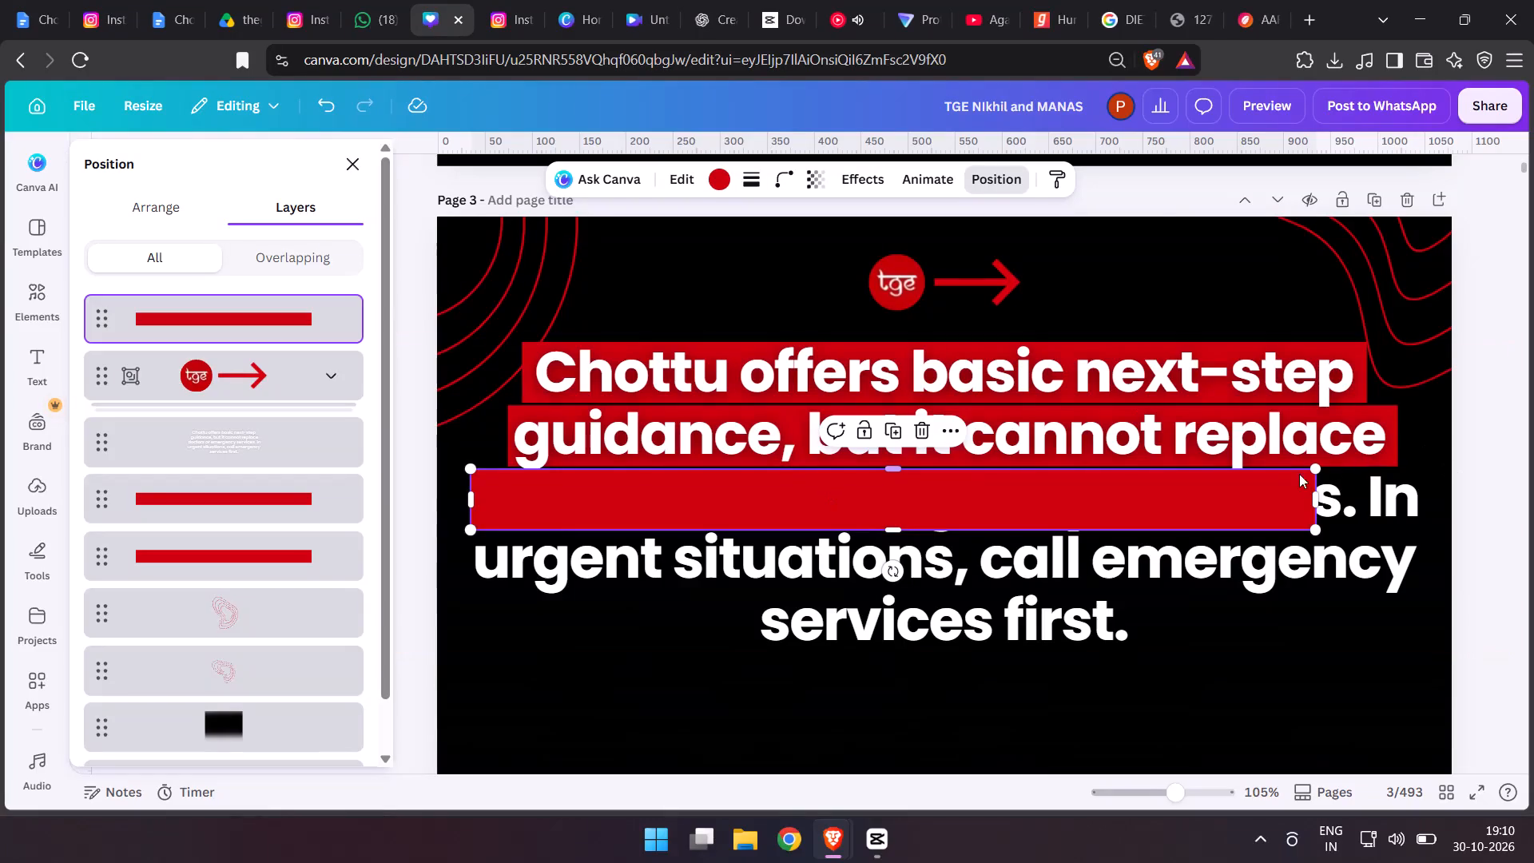
Widen the third line's red bar to end just past "services." and send it backward behind the text.
drag(1312, 497, 1366, 503)
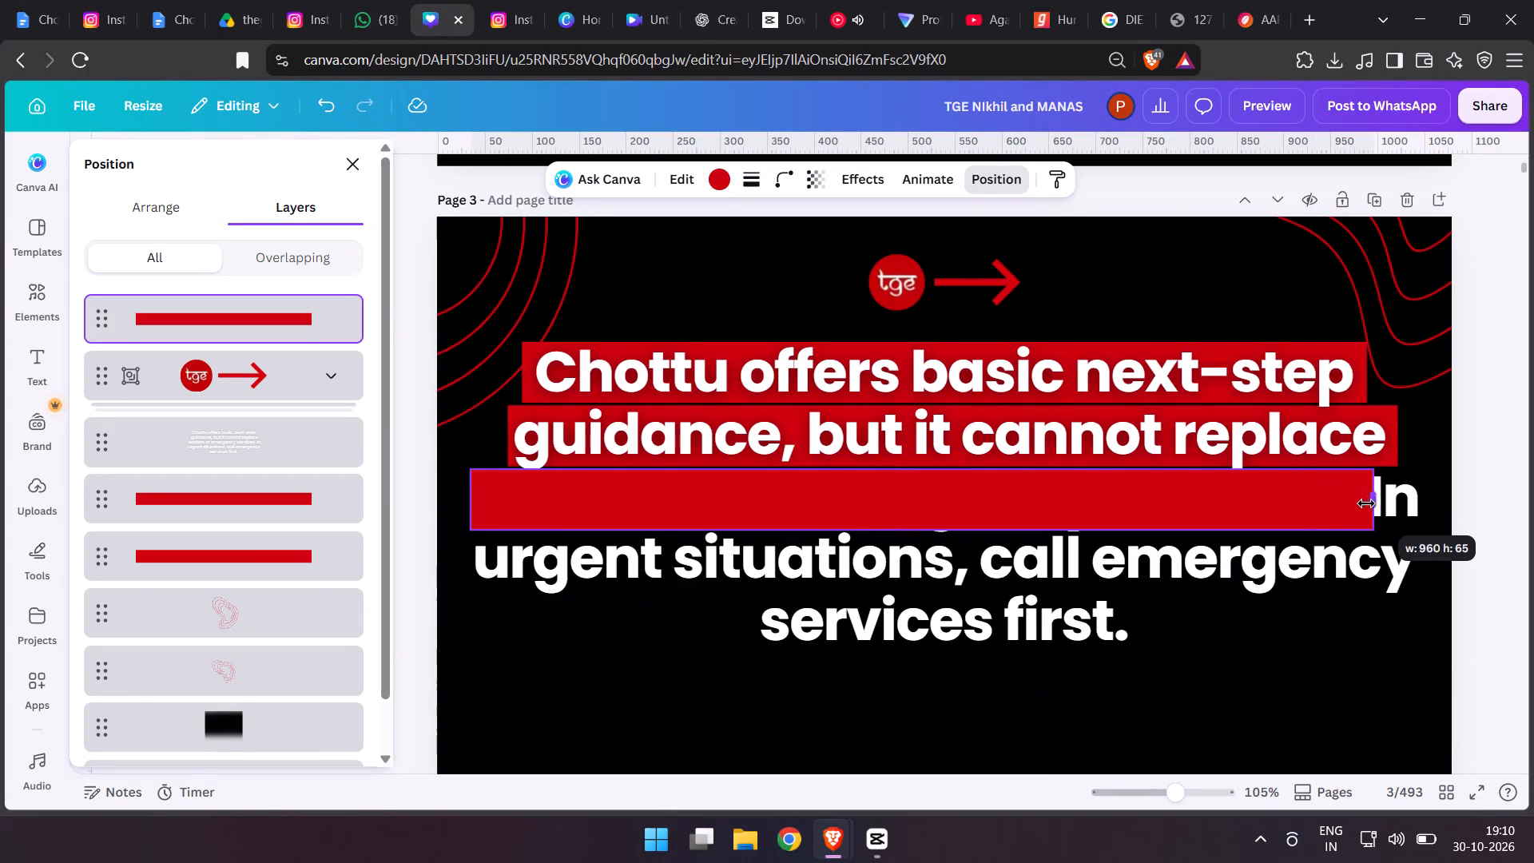
drag(1366, 503, 1357, 503)
key(ctrl+bracketleft)
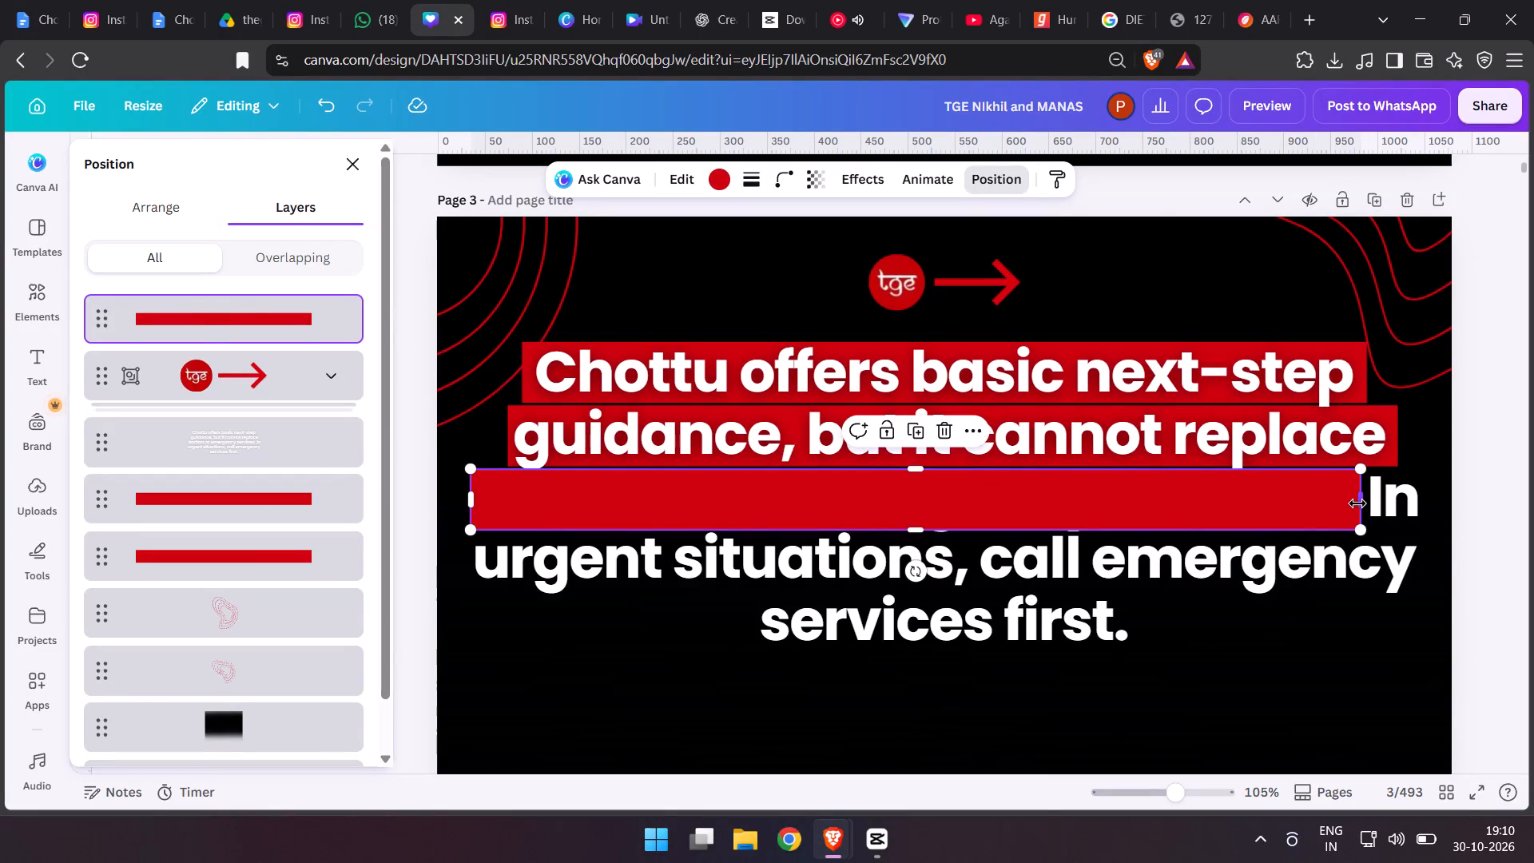
click(1483, 557)
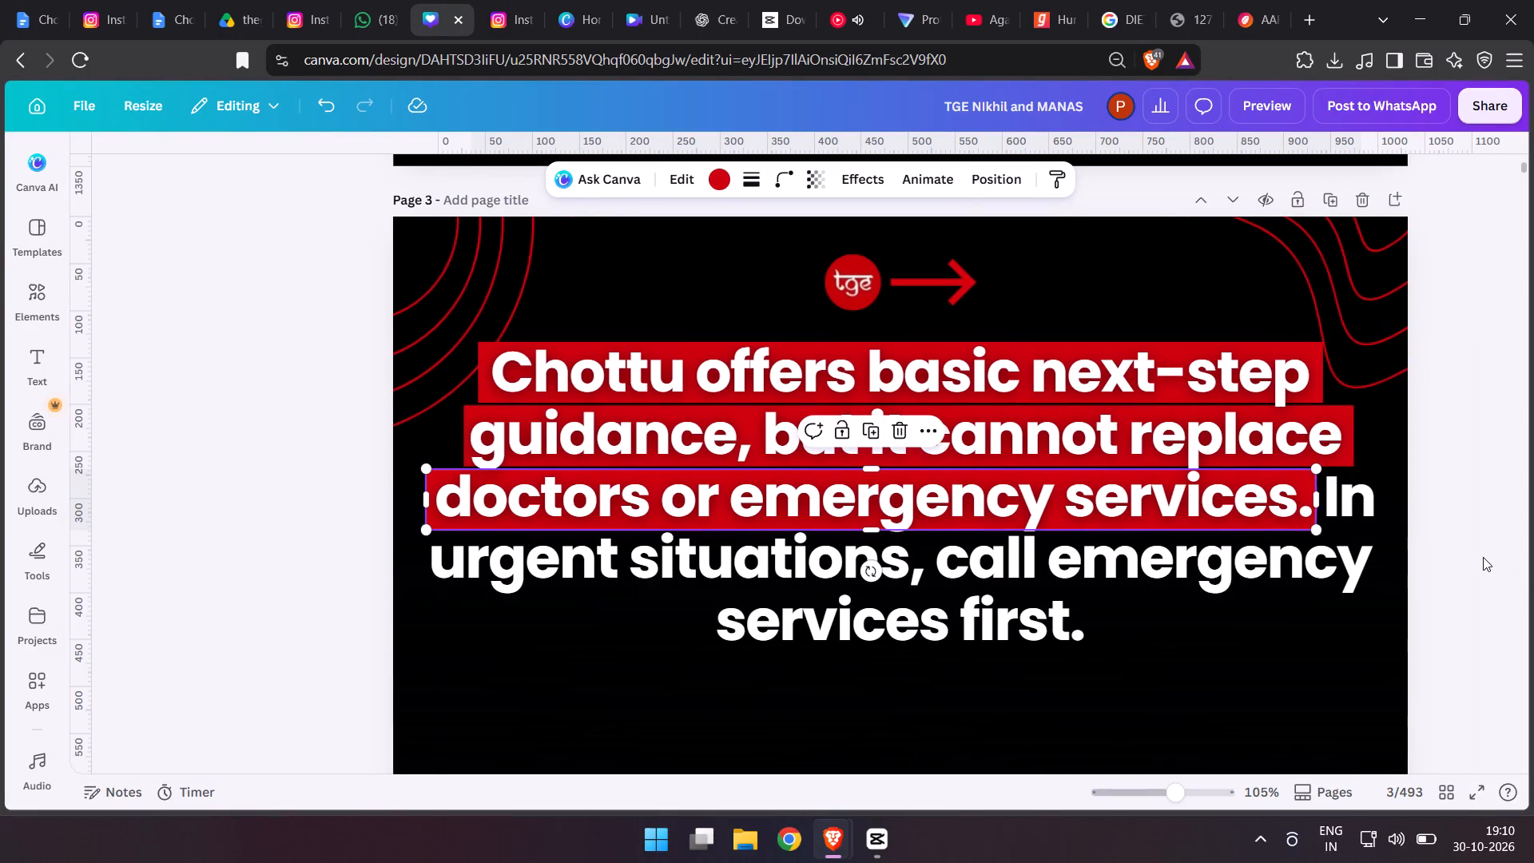
click(1483, 557)
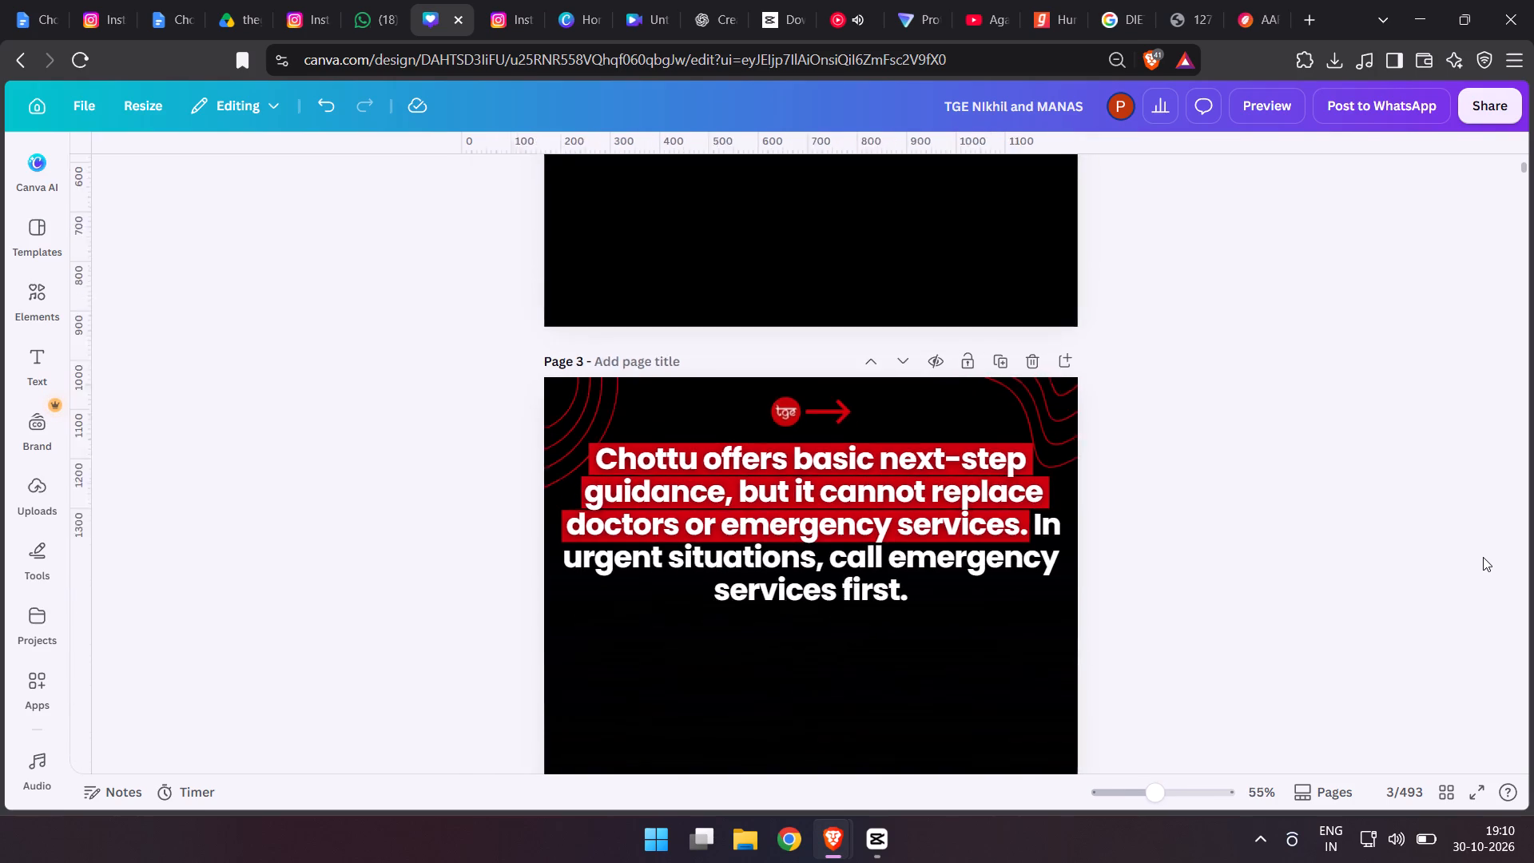
Review the headlines and red highlight bars on pages 3, 2 and 1 of the carousel.
click(972, 548)
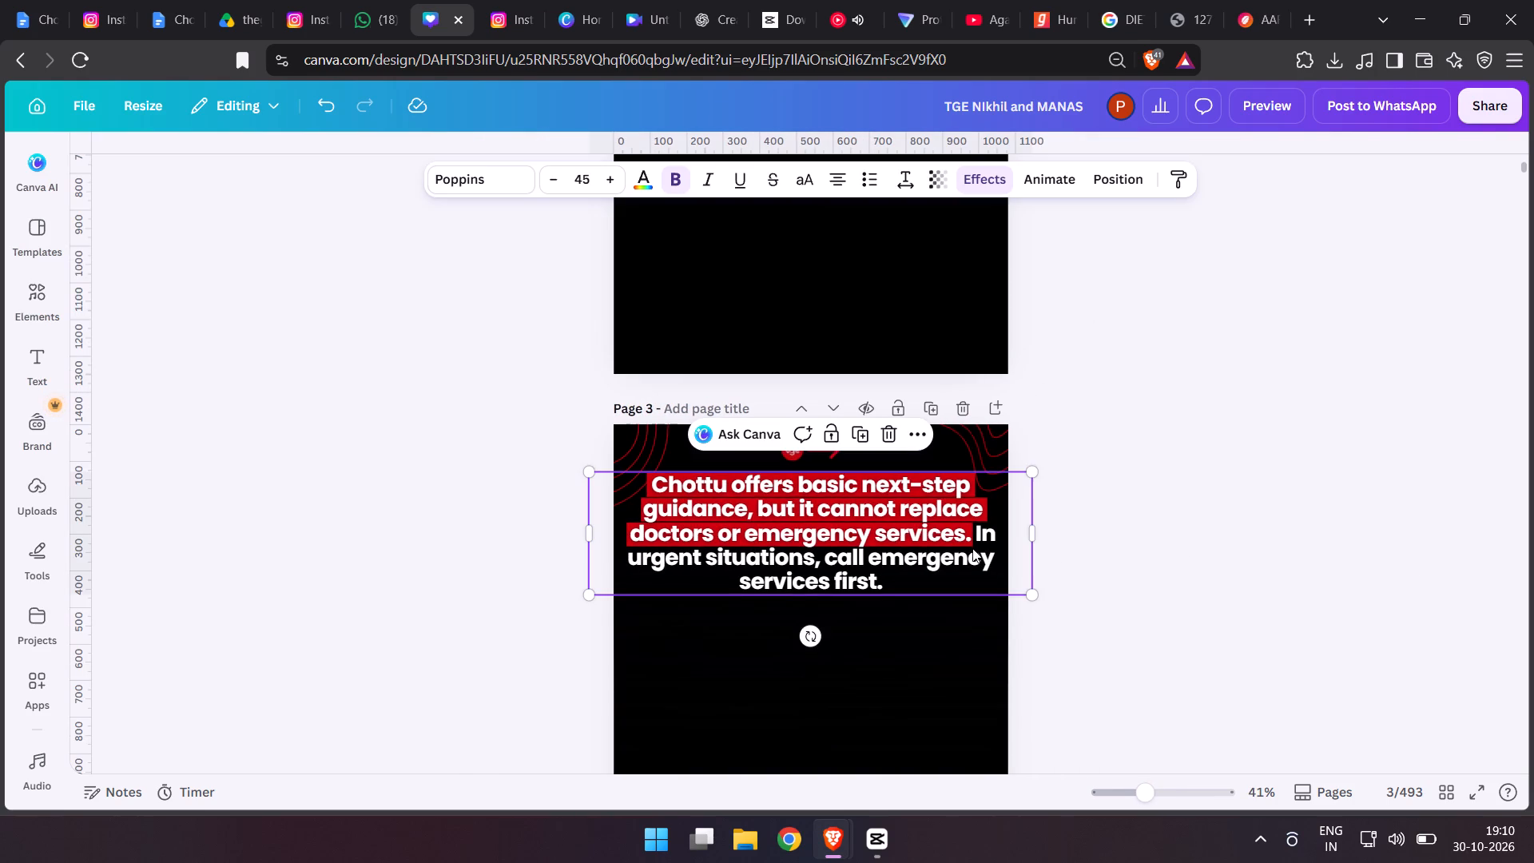
click(1297, 550)
scroll(1297, 550, up, 3)
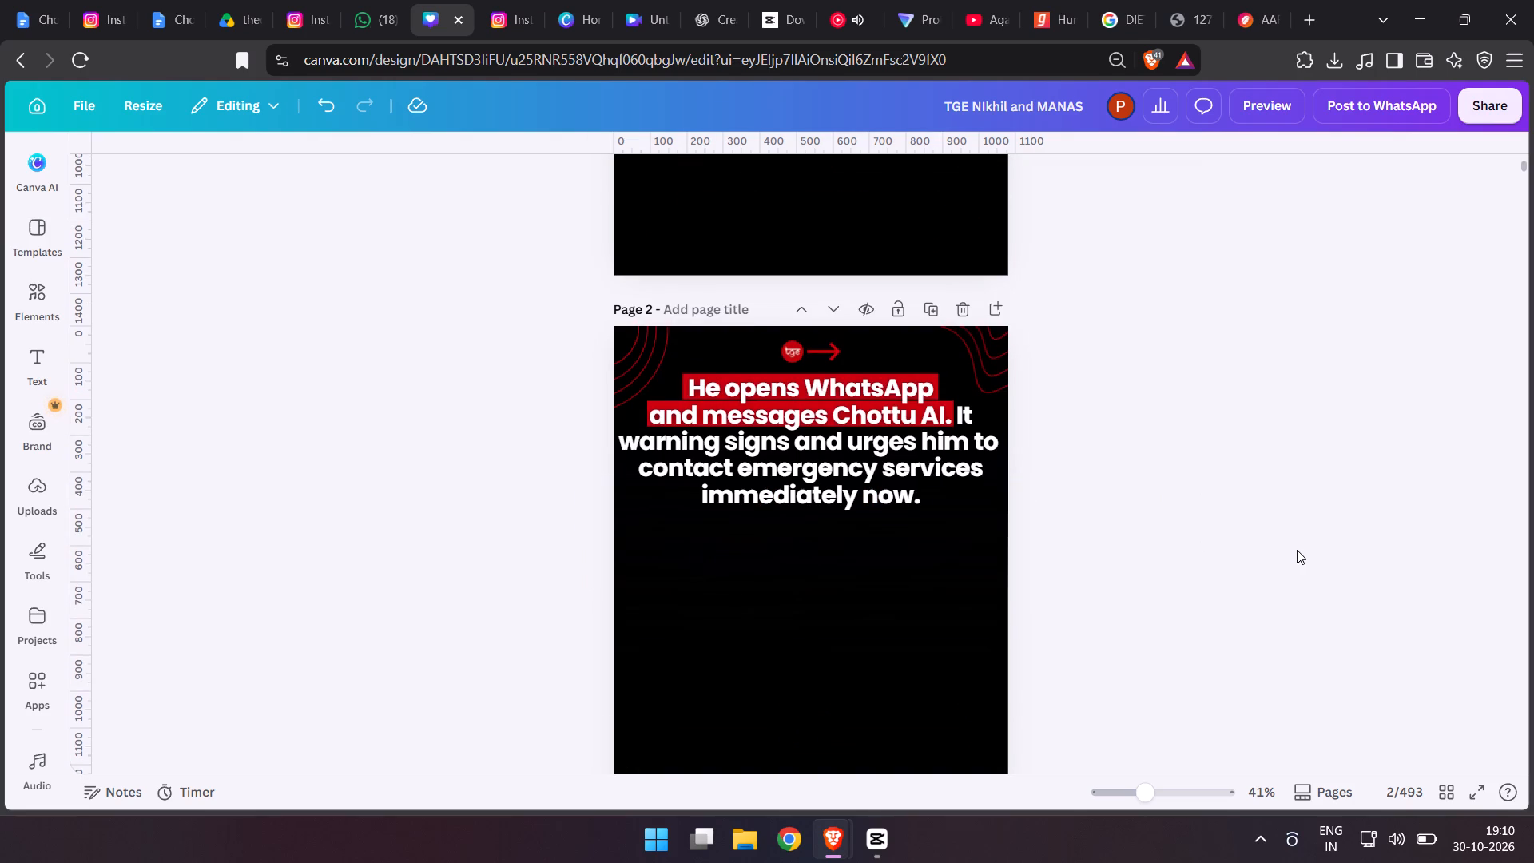
scroll(1309, 734, up, 2)
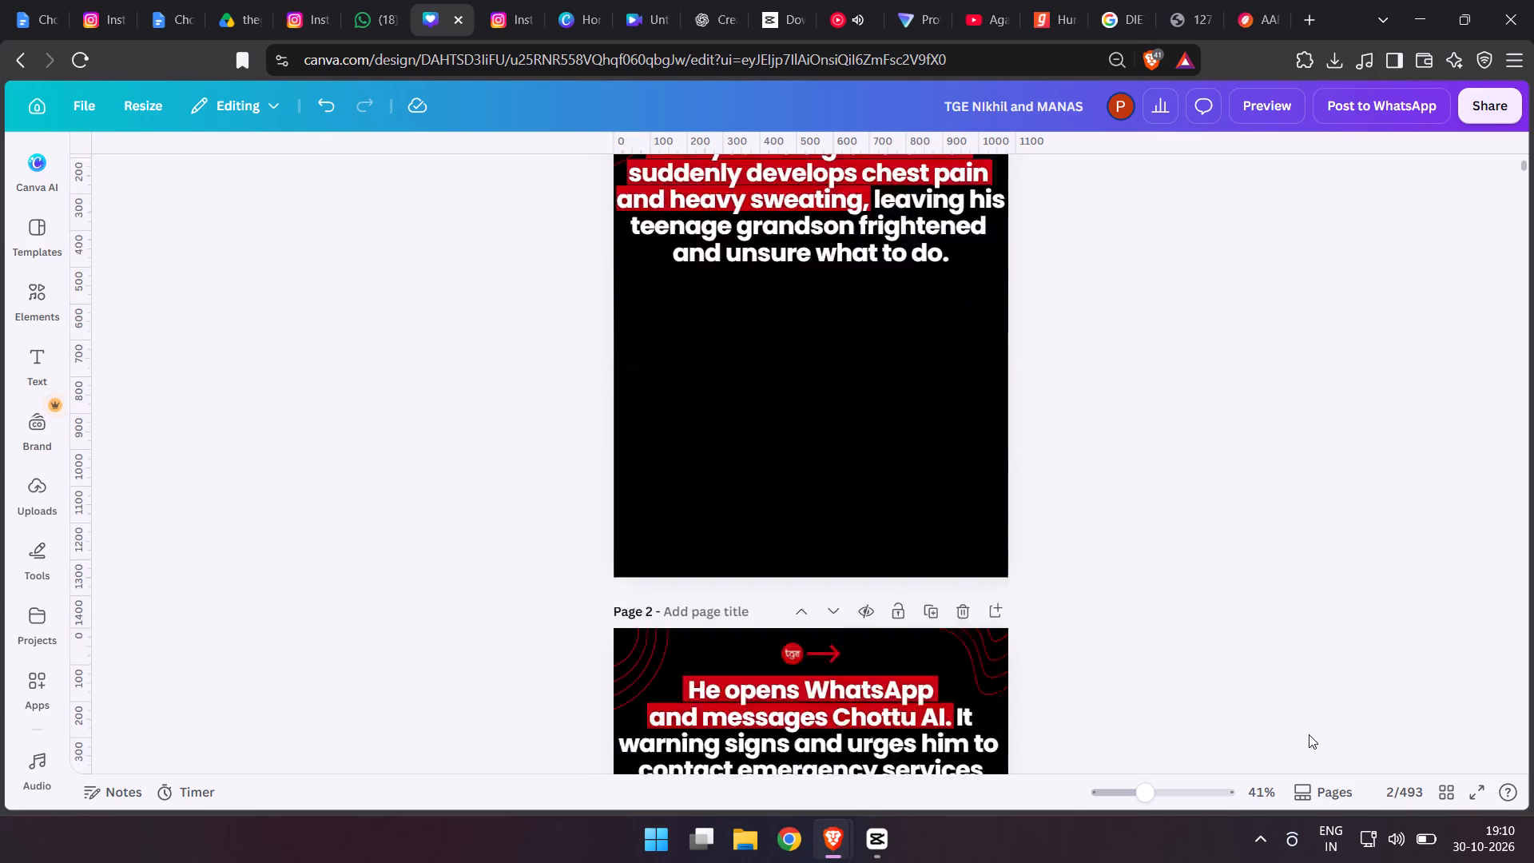
scroll(1309, 734, up, 1)
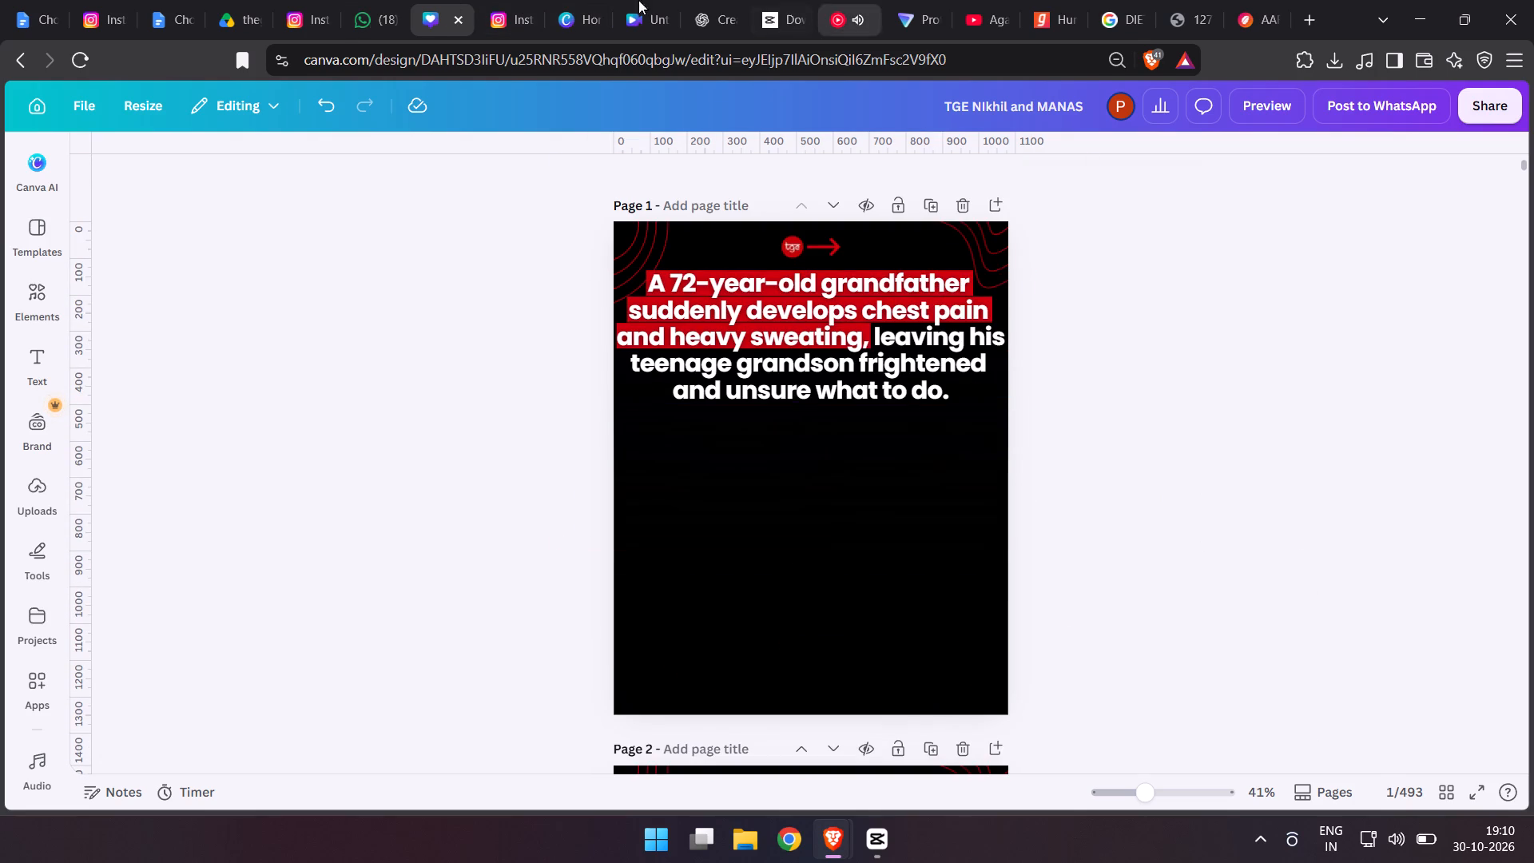
Open the chottu.ai Instagram profile linked in the Chottu AI brief and look over its posts.
click(156, 0)
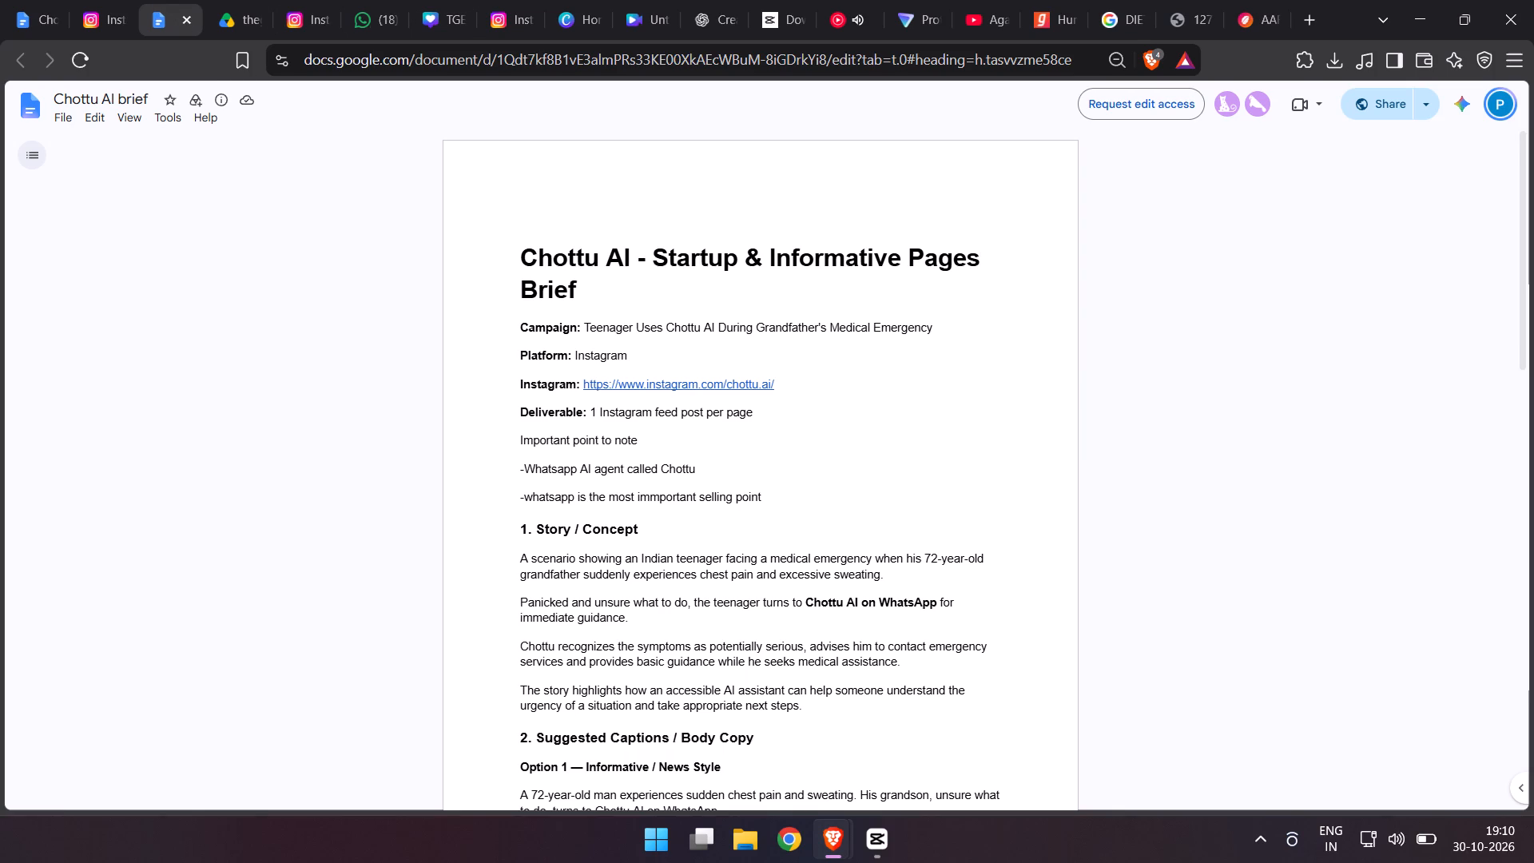
click(683, 385)
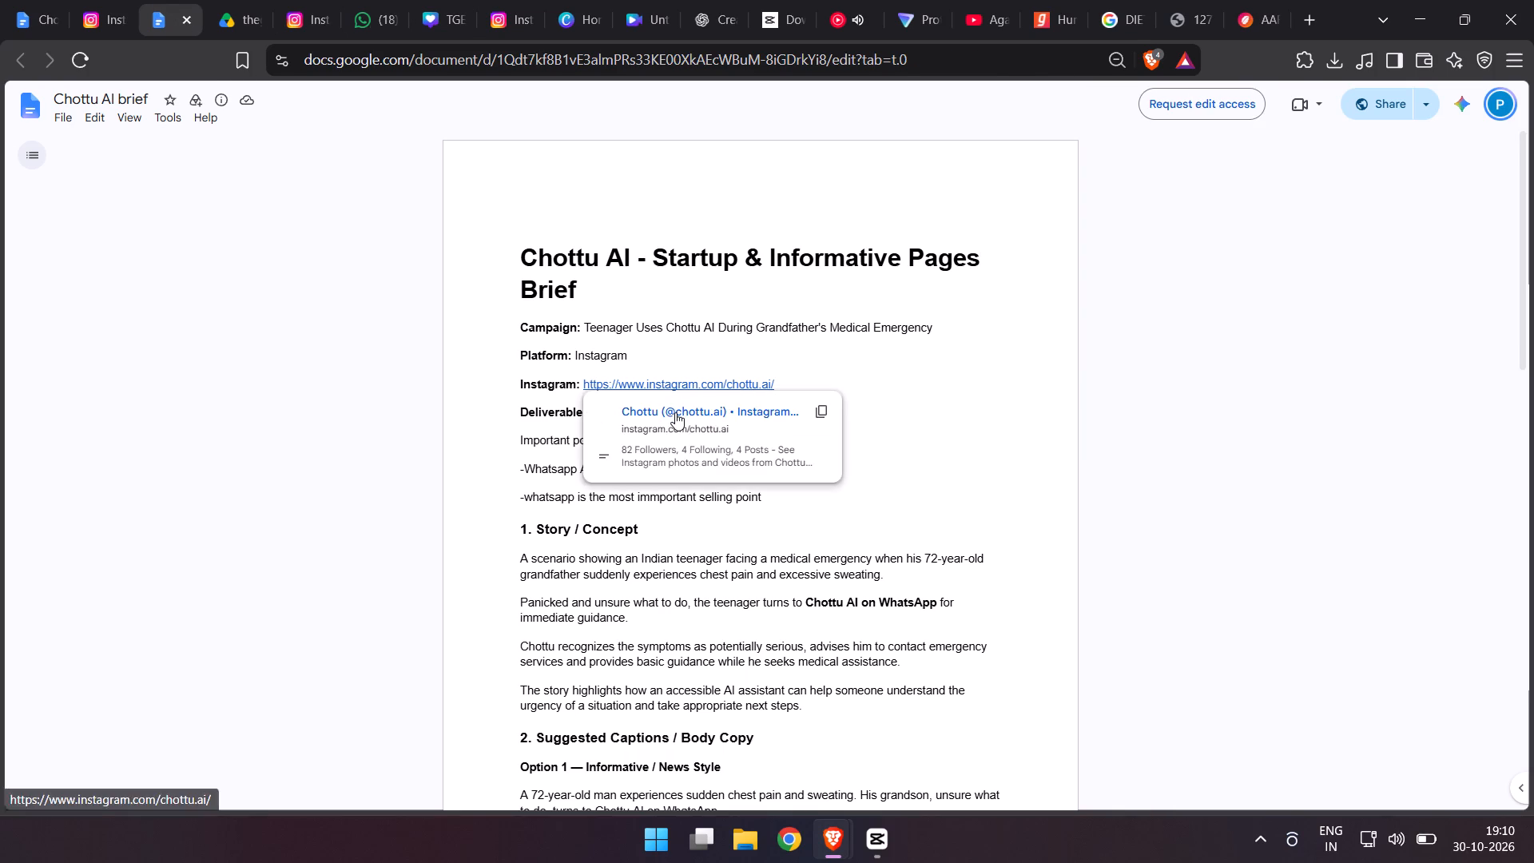
click(675, 412)
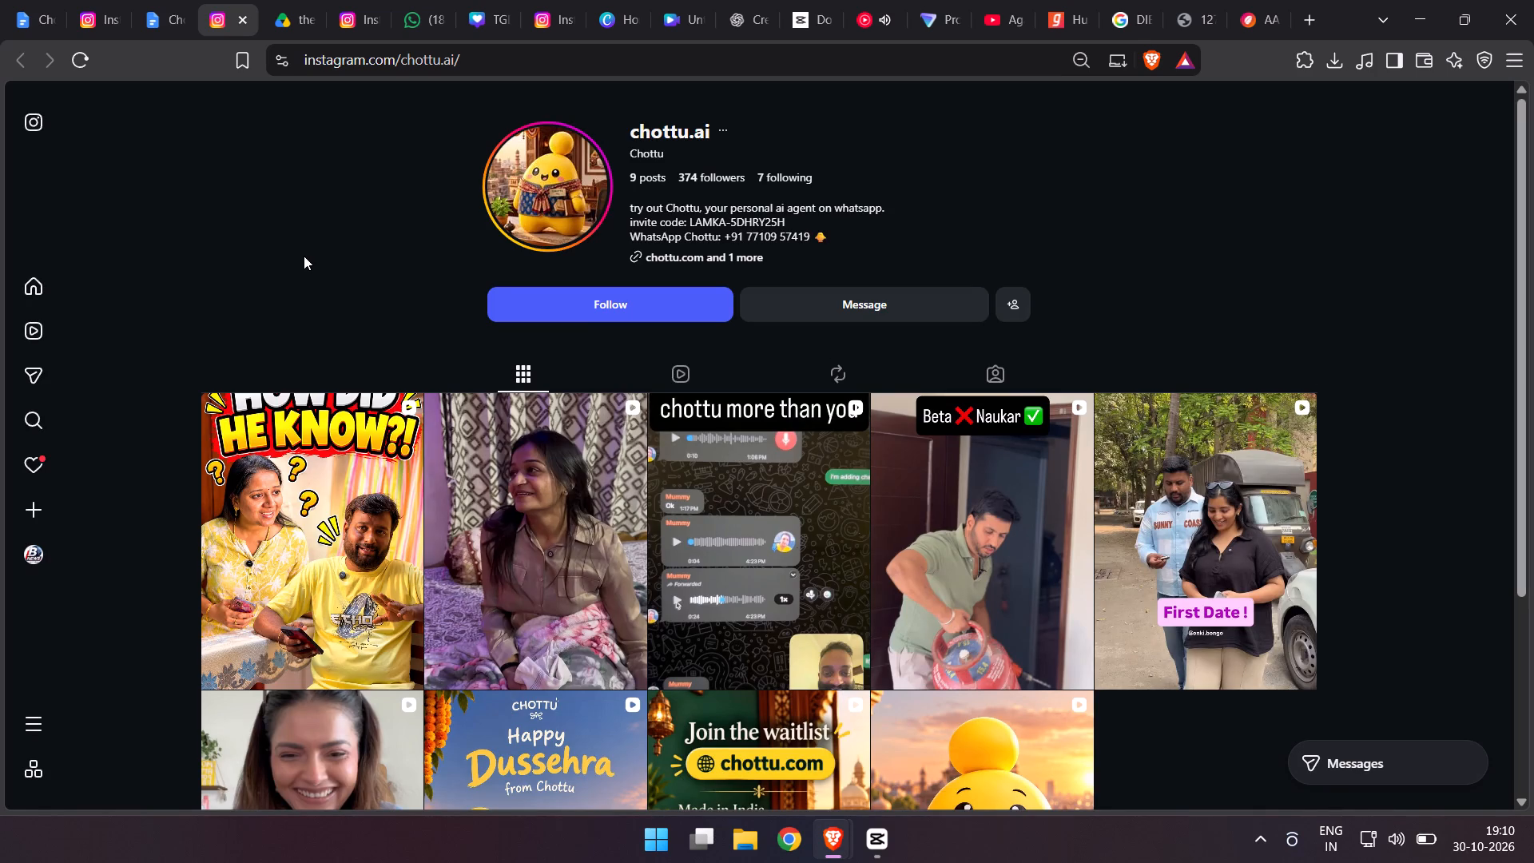
scroll(304, 256, down, 3)
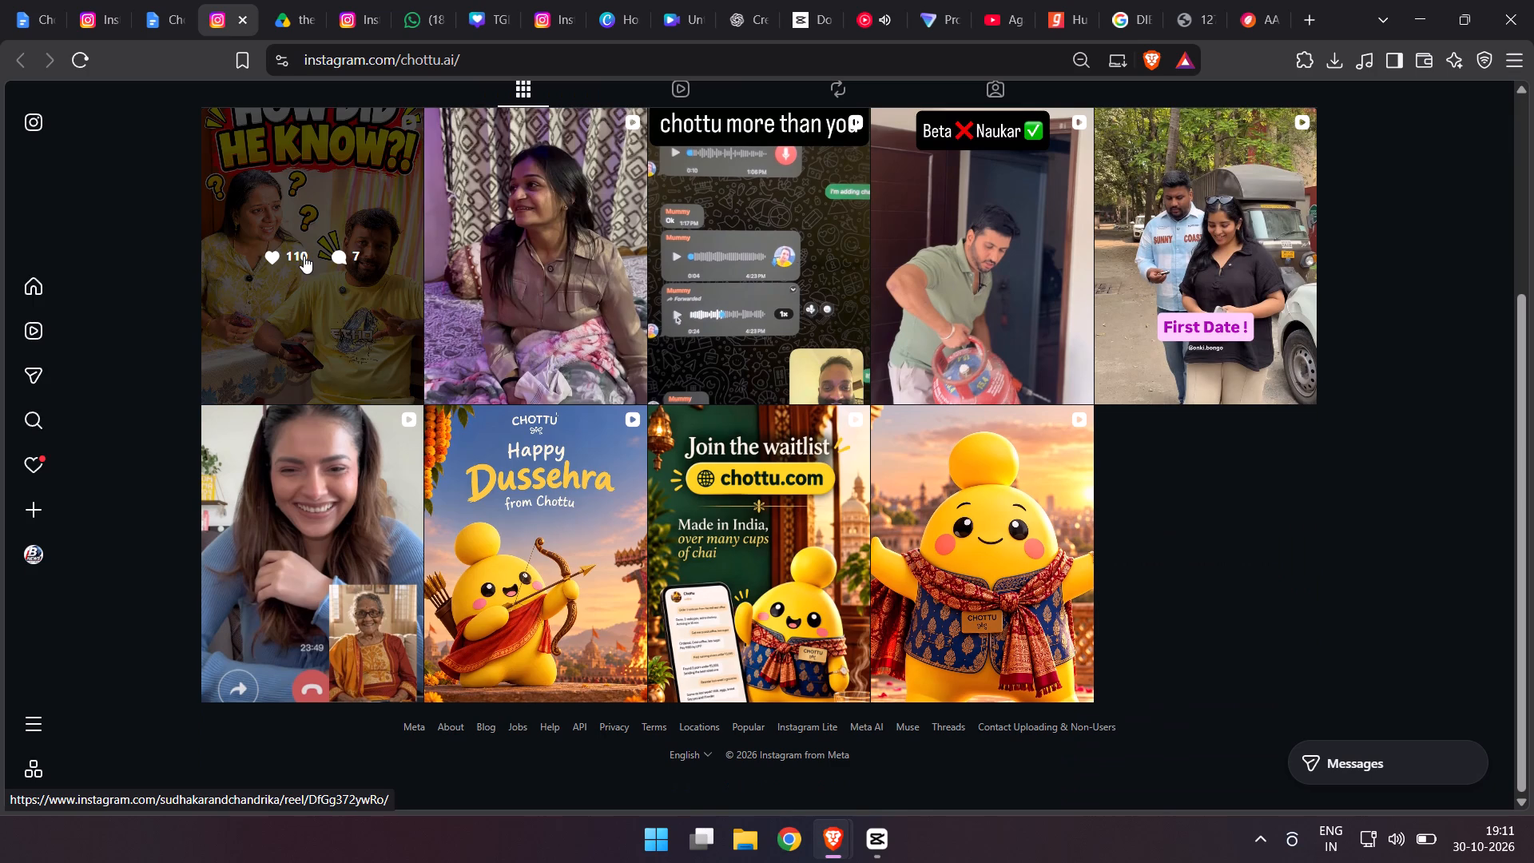
Return to the Chottu AI brief, read through to its posting requirements, and open the linked Drive asset folder.
click(126, 0)
click(166, 0)
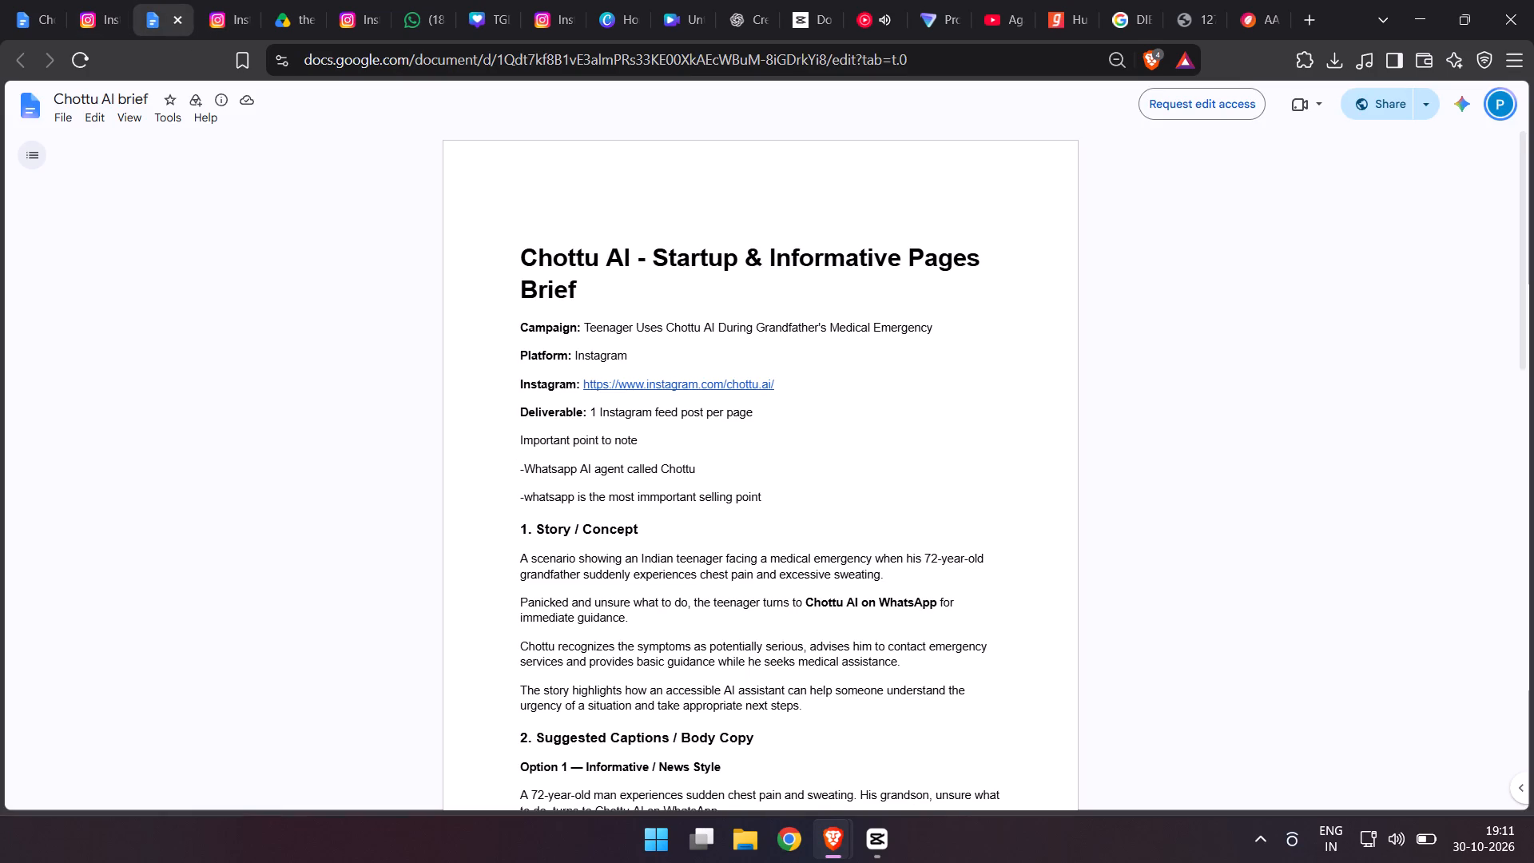
scroll(514, 459, down, 1)
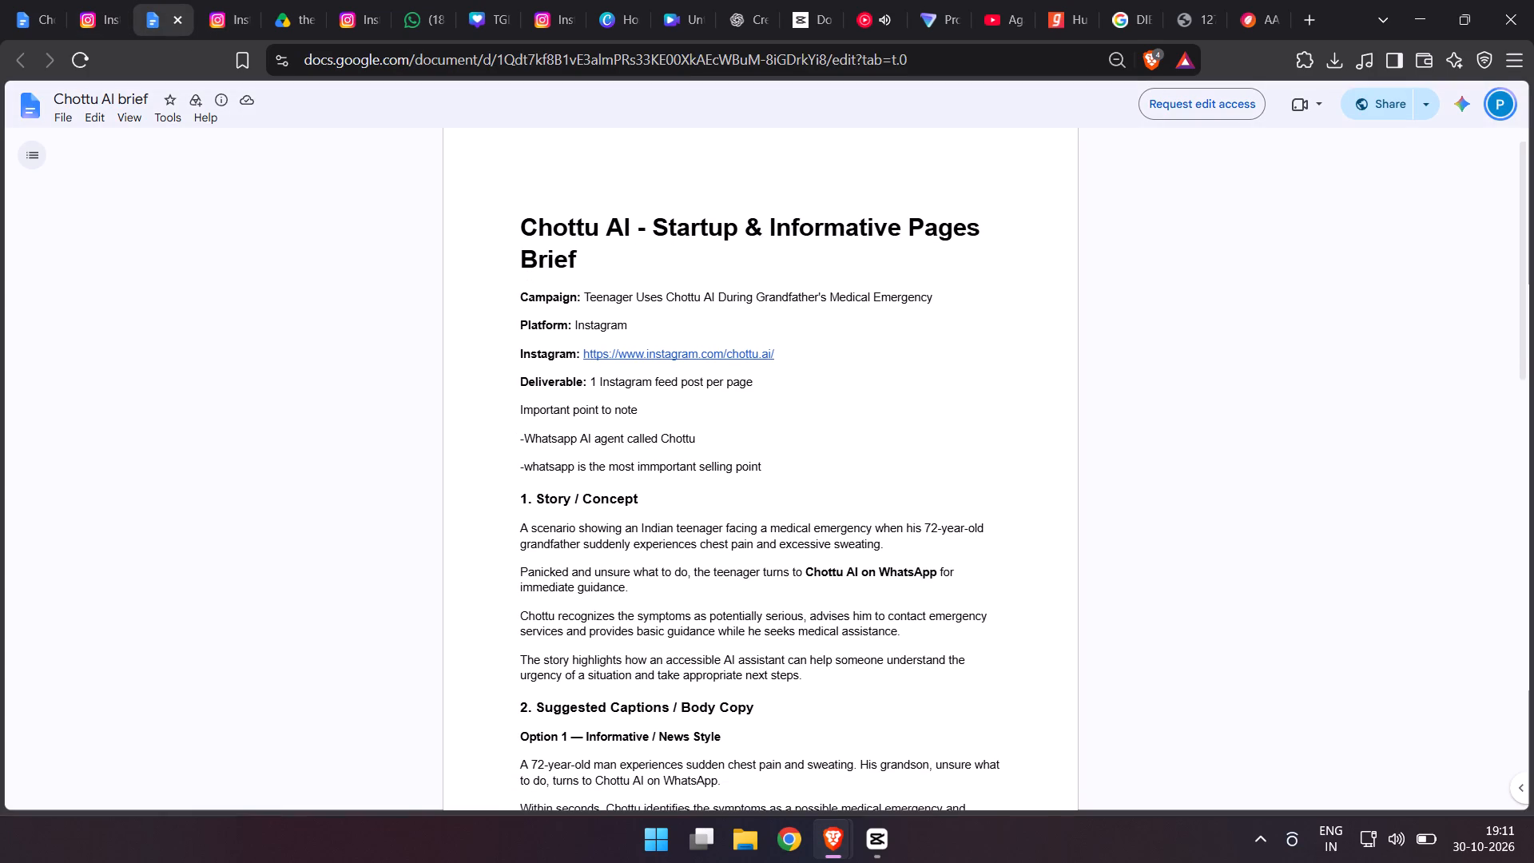
scroll(514, 459, down, 2)
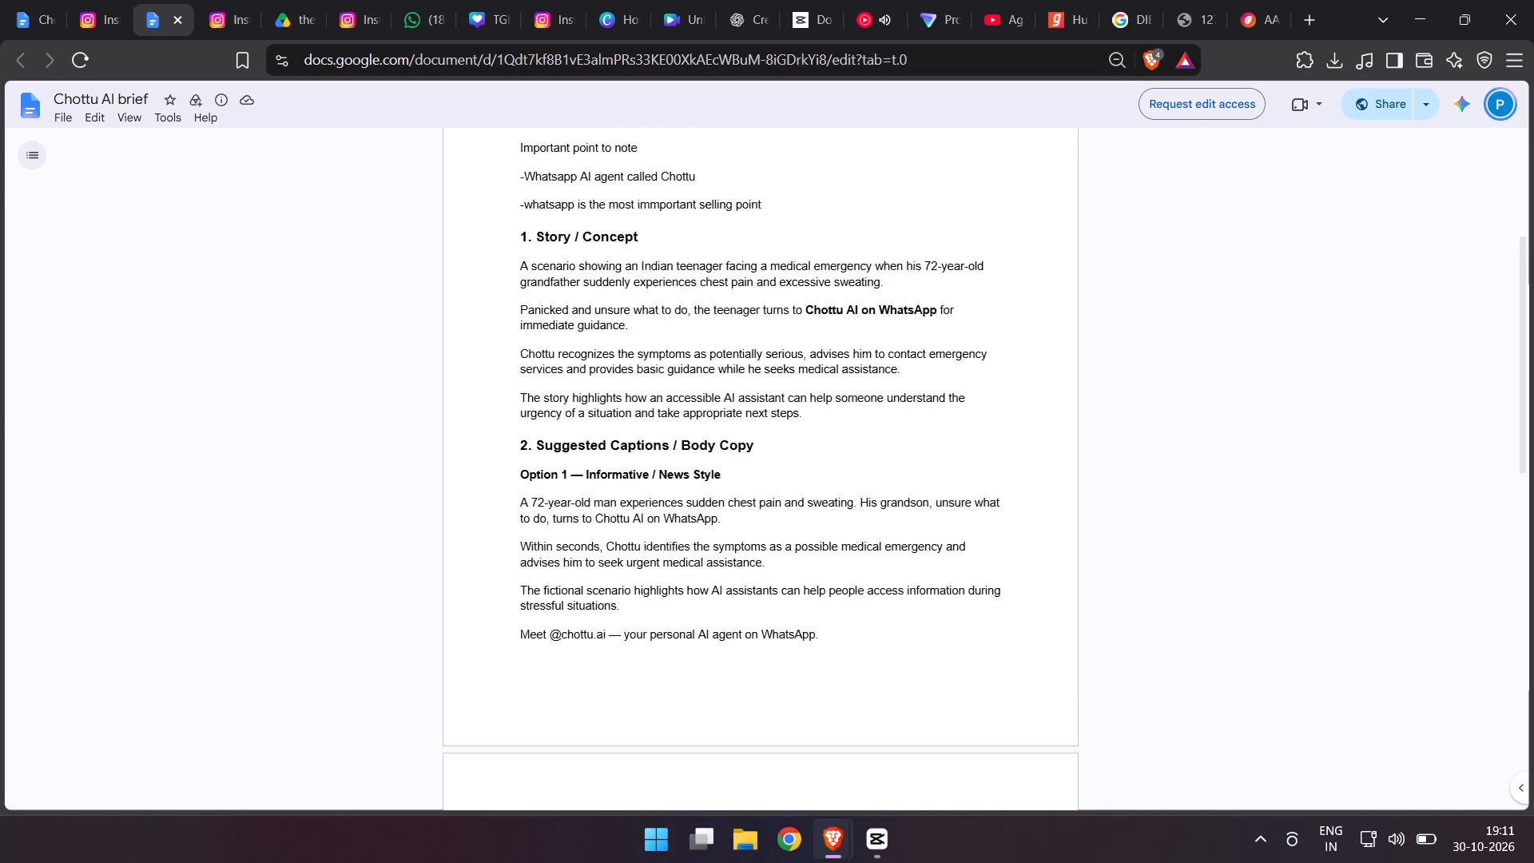
scroll(514, 459, down, 1)
scroll(514, 459, right, 1)
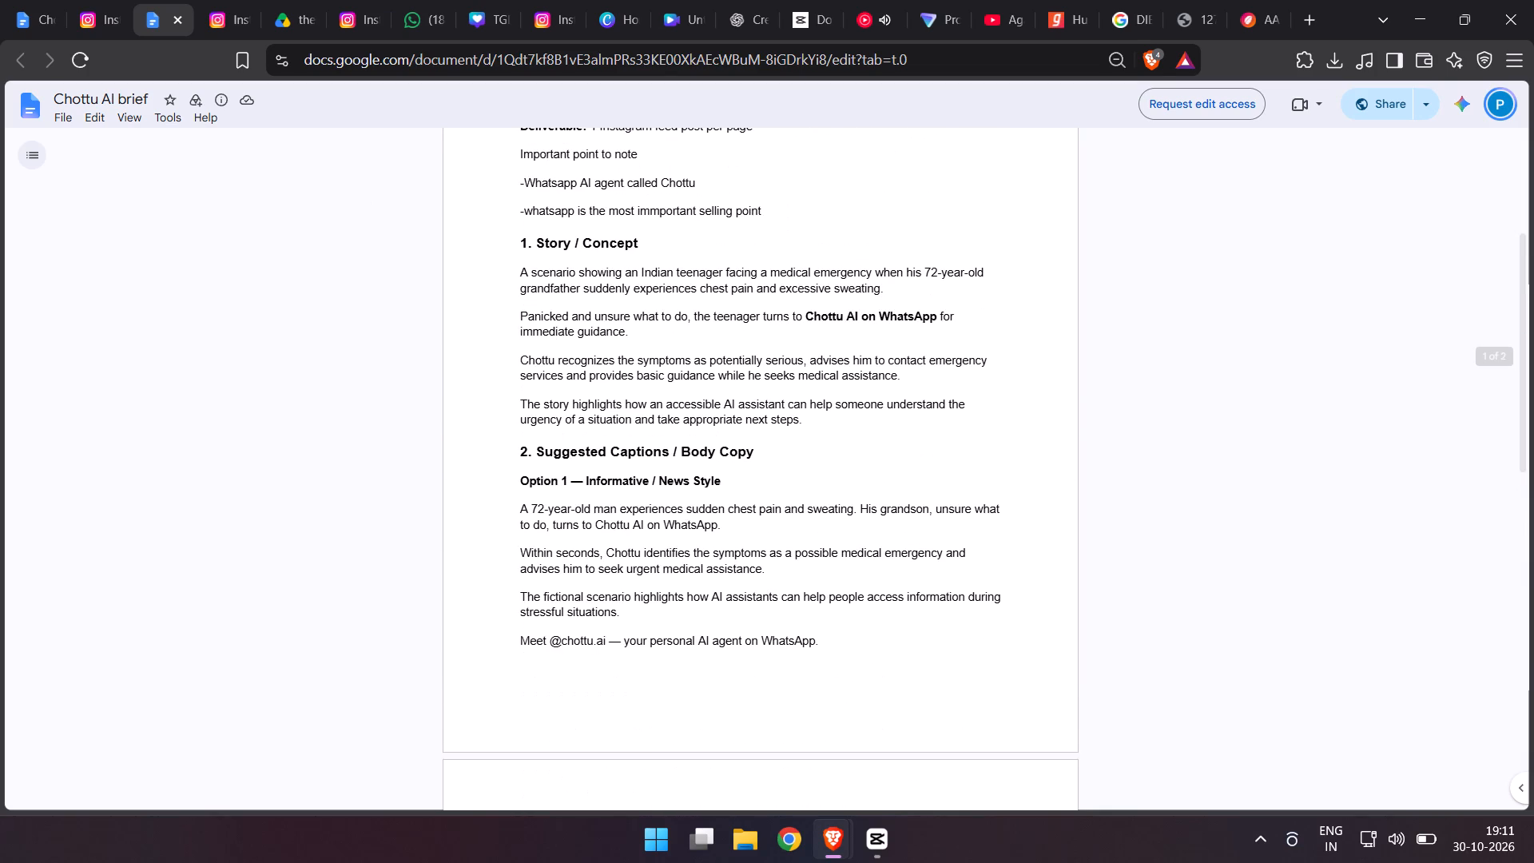
scroll(514, 459, down, 5)
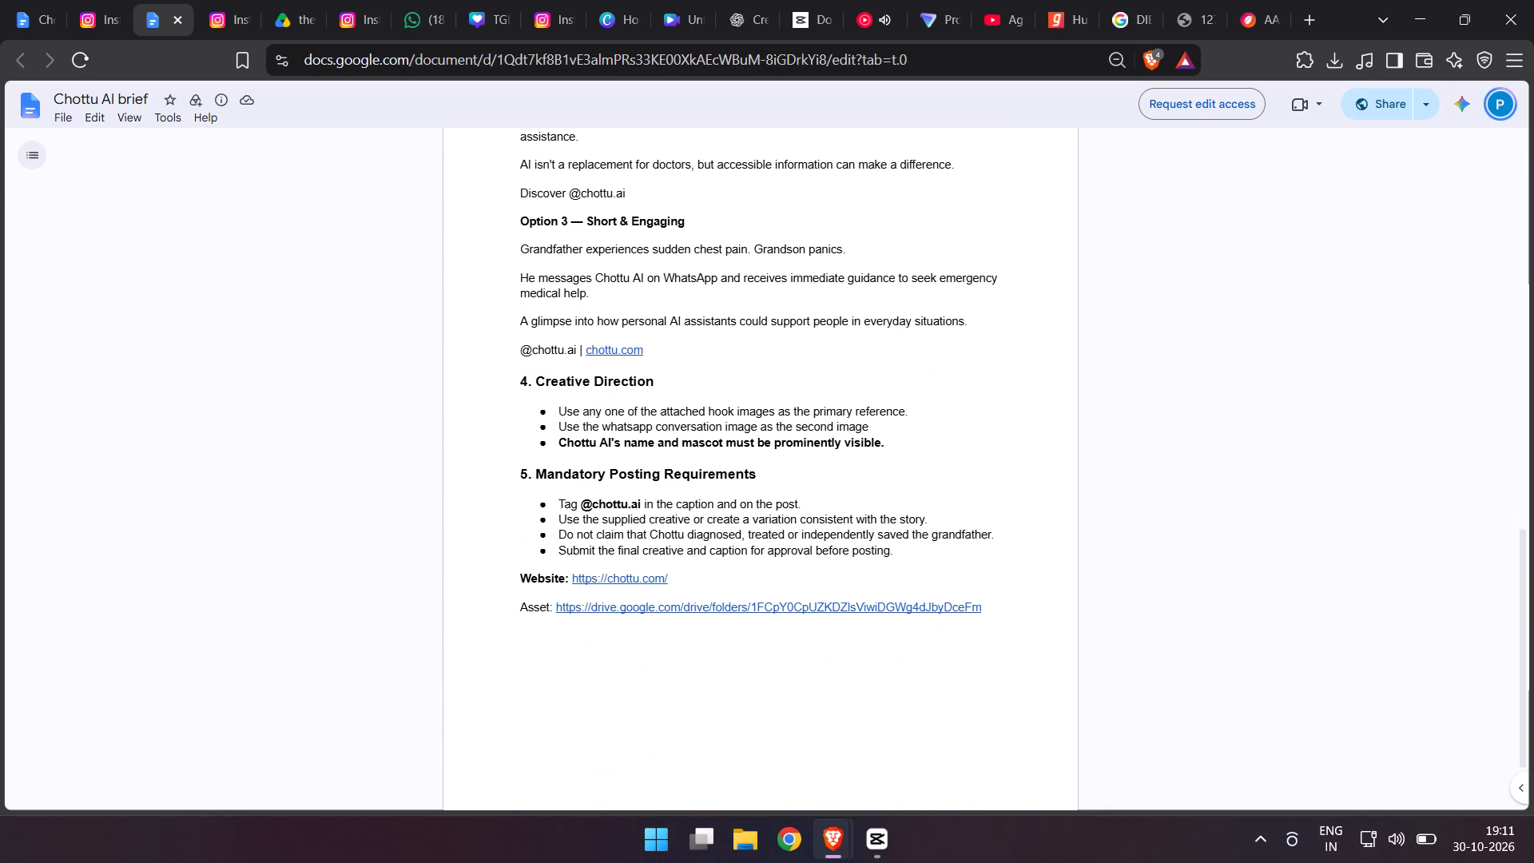
click(622, 614)
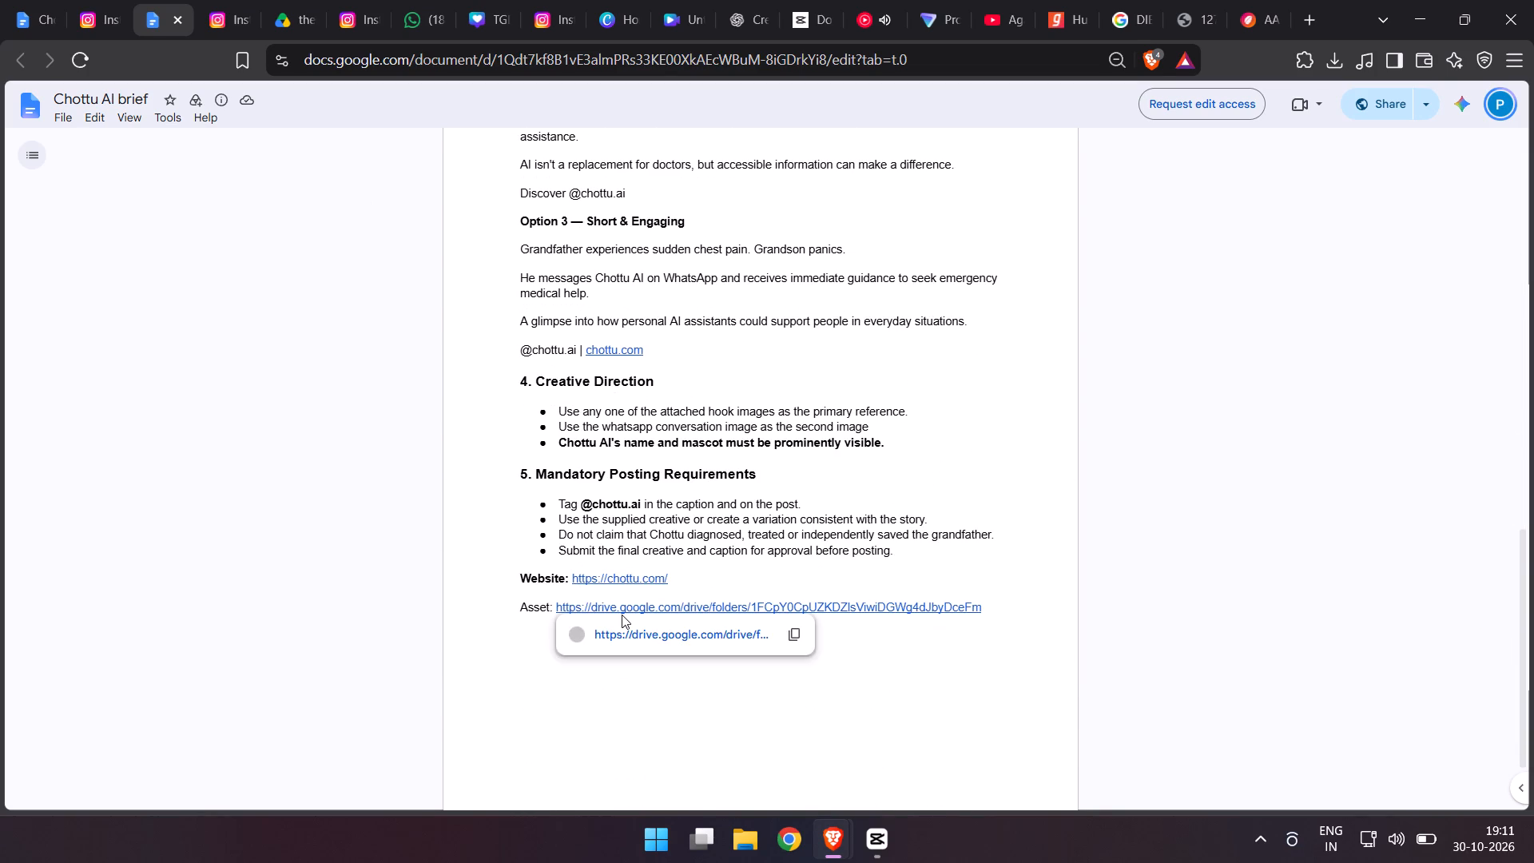
click(633, 634)
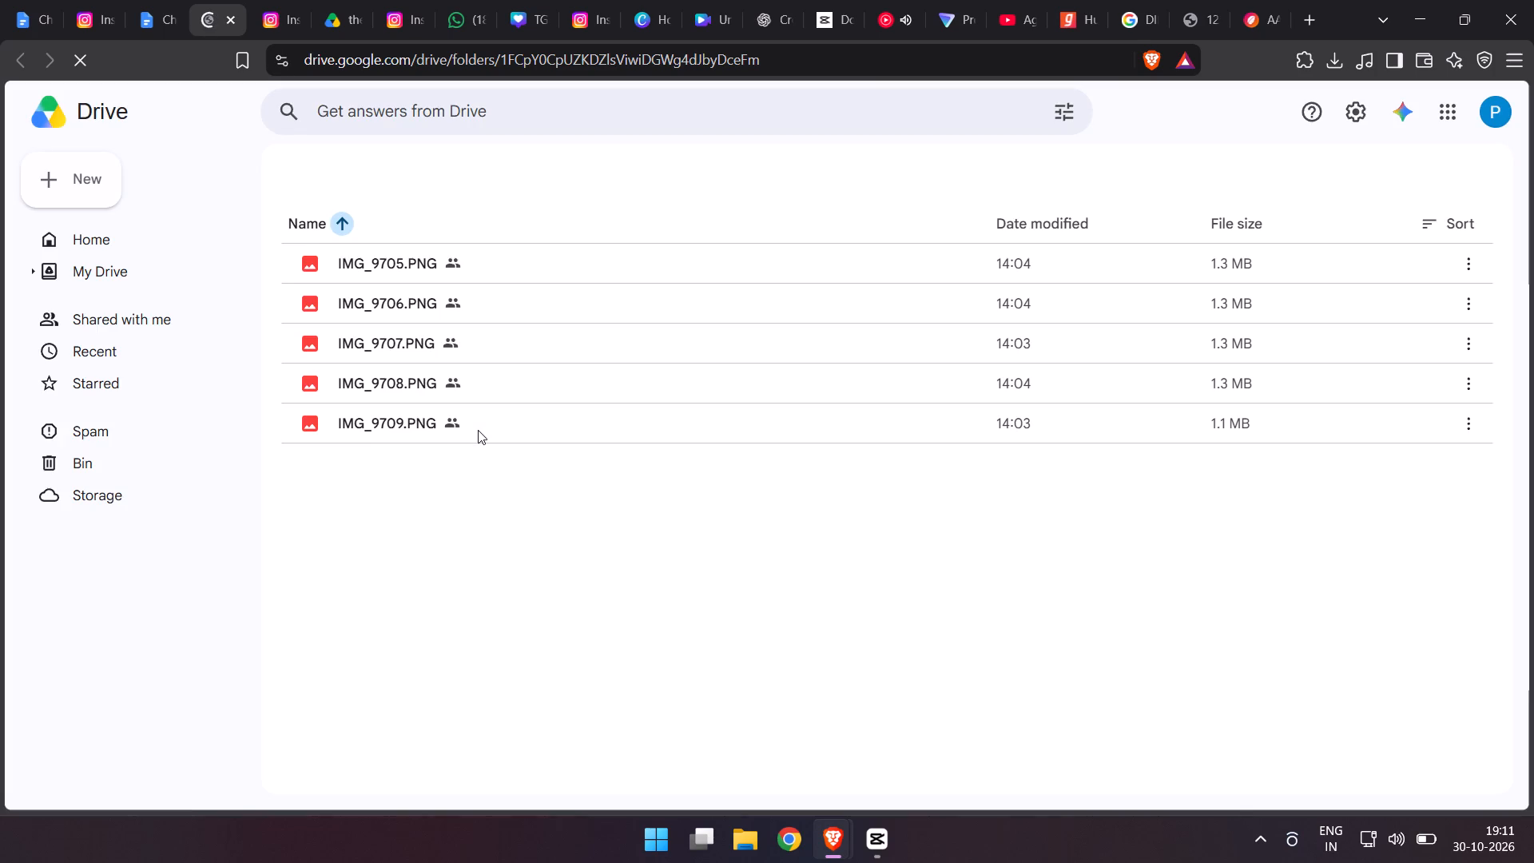
Preview the reference images in the Drive folder from IMG_9705.PNG onward, going back to IMG_9708.PNG.
double_click(395, 313)
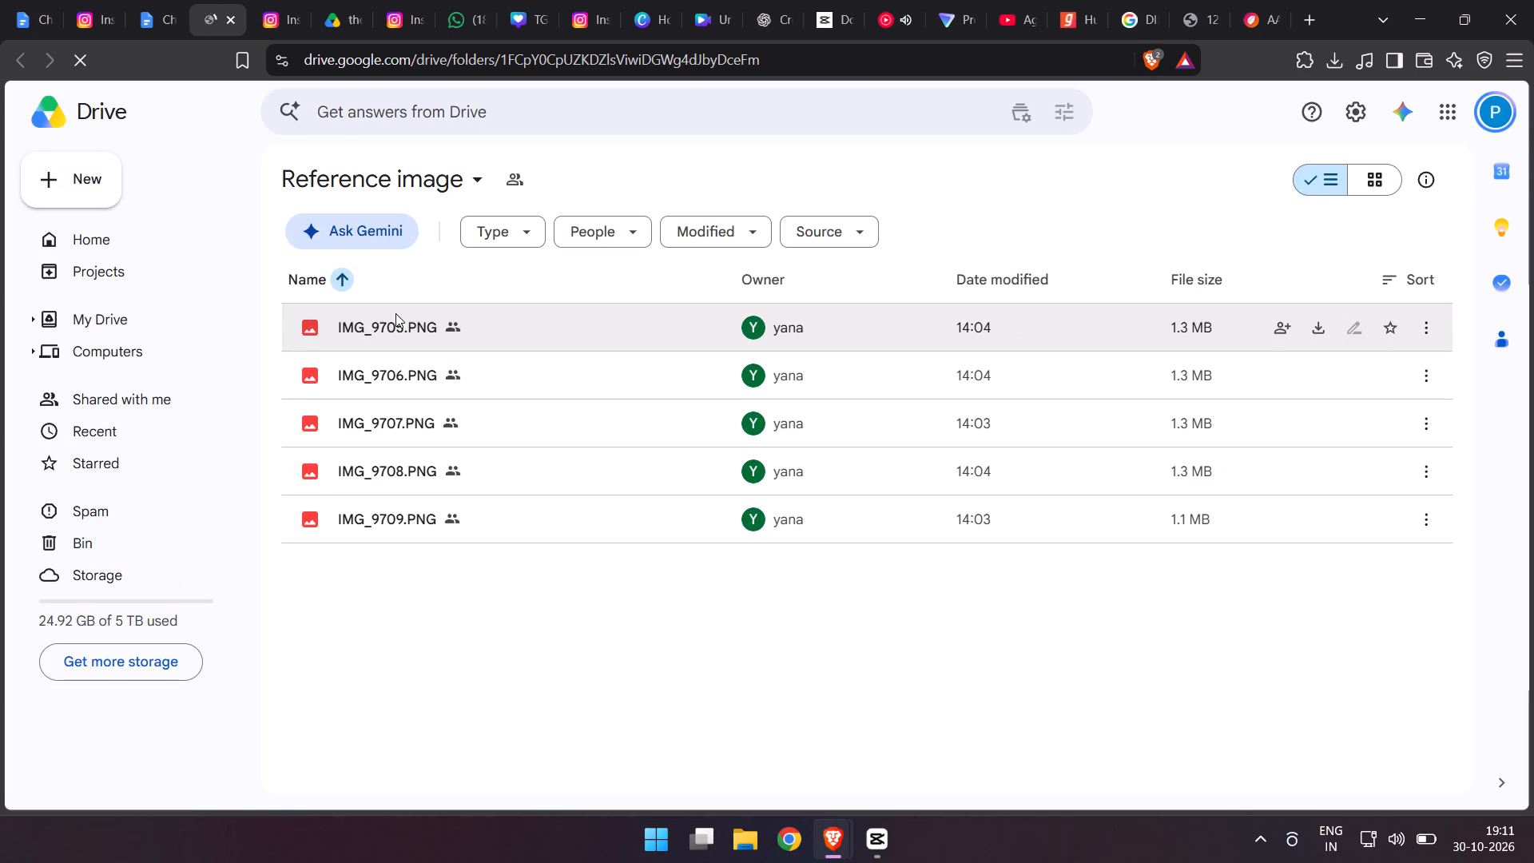
double_click(416, 323)
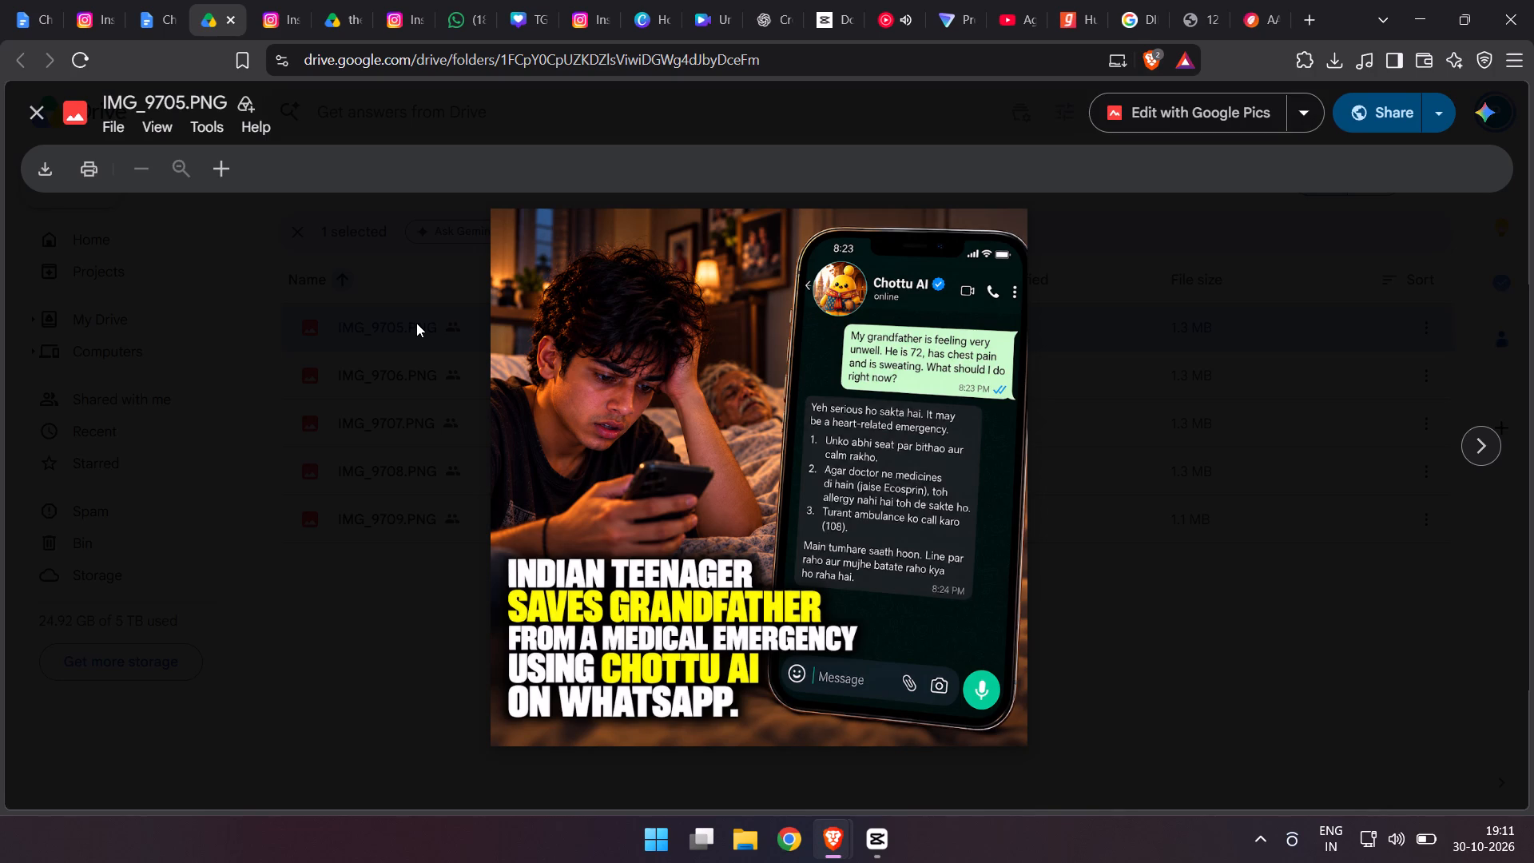
key(Right)
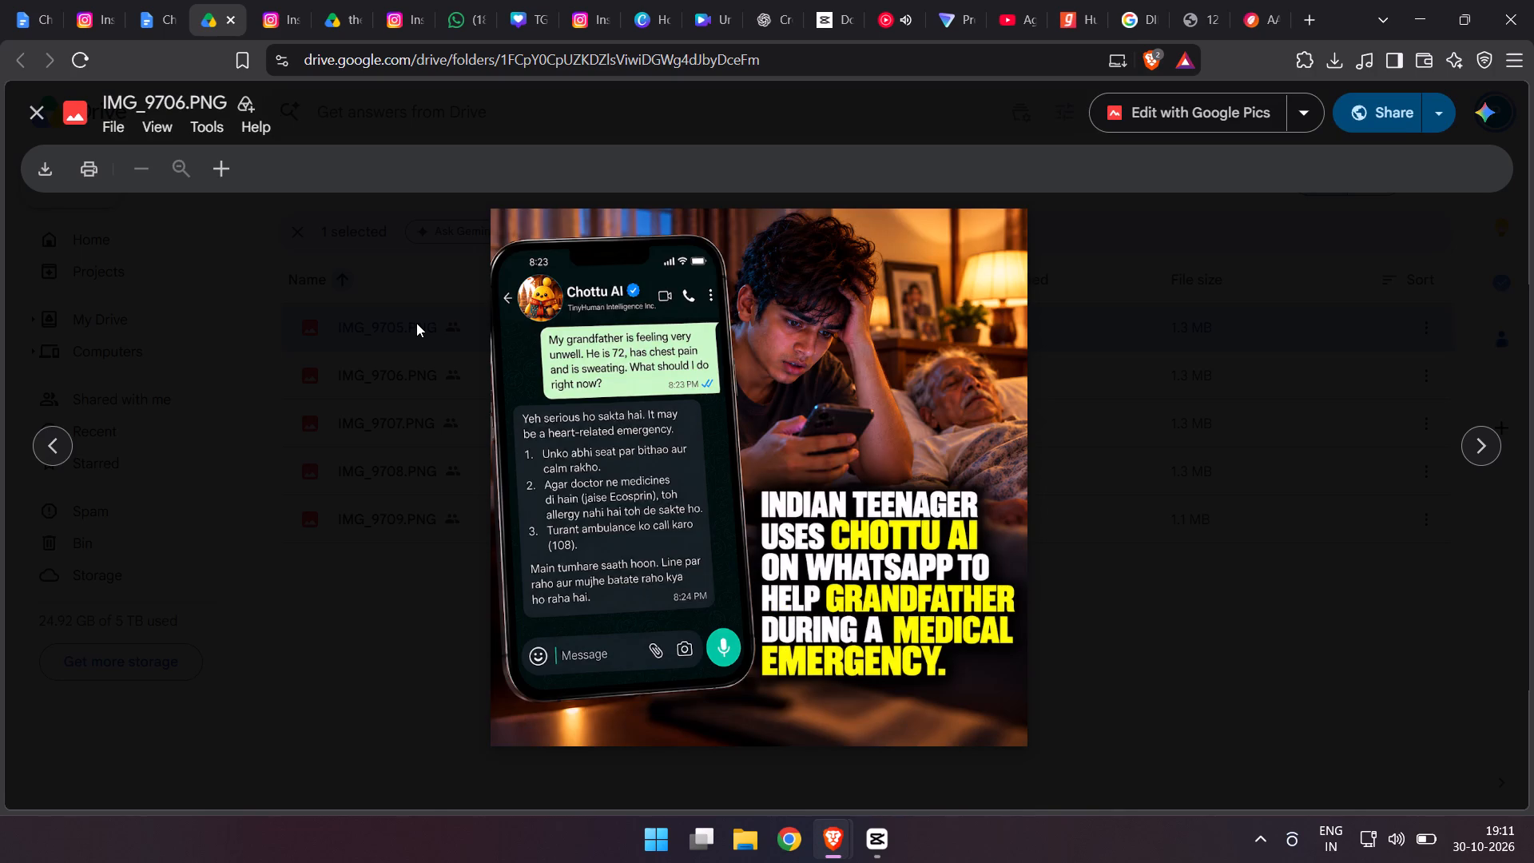
key(Right)
key(Right)
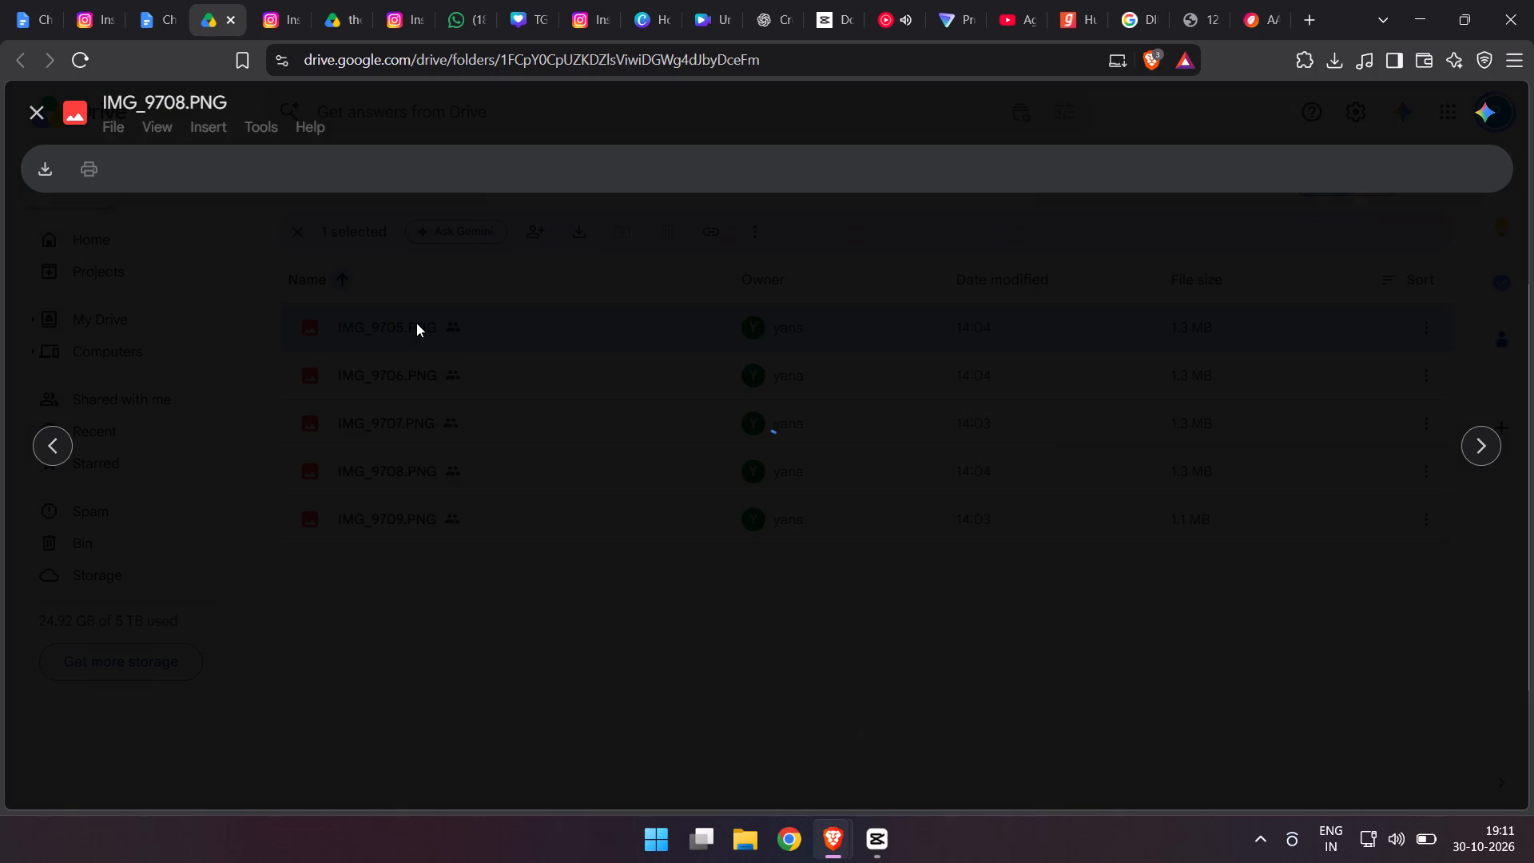
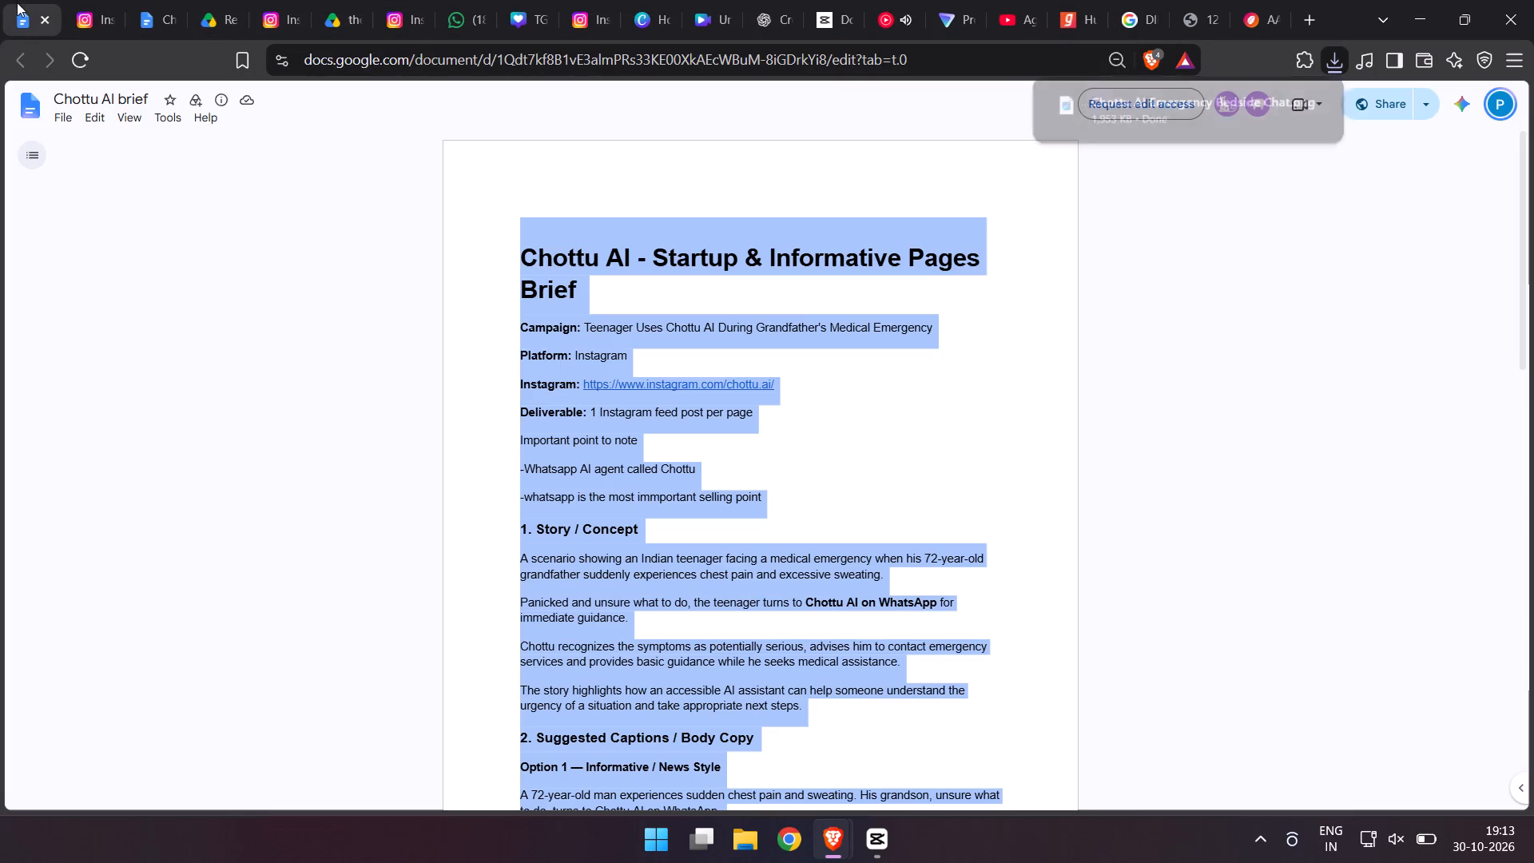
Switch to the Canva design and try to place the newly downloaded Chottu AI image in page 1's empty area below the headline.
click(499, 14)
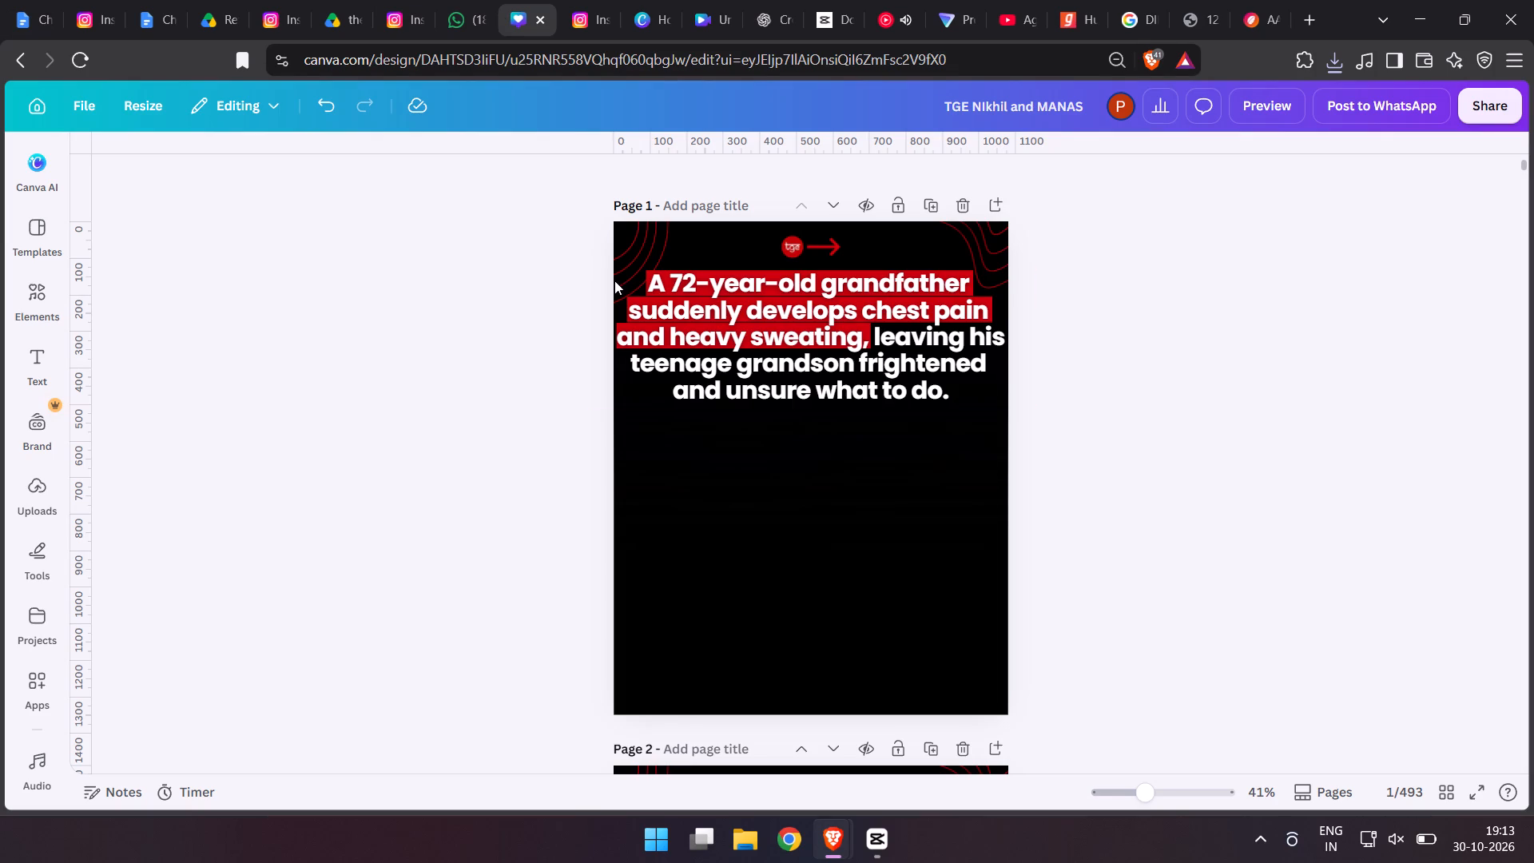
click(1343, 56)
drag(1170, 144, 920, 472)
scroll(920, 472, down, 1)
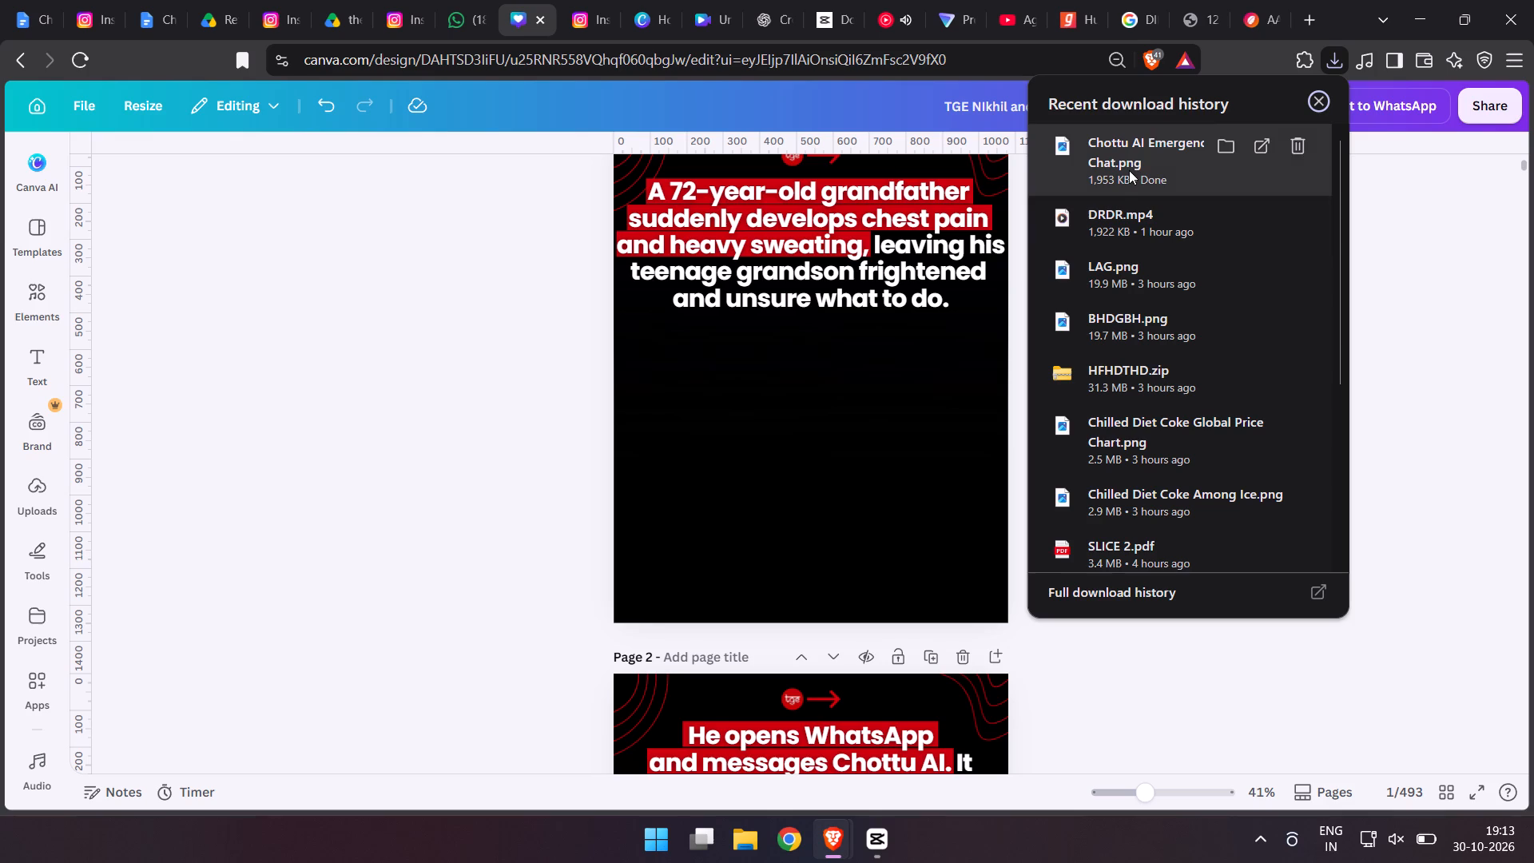
Open the downloaded Chottu AI Emergency Bedside Chat.png in the image viewer.
click(1097, 171)
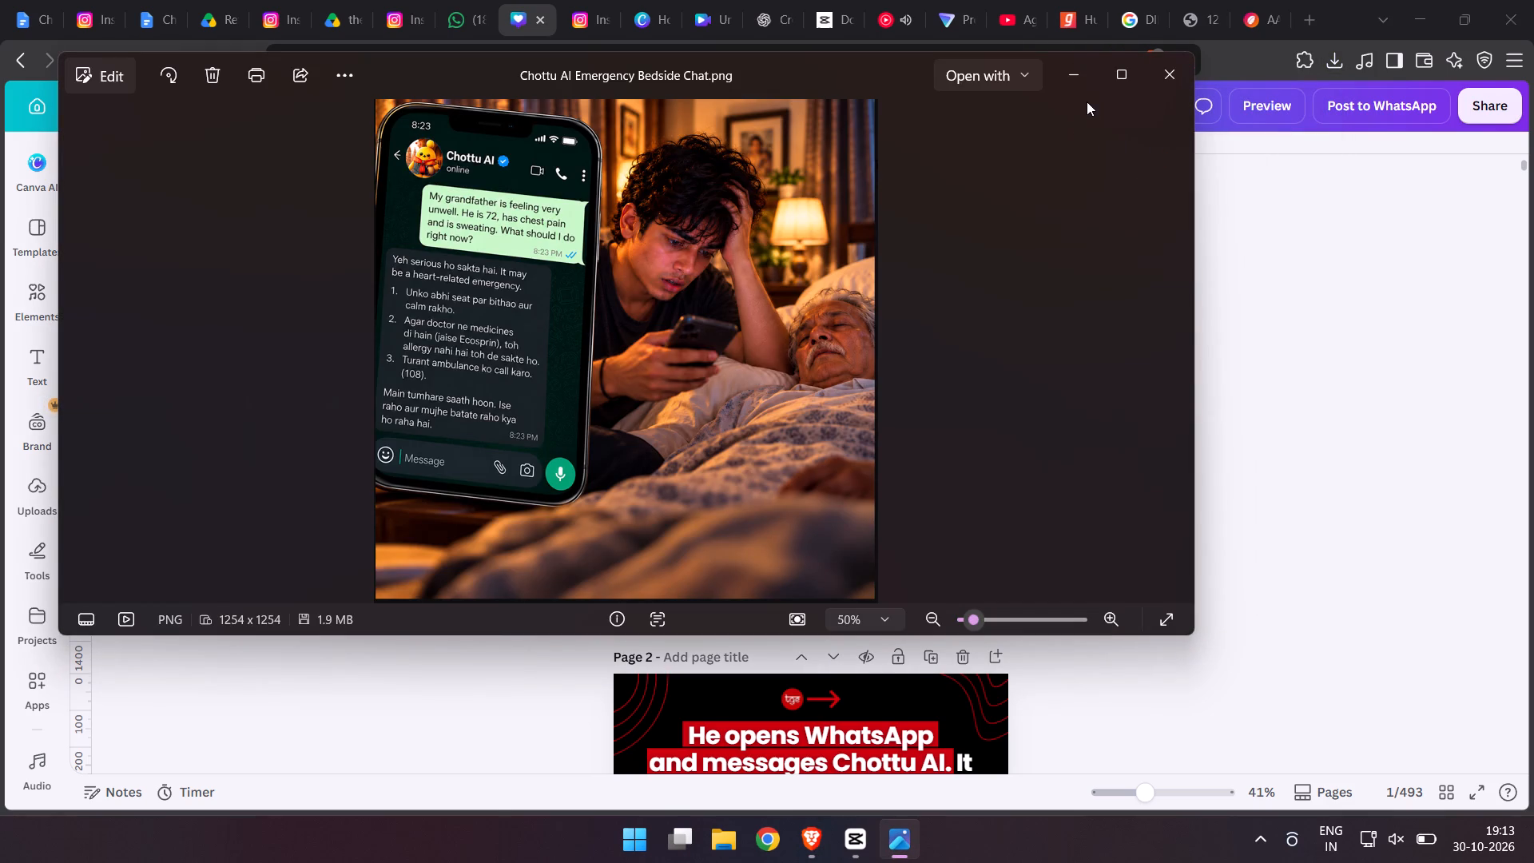
Add the downloaded Chottu AI Emergency Bedside Chat.png to page 2 of the Canva design, over the empty black area.
click(1082, 87)
scroll(1174, 310, down, 3)
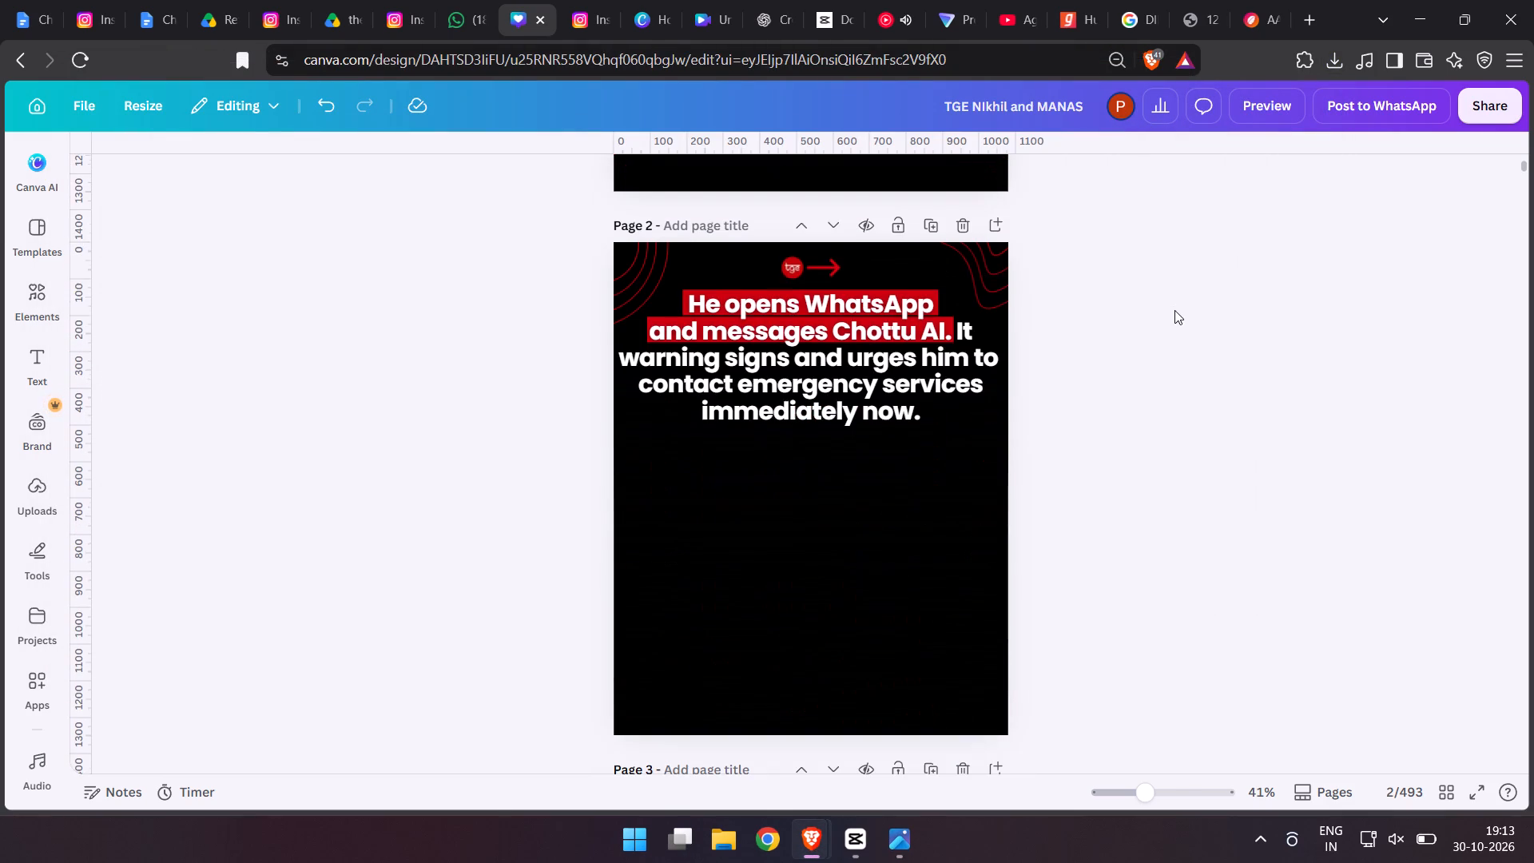
click(1339, 50)
drag(1176, 147, 922, 399)
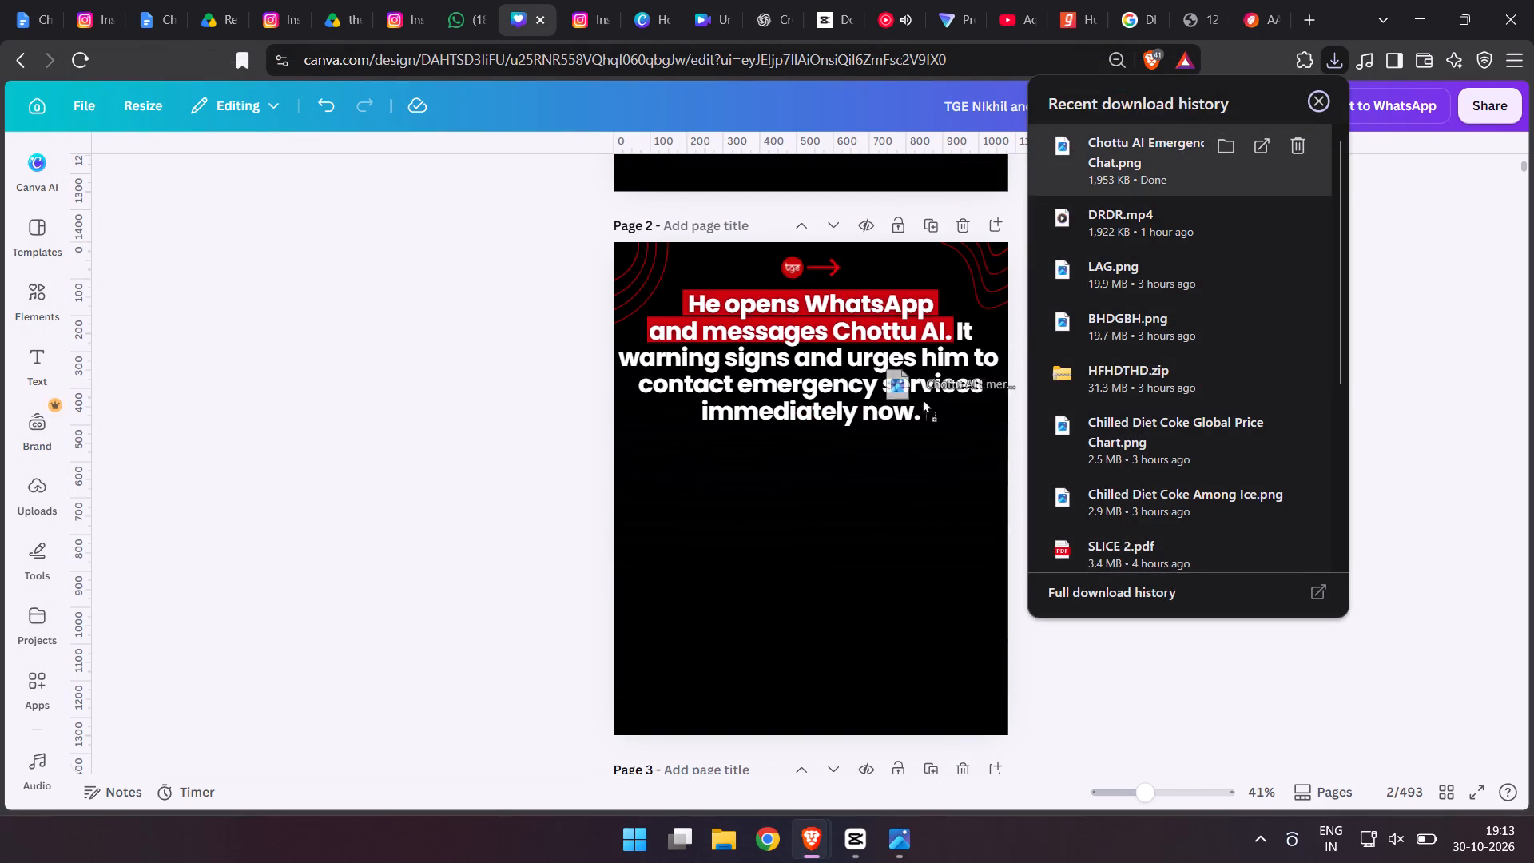
drag(922, 399, 875, 499)
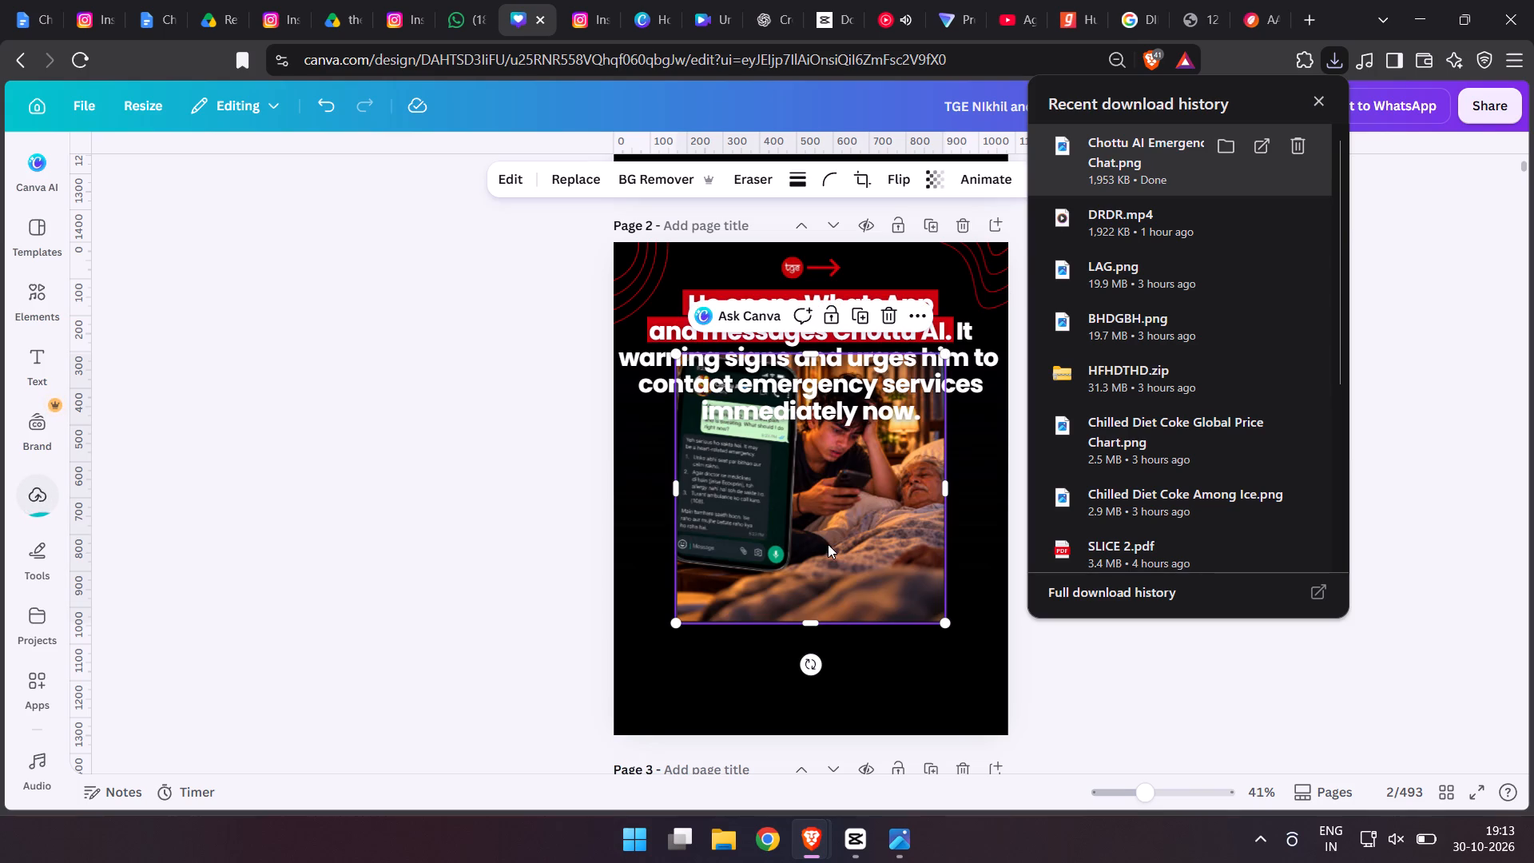
Enlarge the bedside chat image to span page 2's full width, aligned to the page's side edges, and nudge it slightly down beneath the headline.
drag(828, 544, 760, 587)
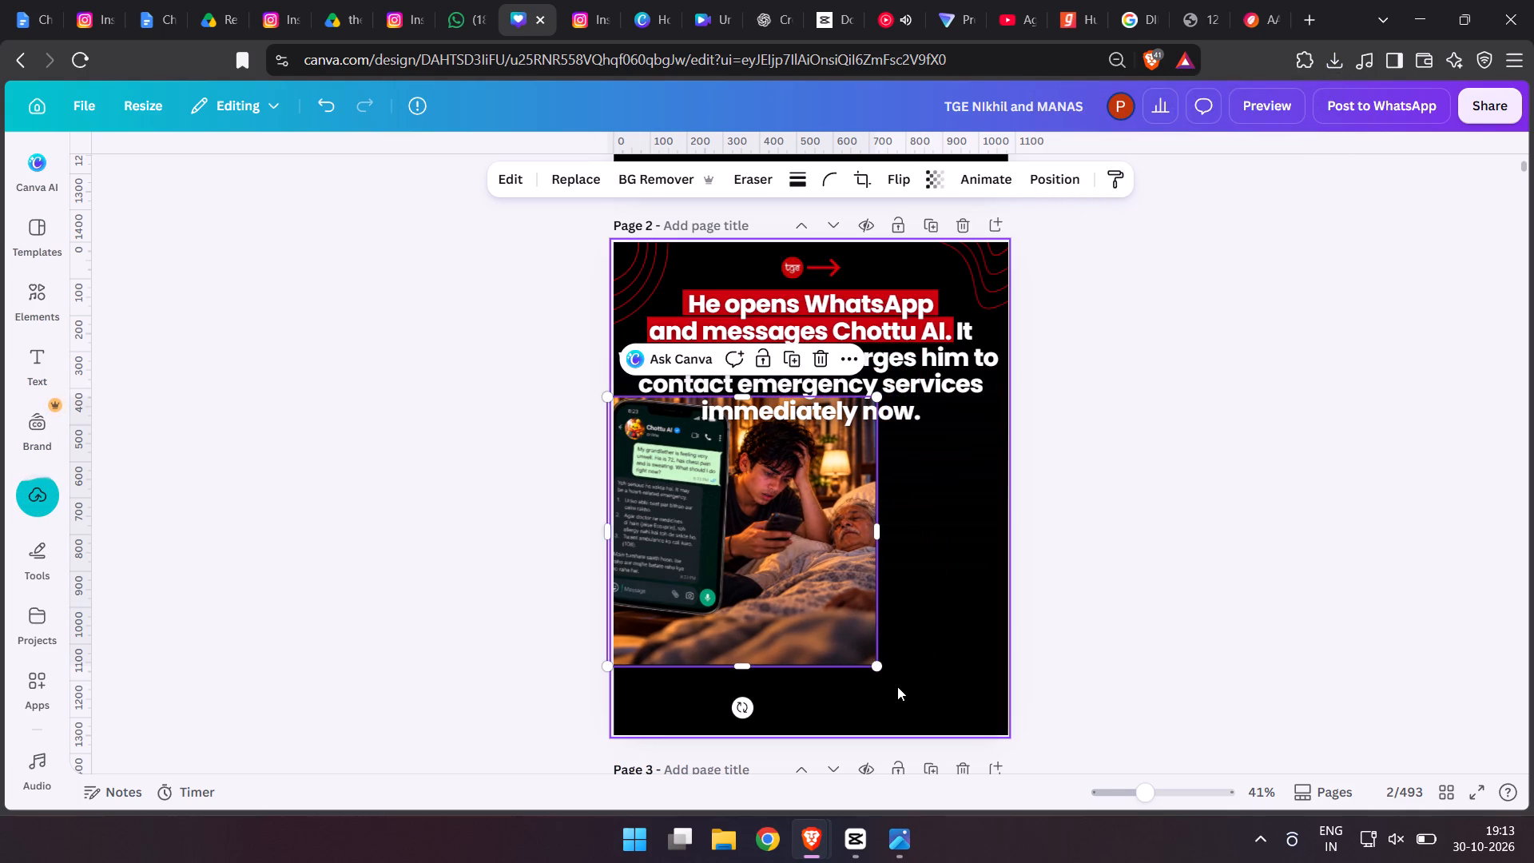
drag(881, 668, 1070, 701)
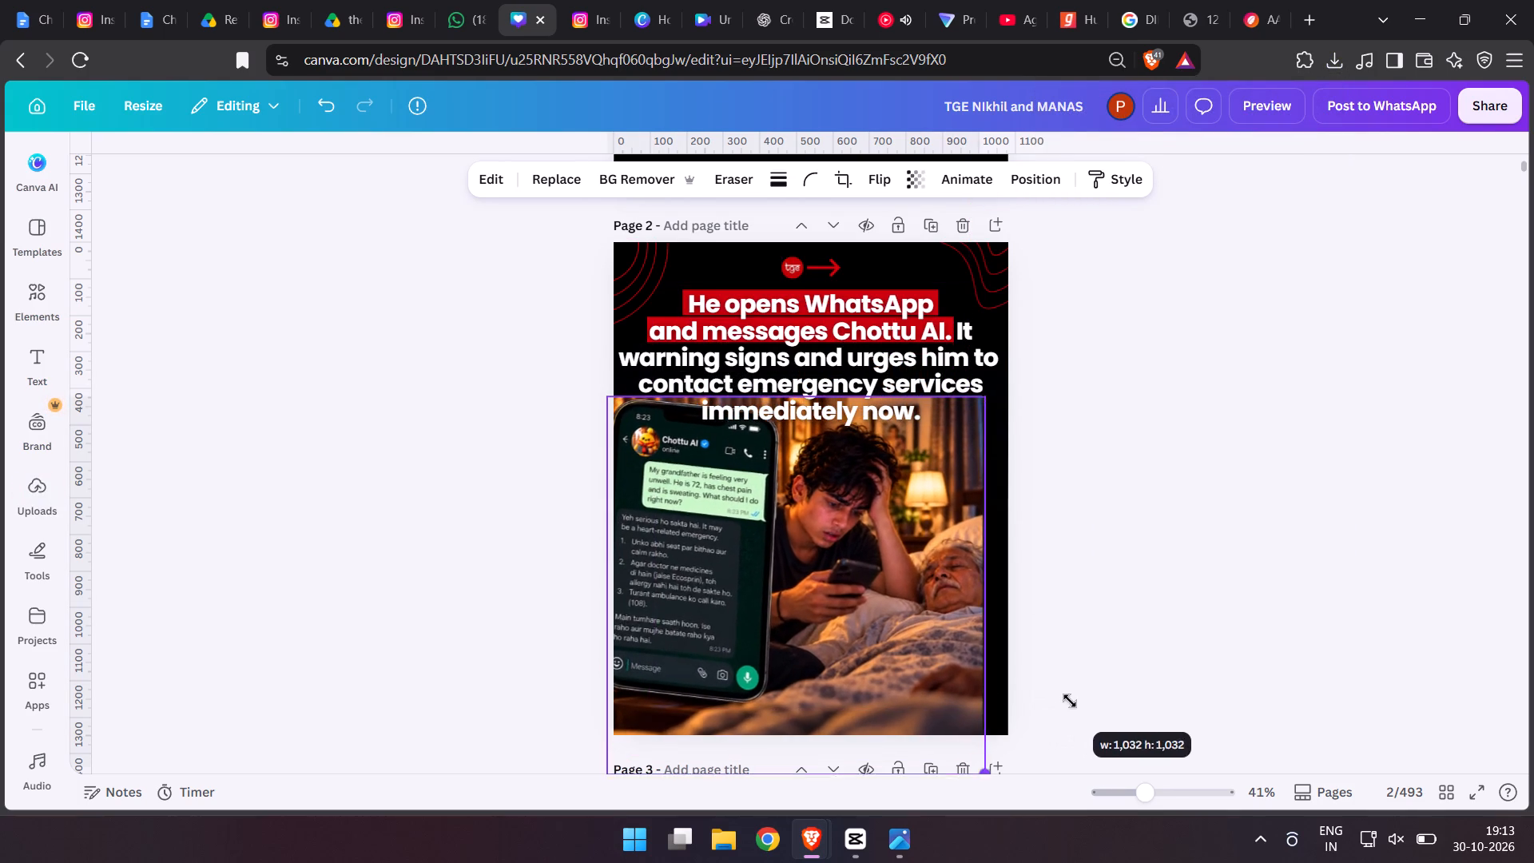
drag(1070, 701, 1103, 707)
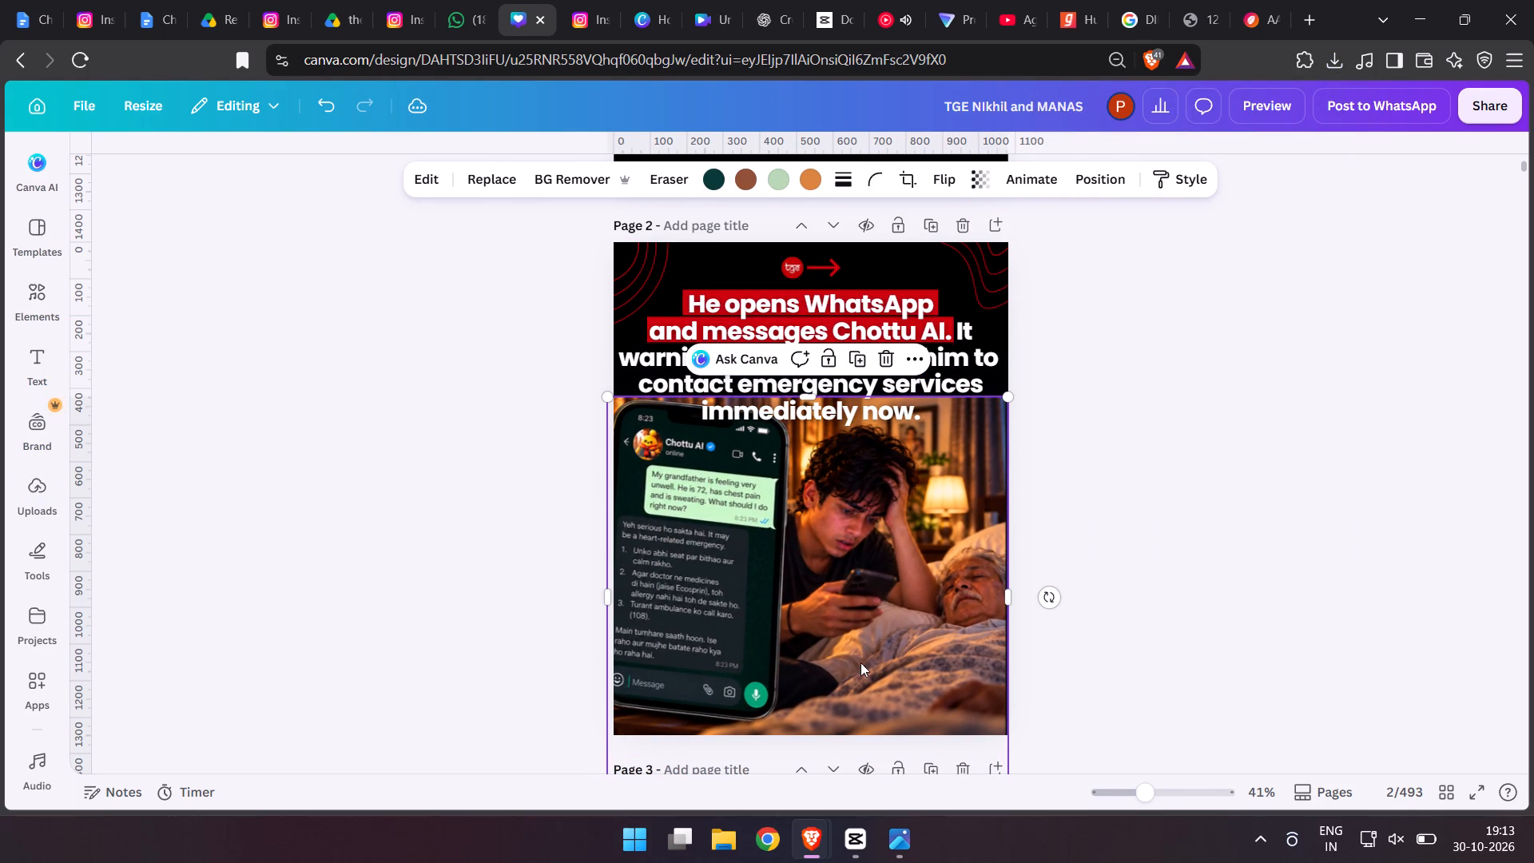
drag(842, 656, 845, 674)
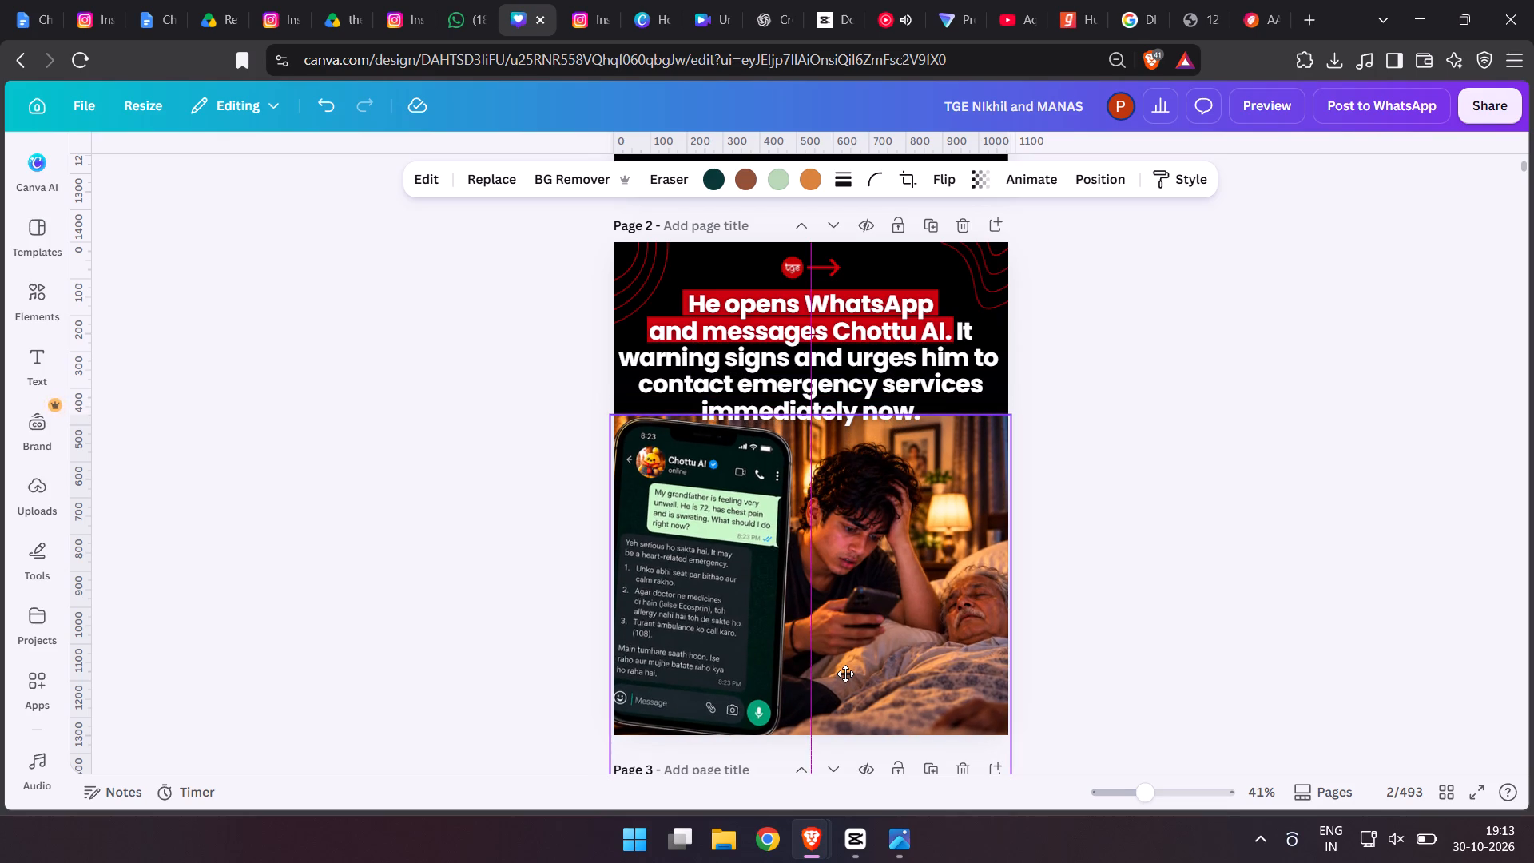
Align the bedside chat image beneath page 2's headline and send it backward in the layer order, behind the dark fade overlay.
drag(845, 674, 845, 672)
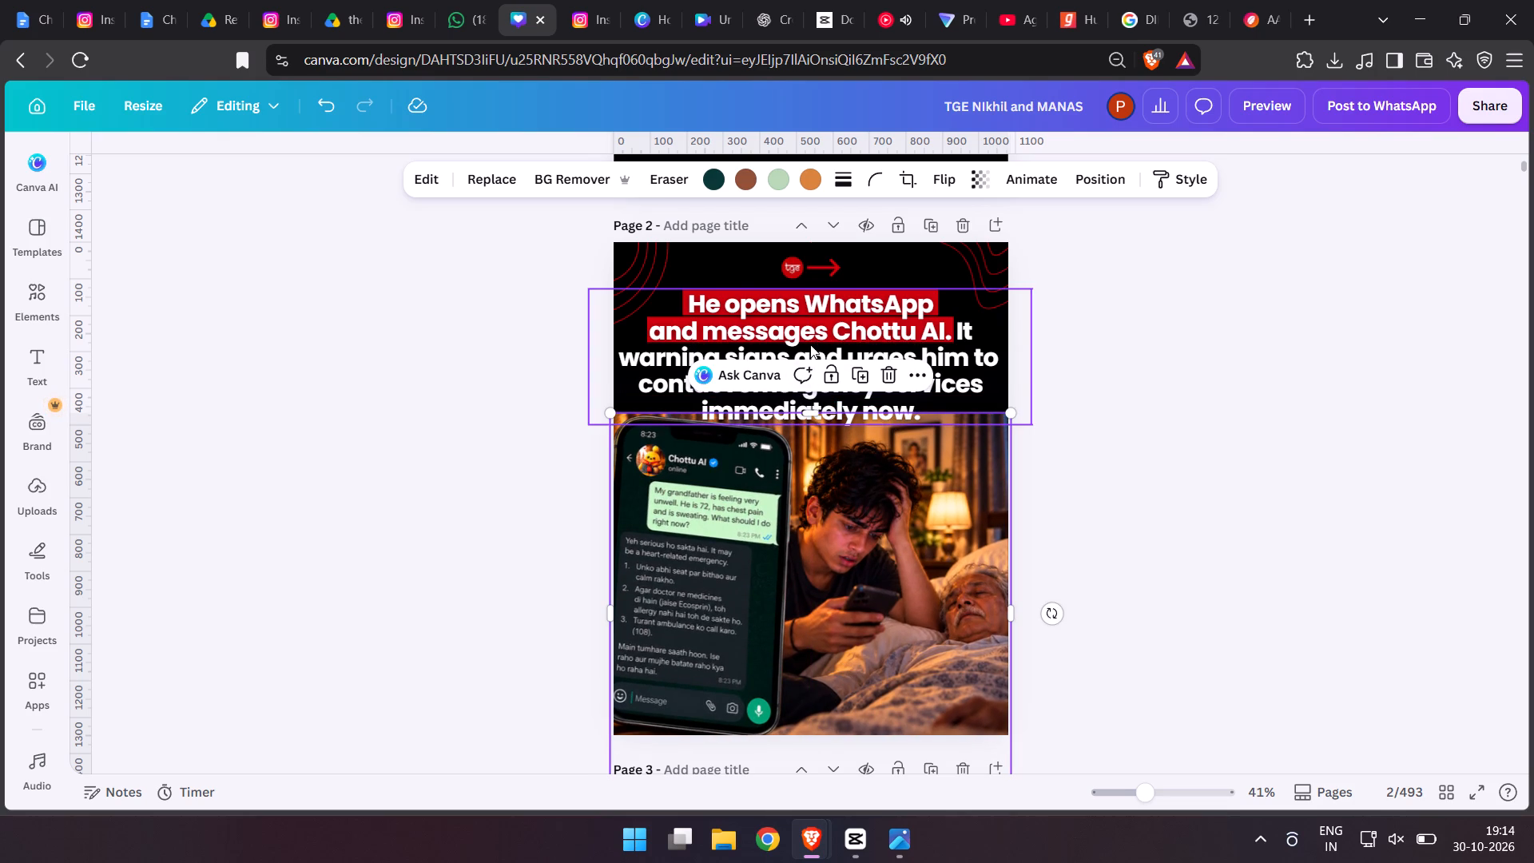
click(846, 527)
key(ctrl+bracketleft)
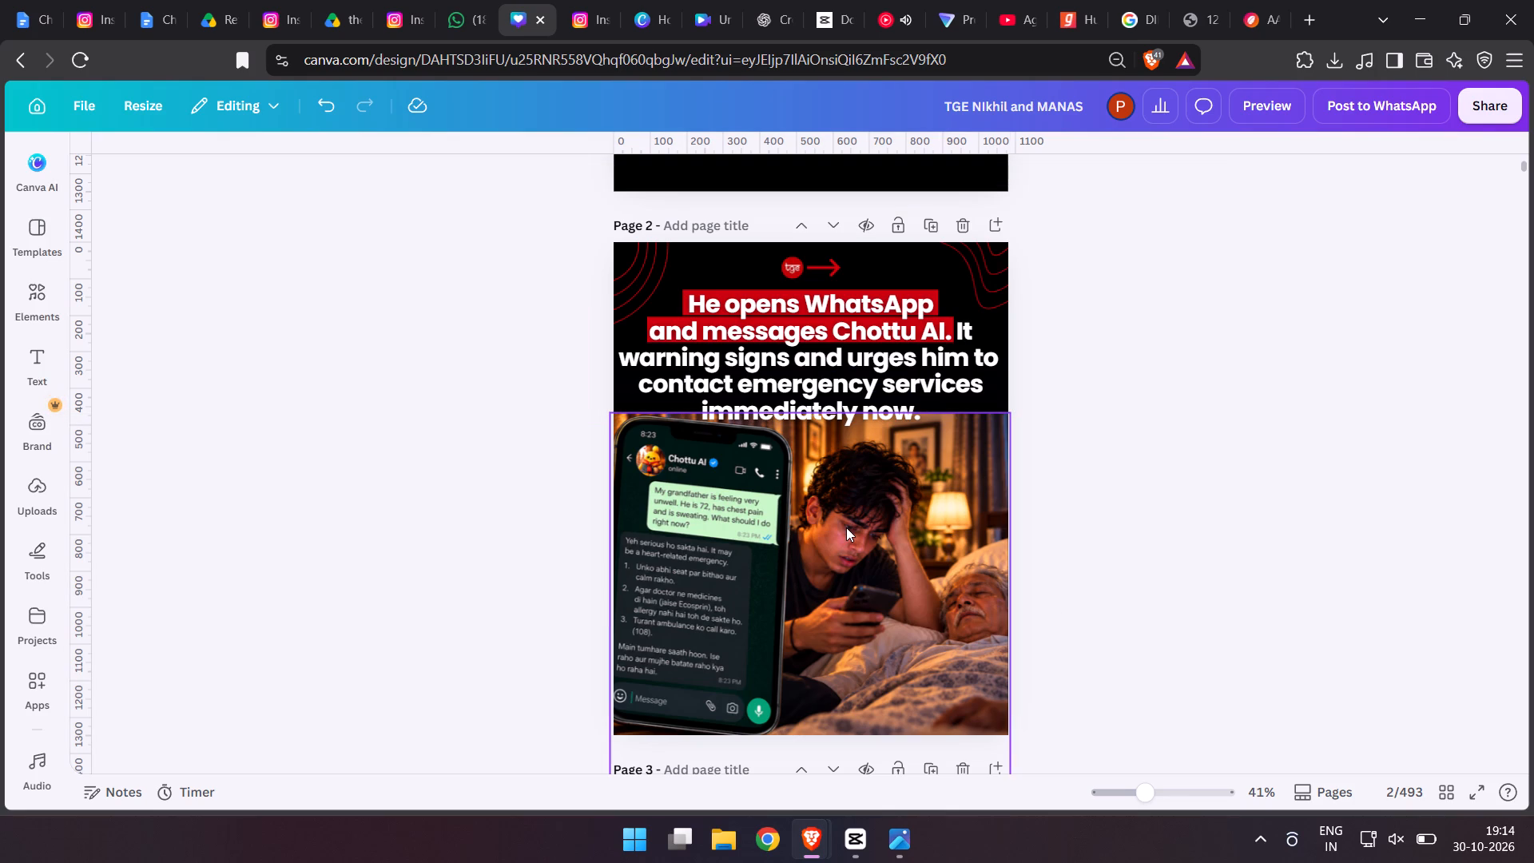
click(307, 650)
click(882, 533)
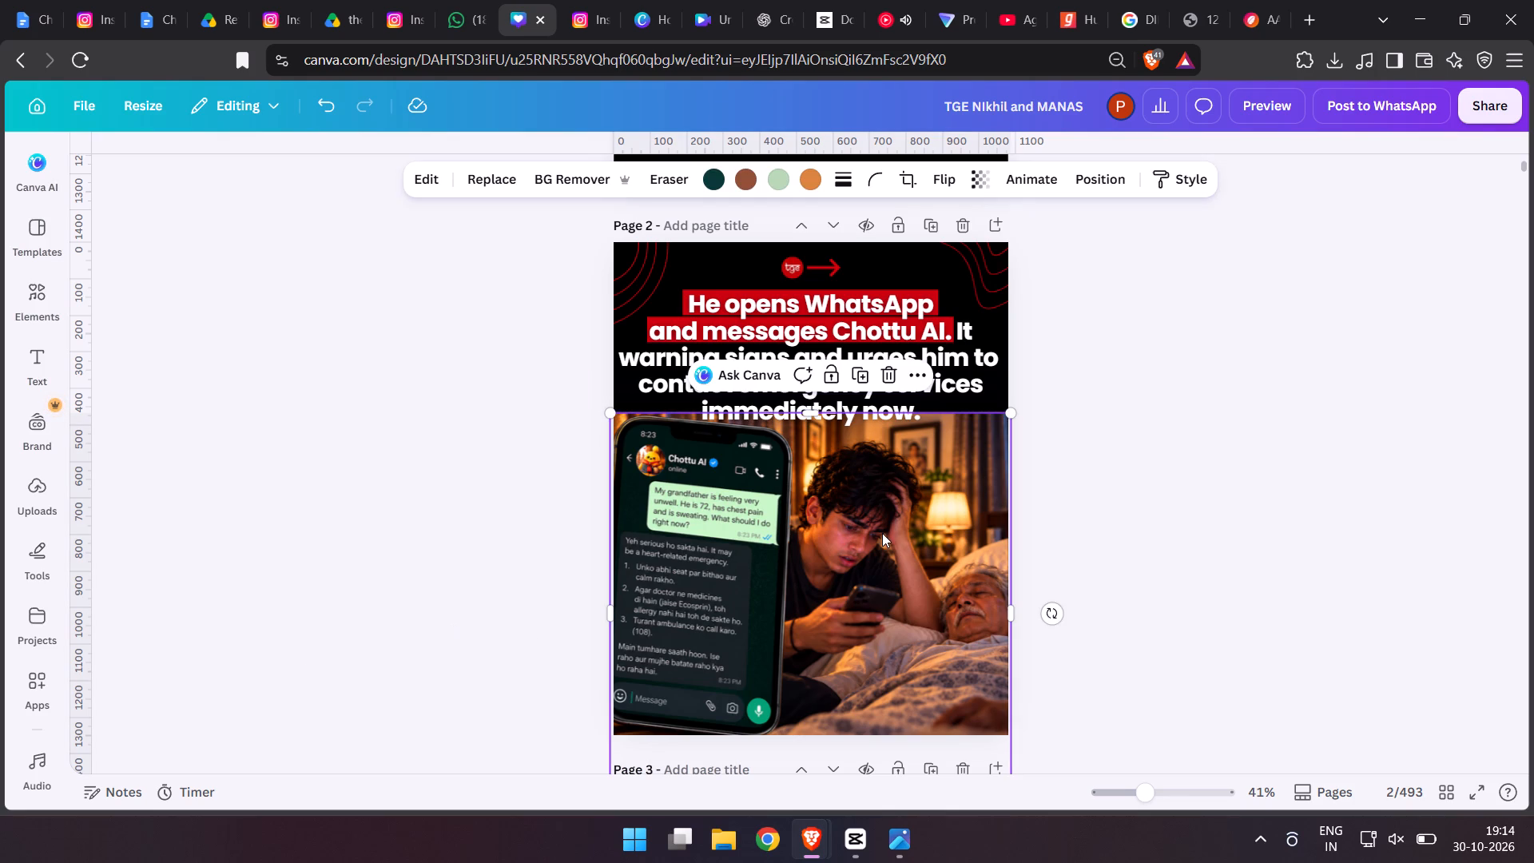
key(ctrl+bracketleft)
double_click(423, 585)
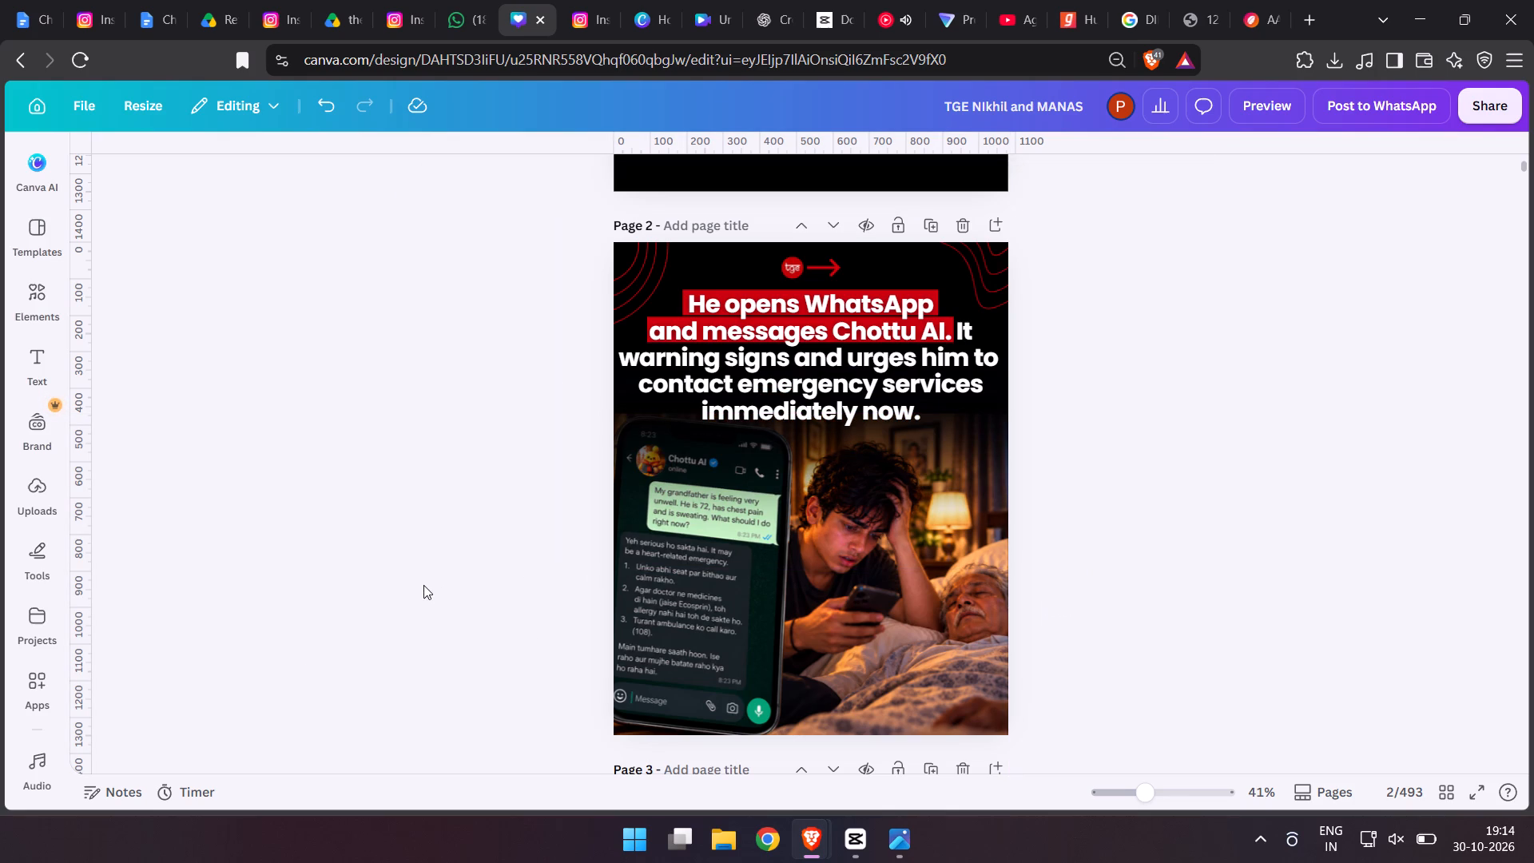
Review page 2's finished layout up close and compare it with the neighbouring pages 1 and 3.
click(807, 724)
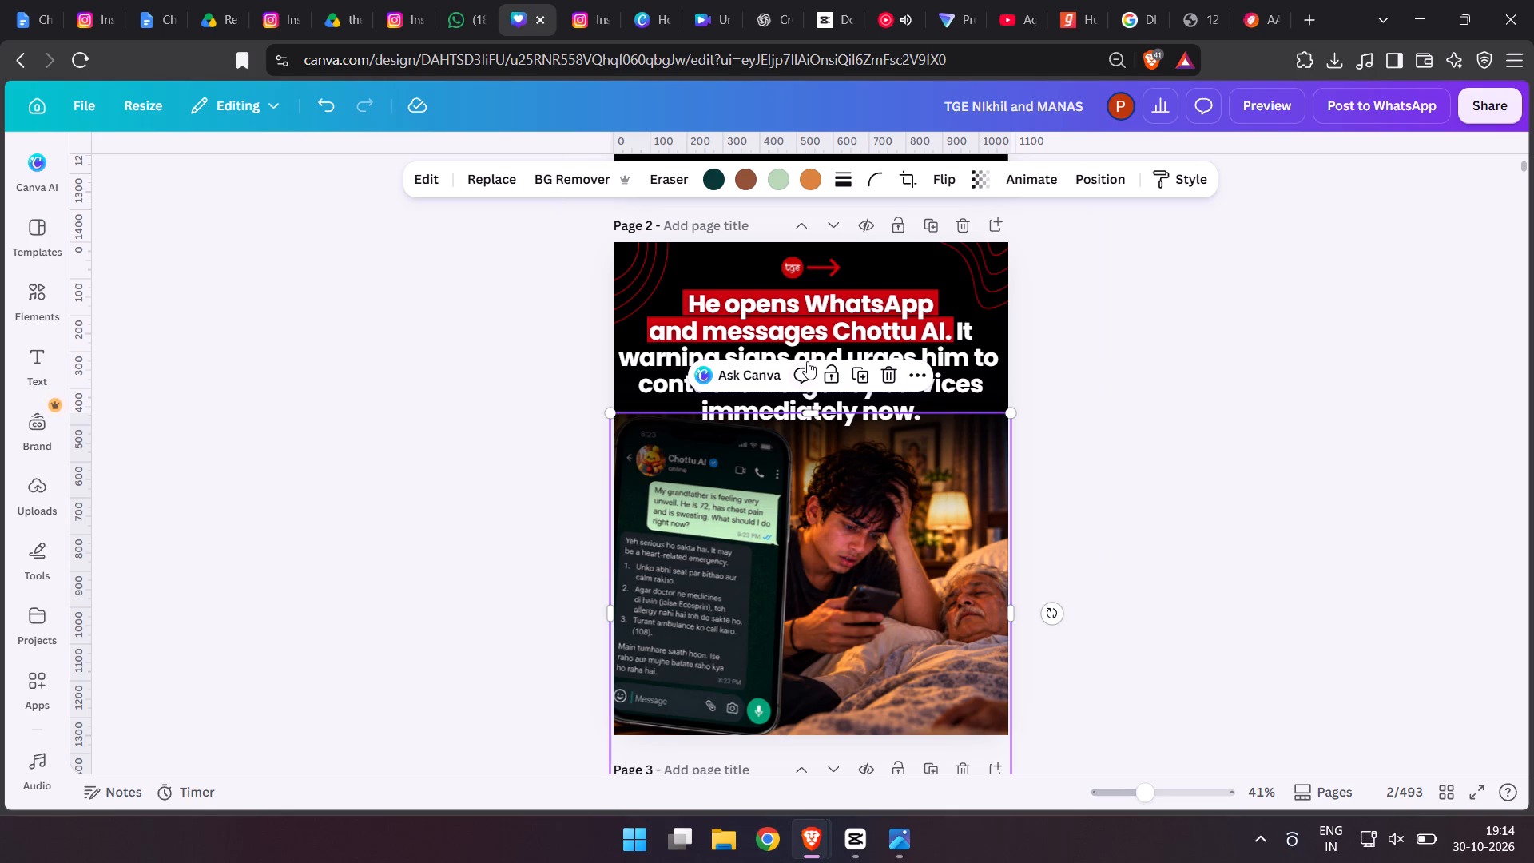
scroll(542, 410, down, 1)
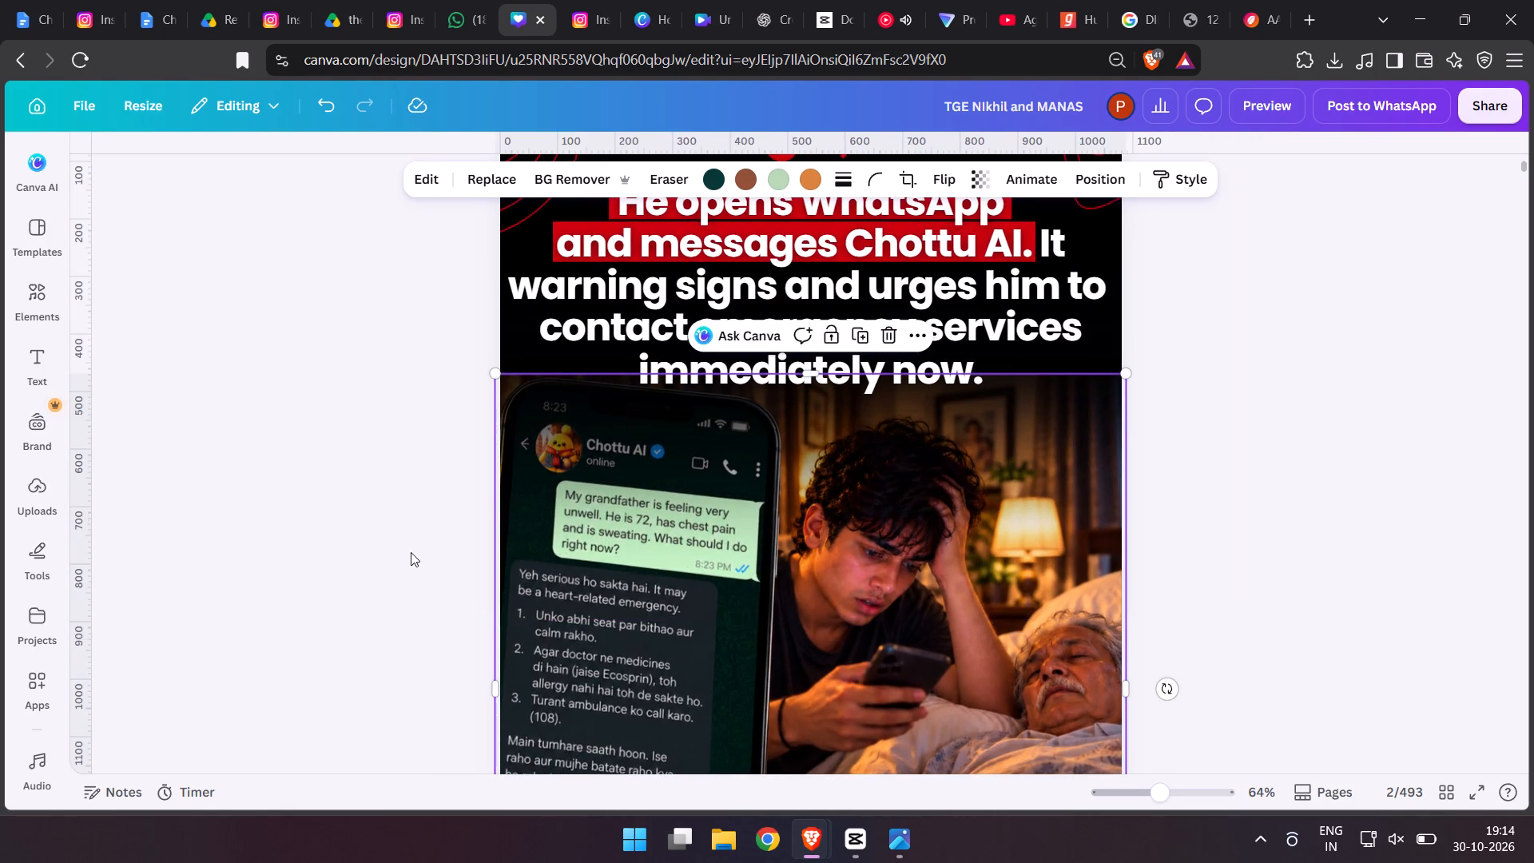
double_click(1242, 451)
scroll(1242, 451, down, 1)
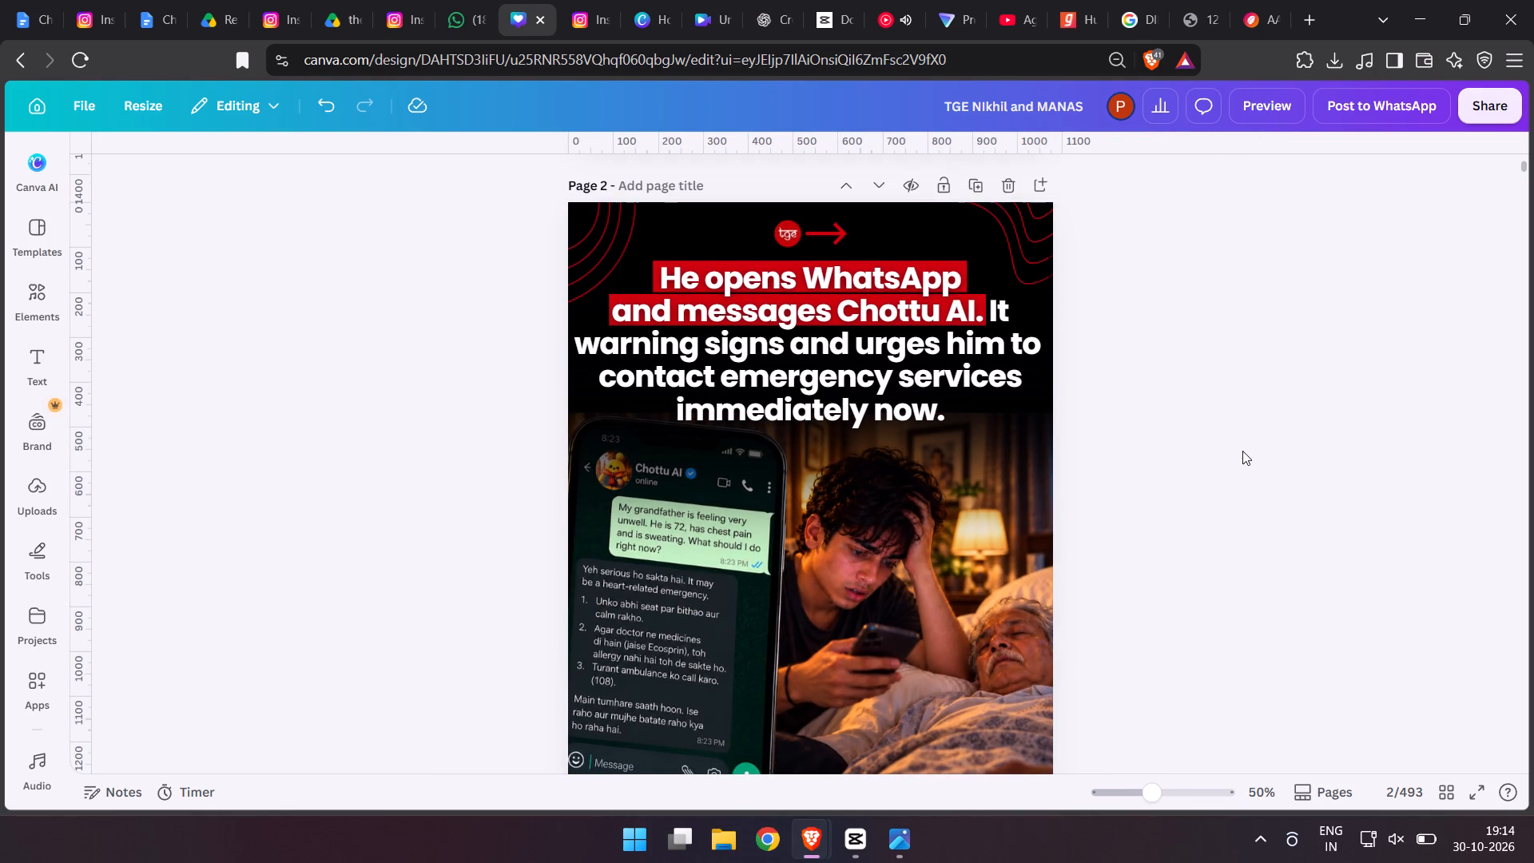
scroll(1242, 451, down, 1)
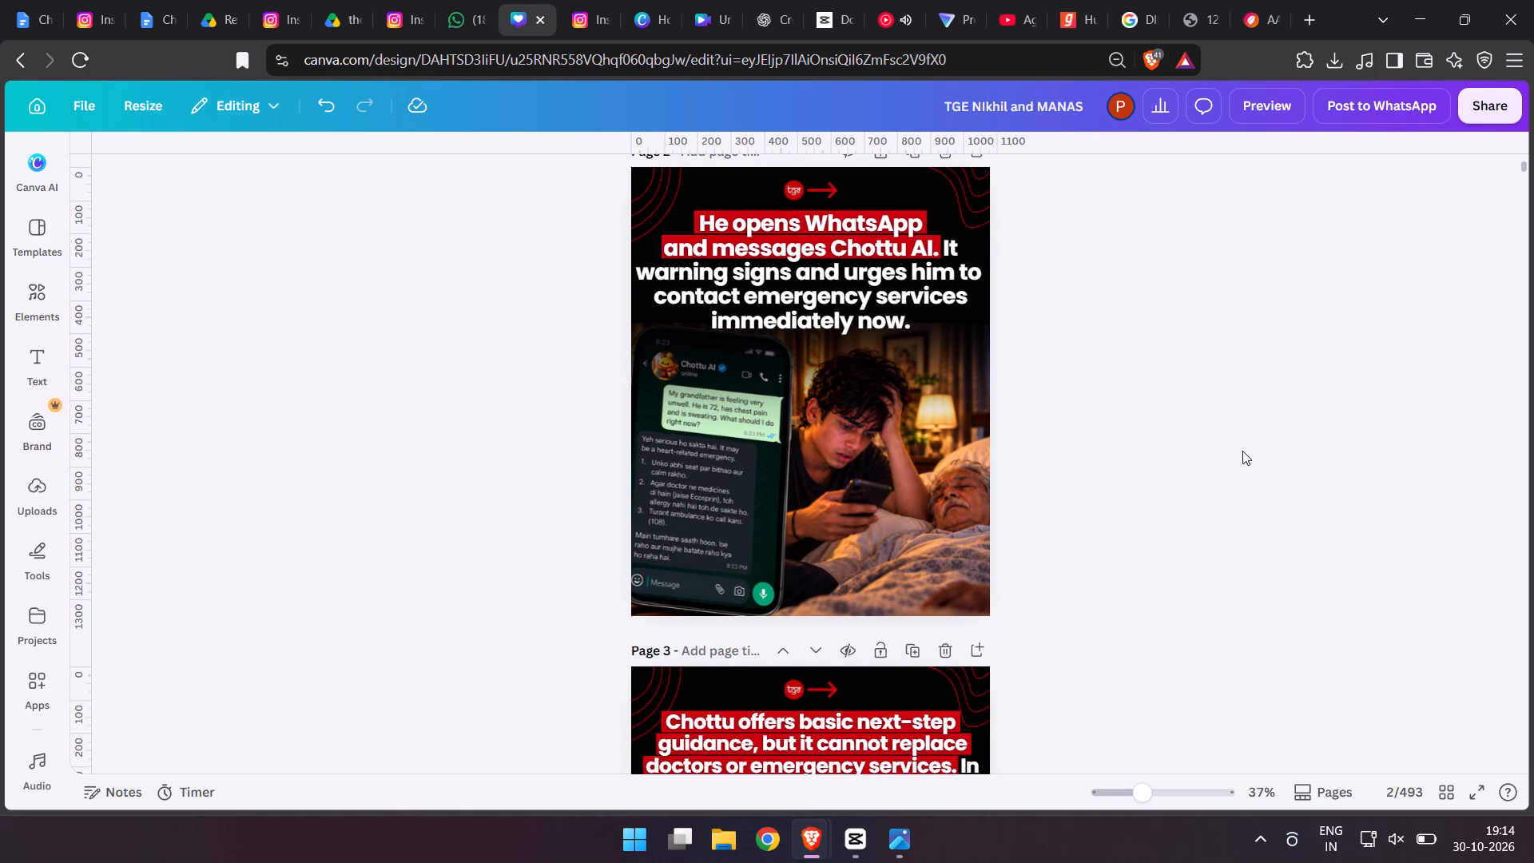
scroll(1242, 451, down, 1)
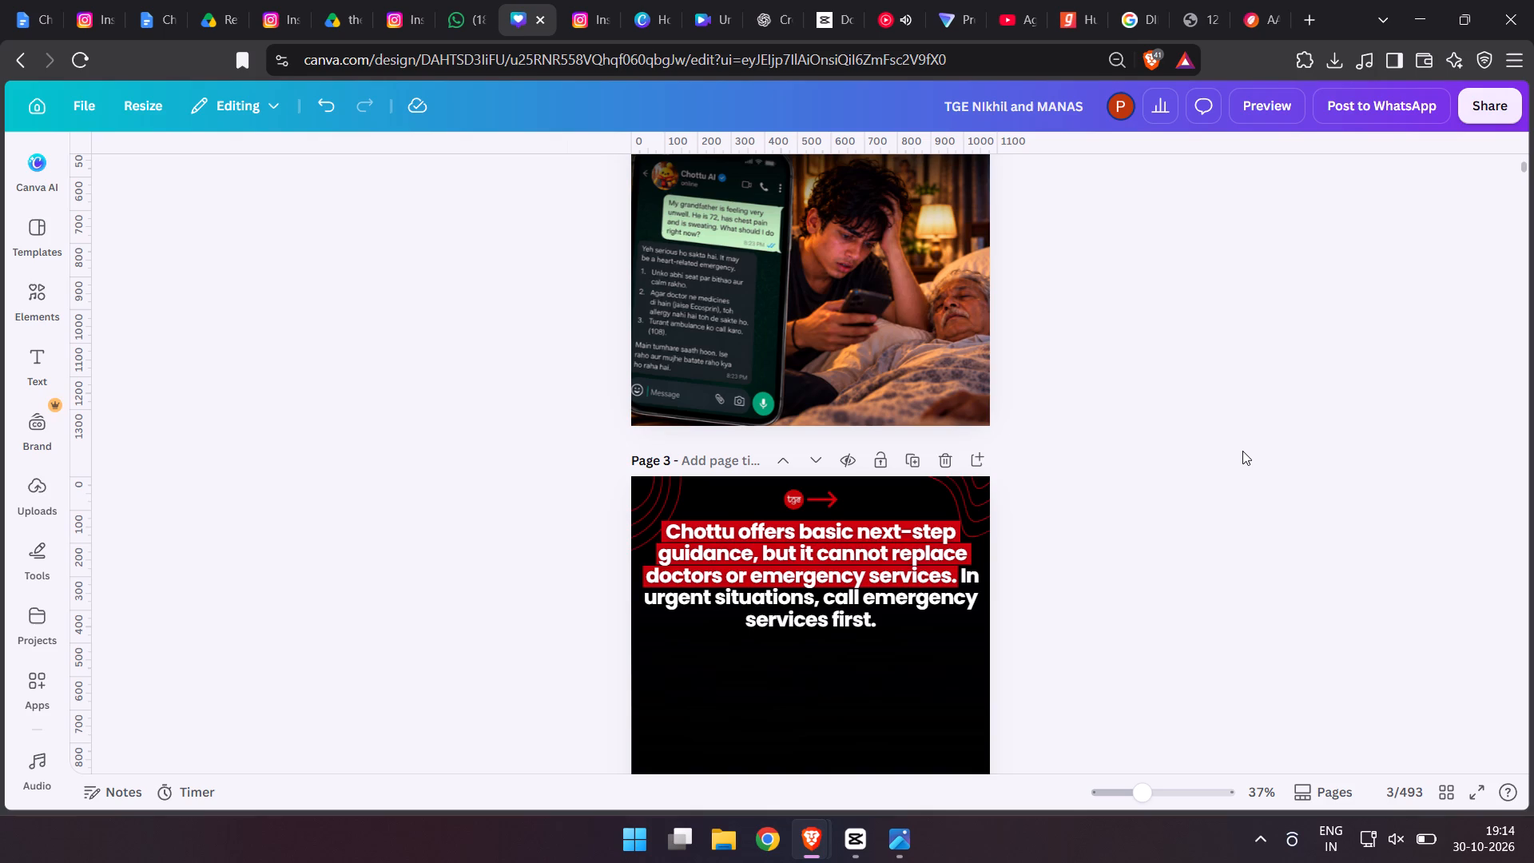
scroll(1242, 451, up, 4)
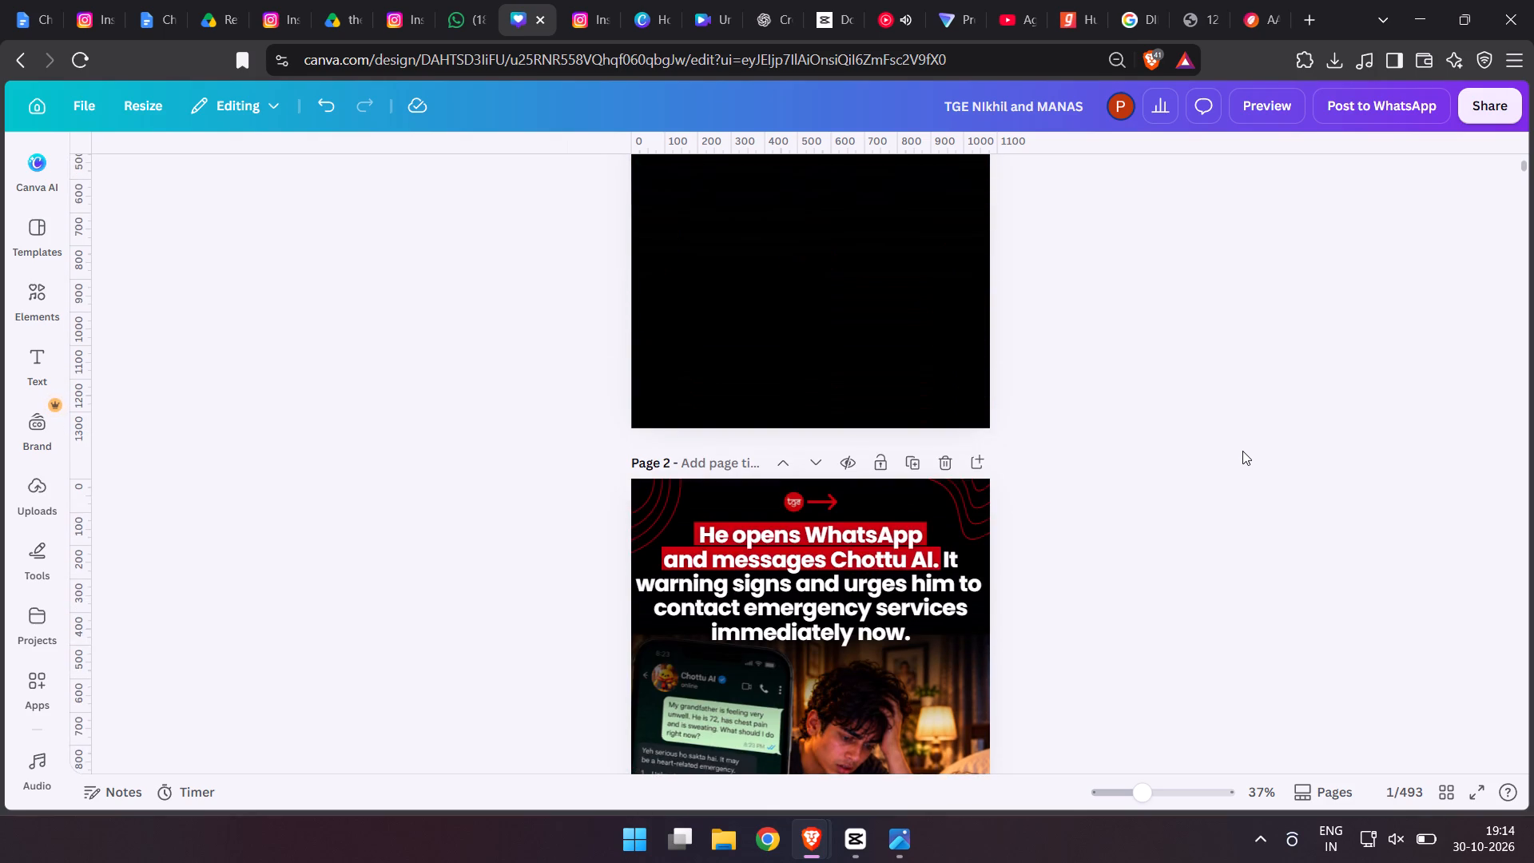
scroll(1242, 451, right, 1)
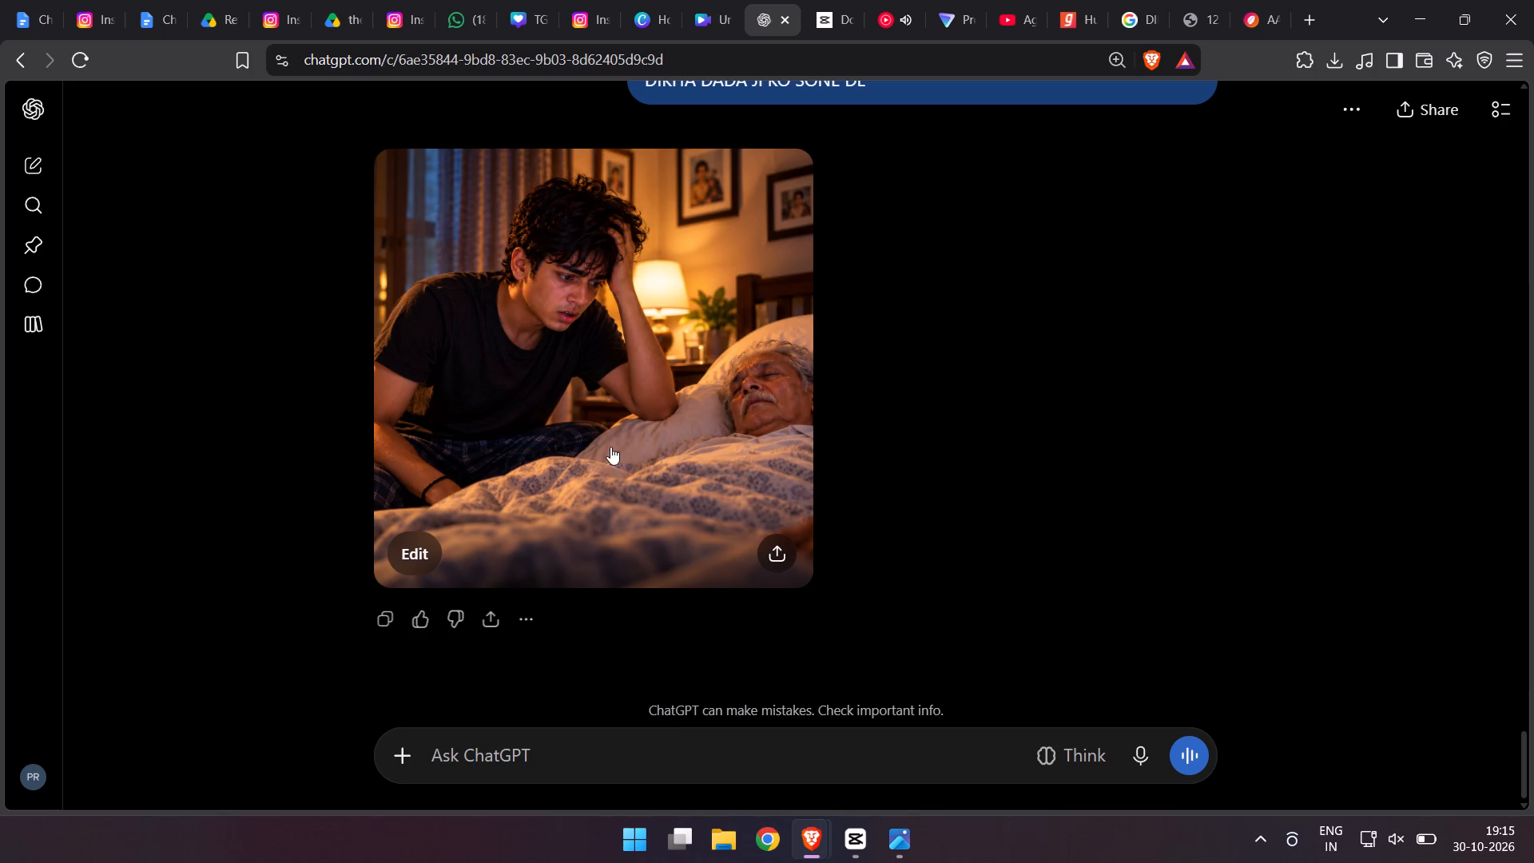
Copy the newly generated ChatGPT image of the frightened young man sitting beside his sleeping grandfather.
click(386, 606)
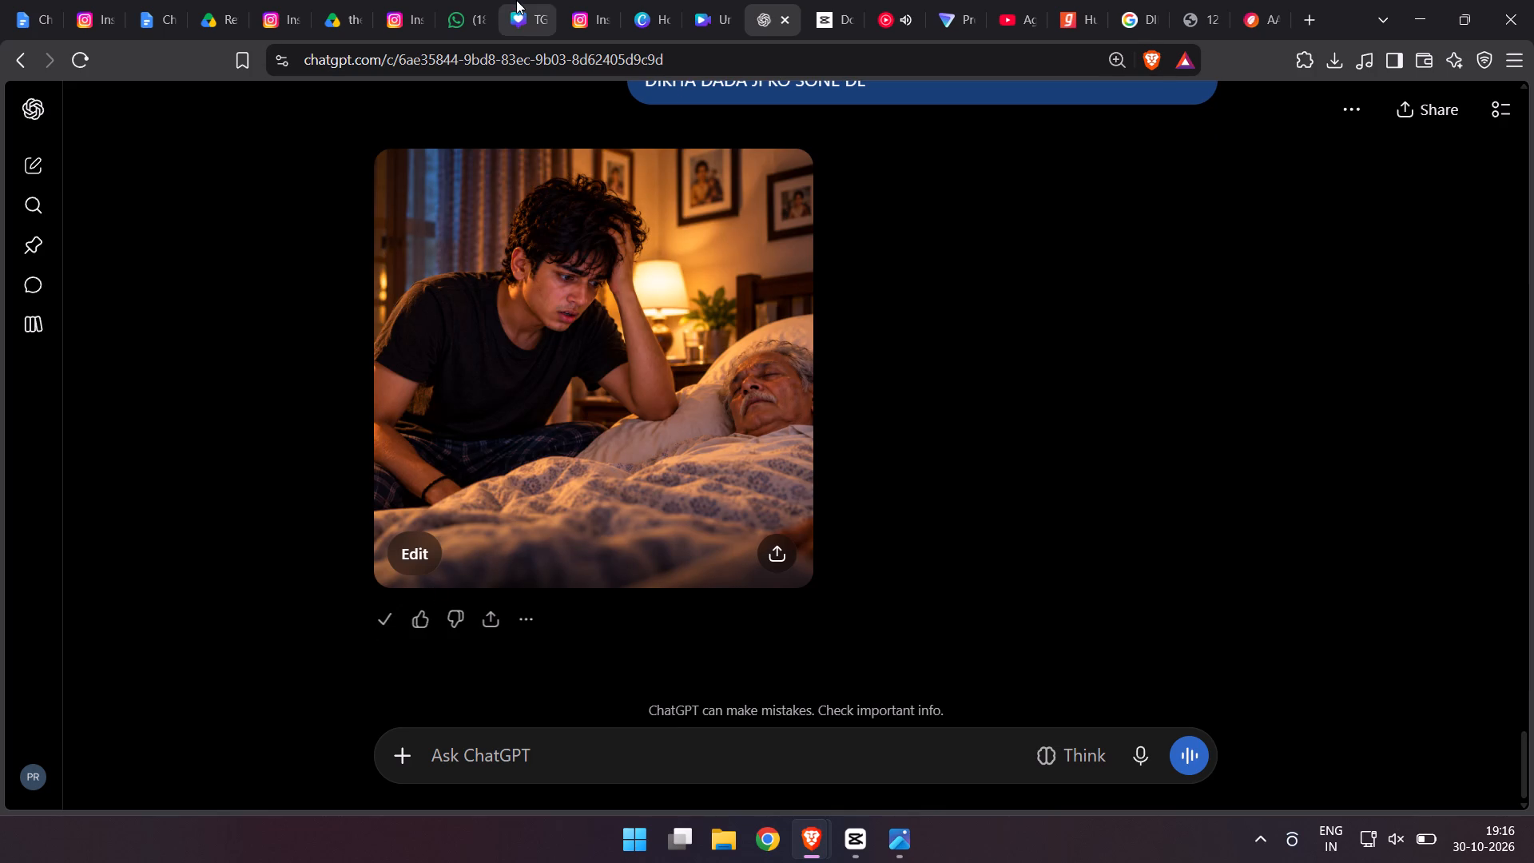
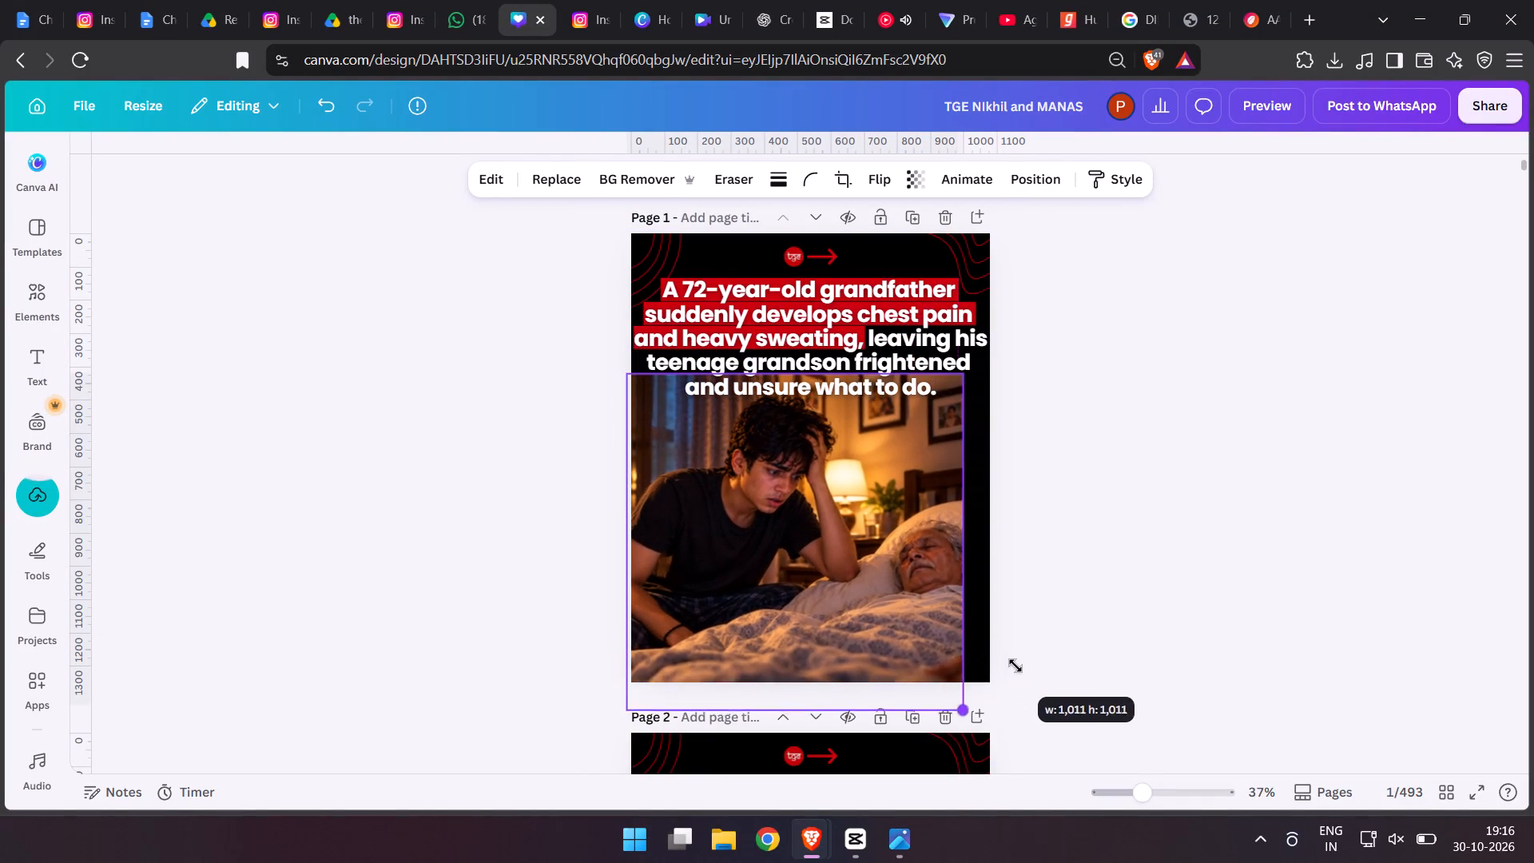
Fit the frightened grandson image across page 1's full width in the Canva design, with its top edge just beneath the headline's last line.
drag(1015, 666, 1051, 670)
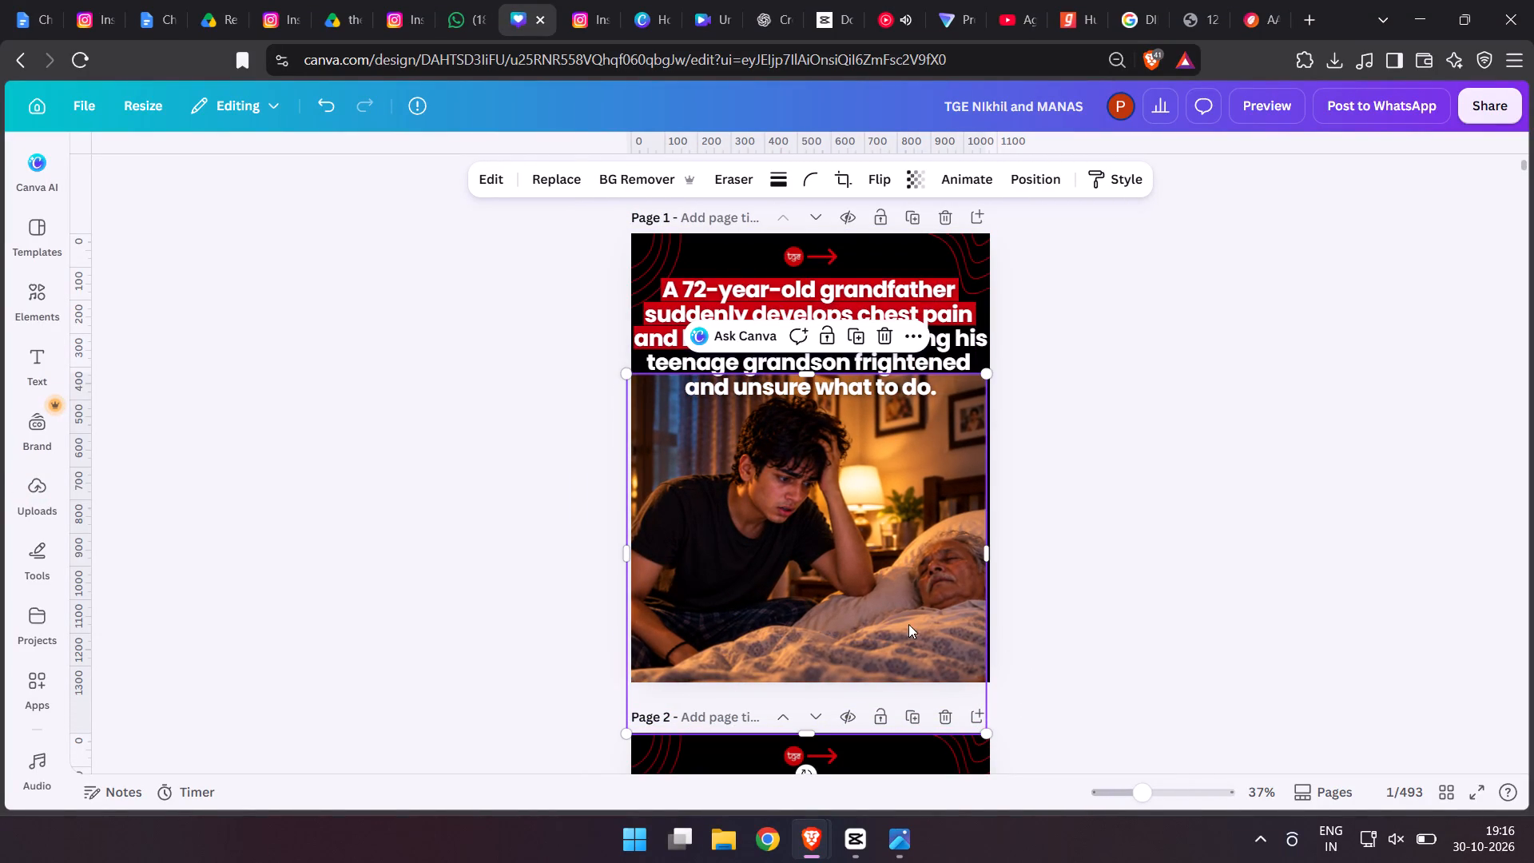
drag(842, 575, 846, 584)
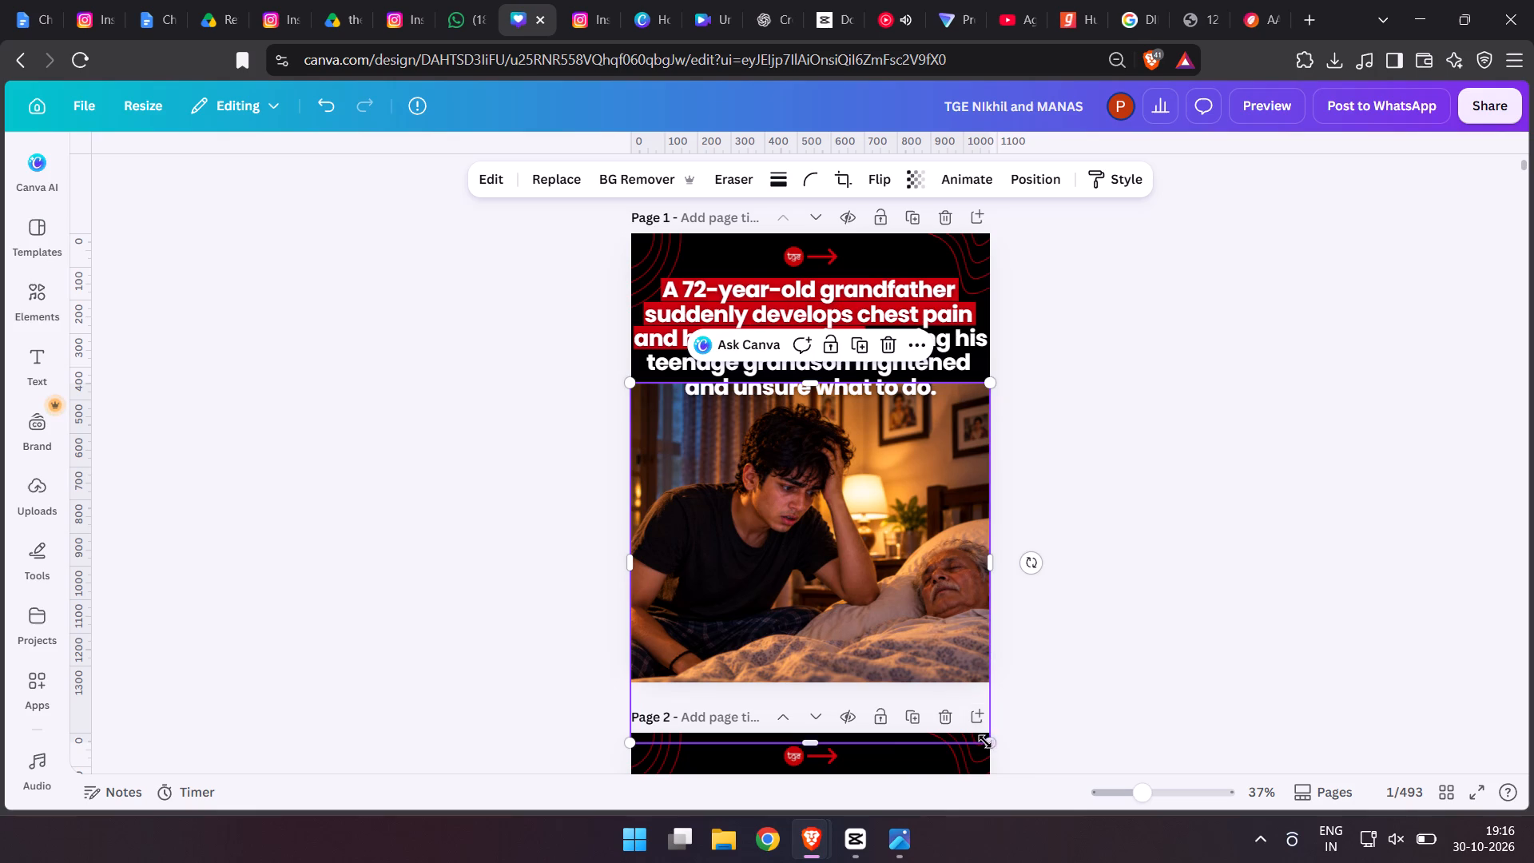
drag(988, 742, 951, 690)
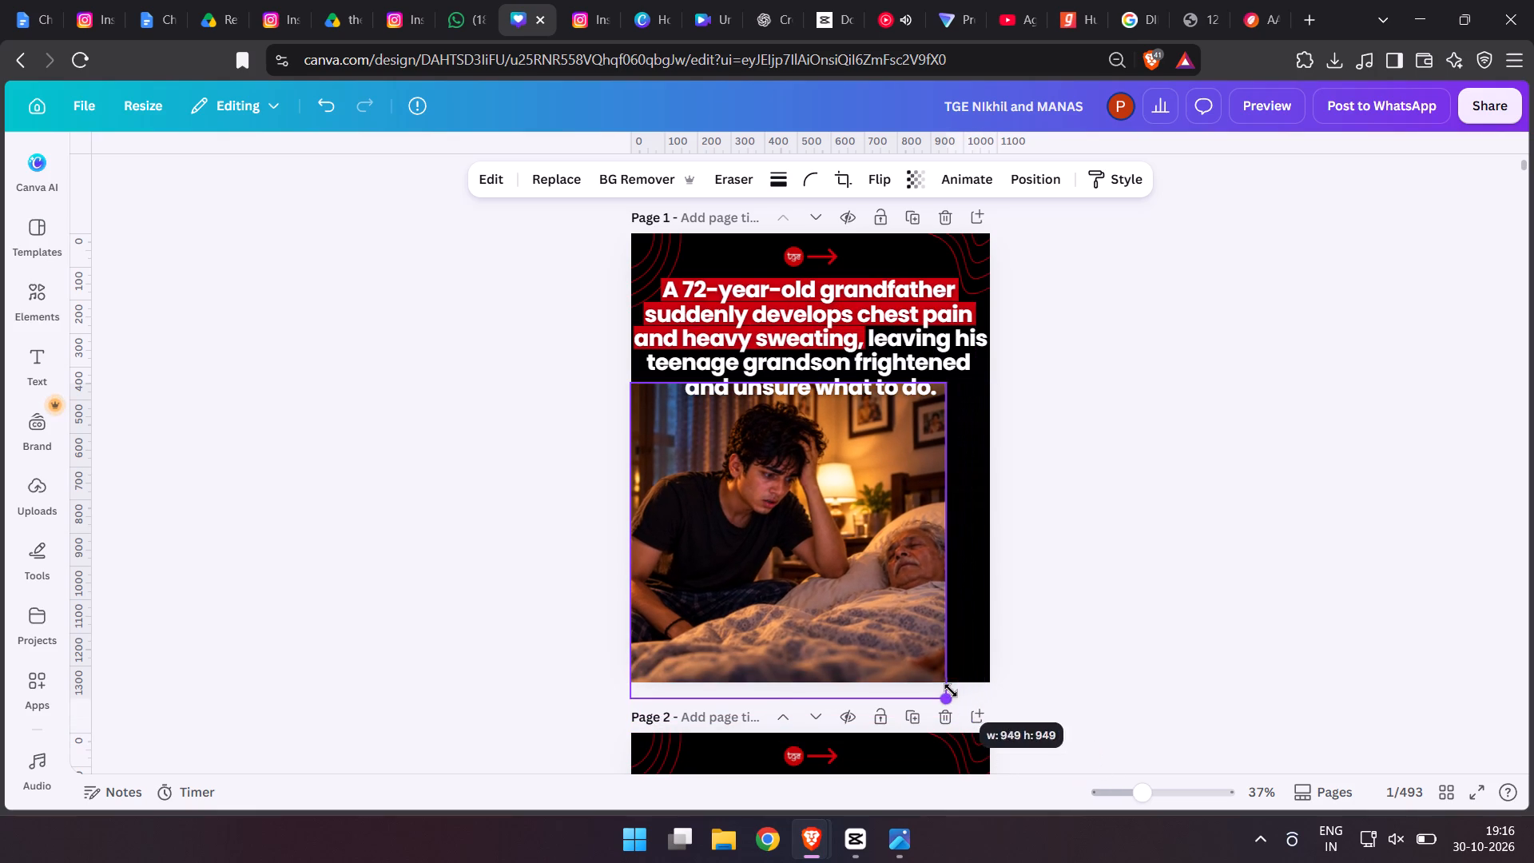
drag(837, 601, 842, 618)
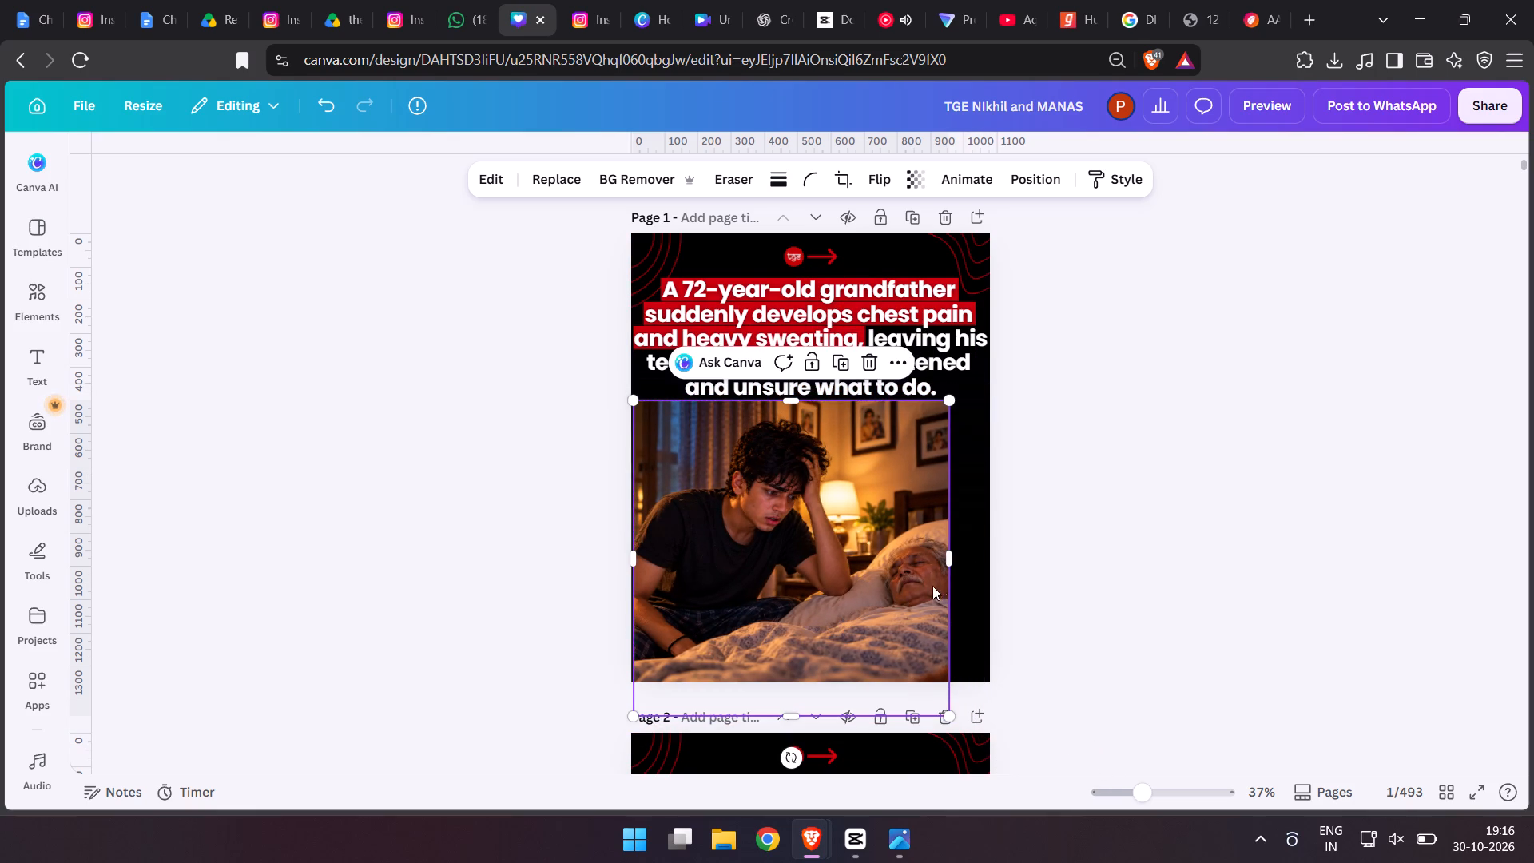
drag(948, 566, 990, 559)
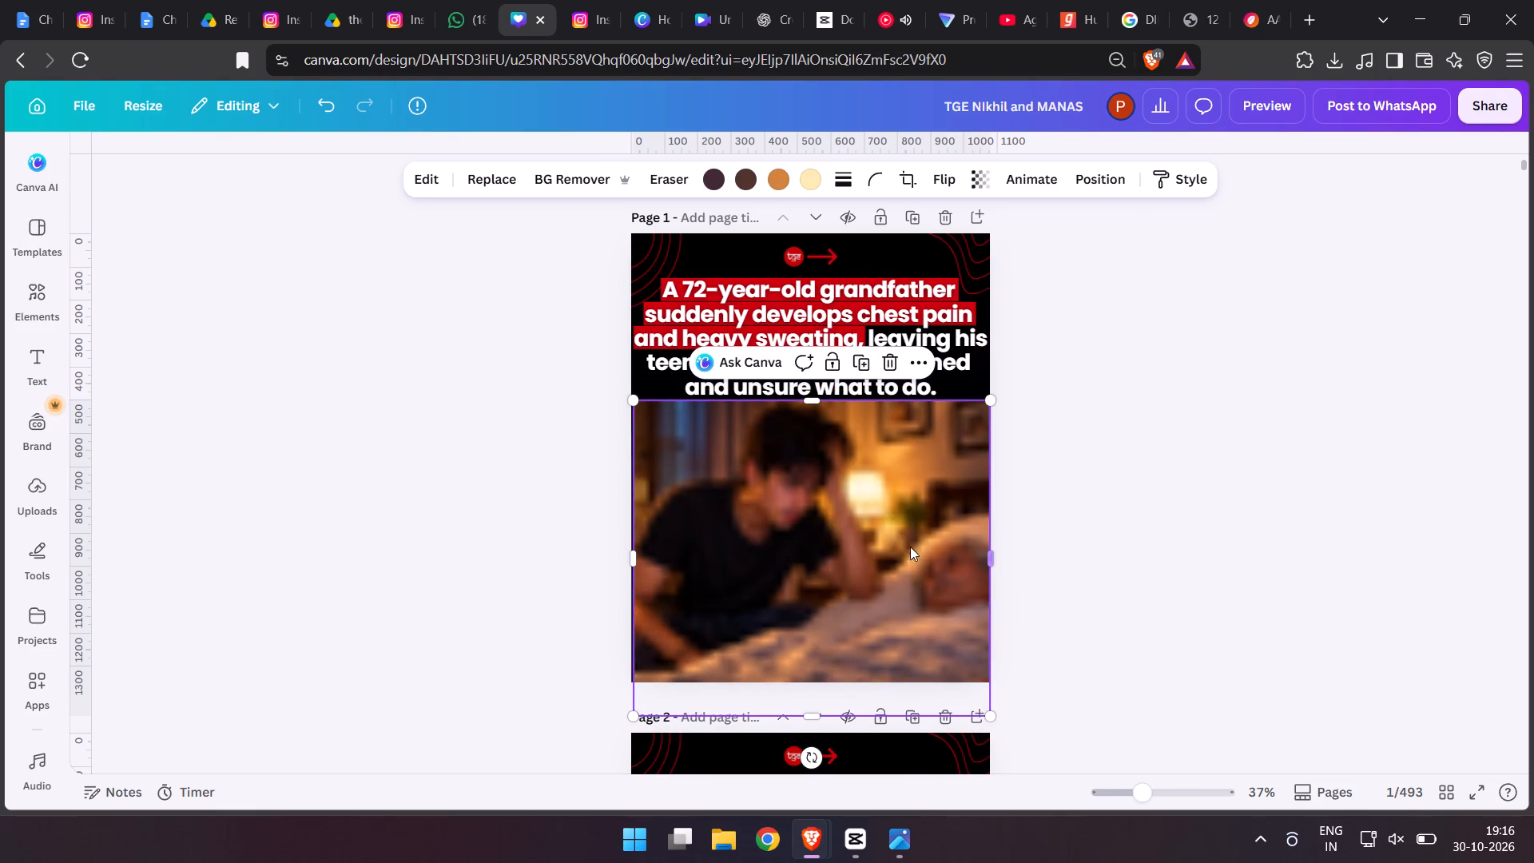
click(627, 552)
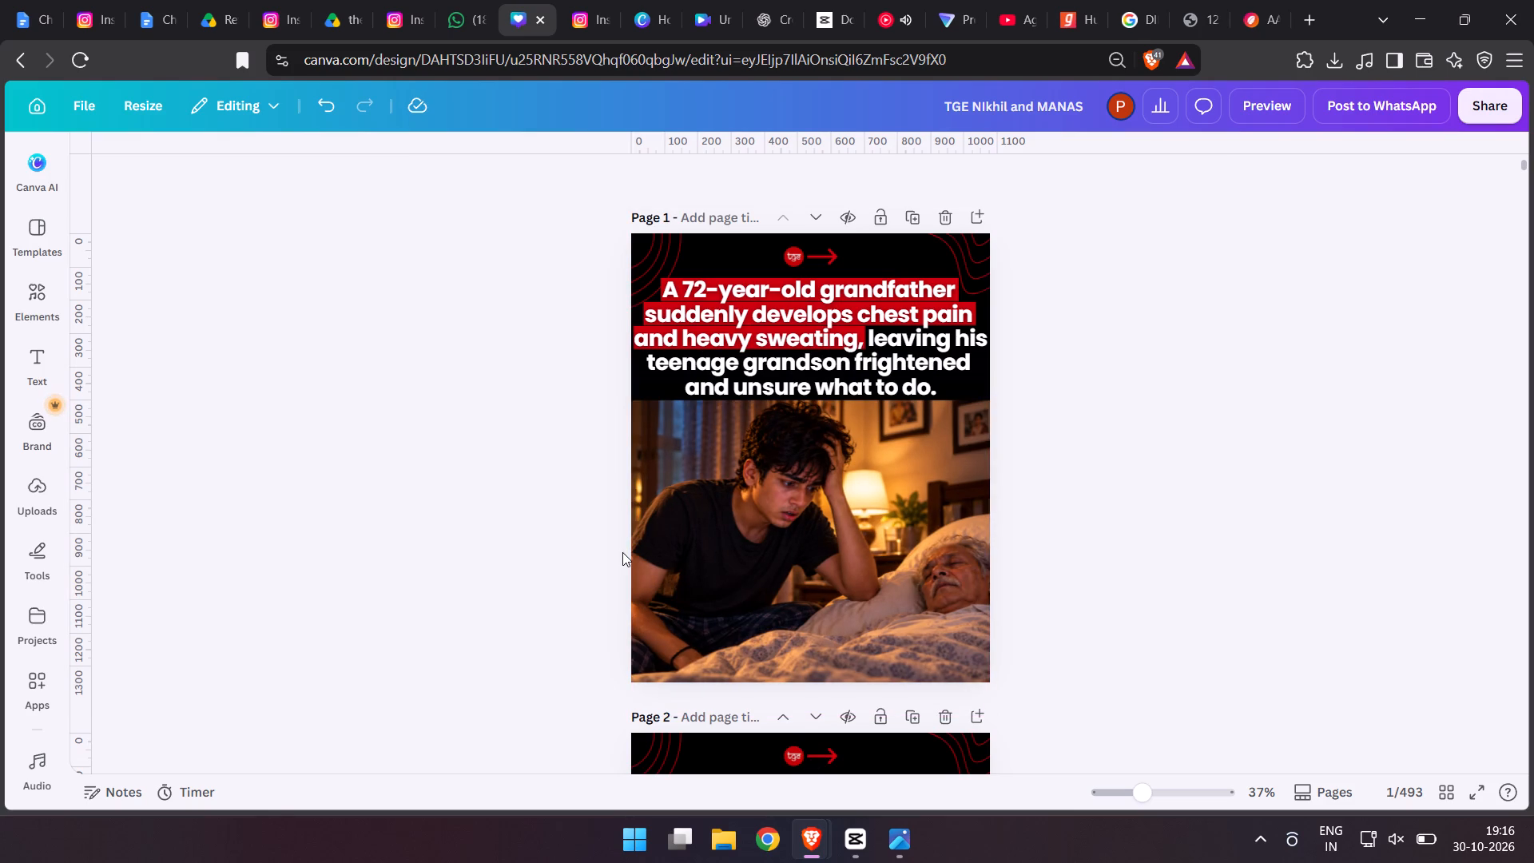
Send page 1's bedside photo backward behind the black gradient overlay, and nudge the overlay slightly down.
key(ctrl+bracketleft)
key(ctrl+bracketleft)
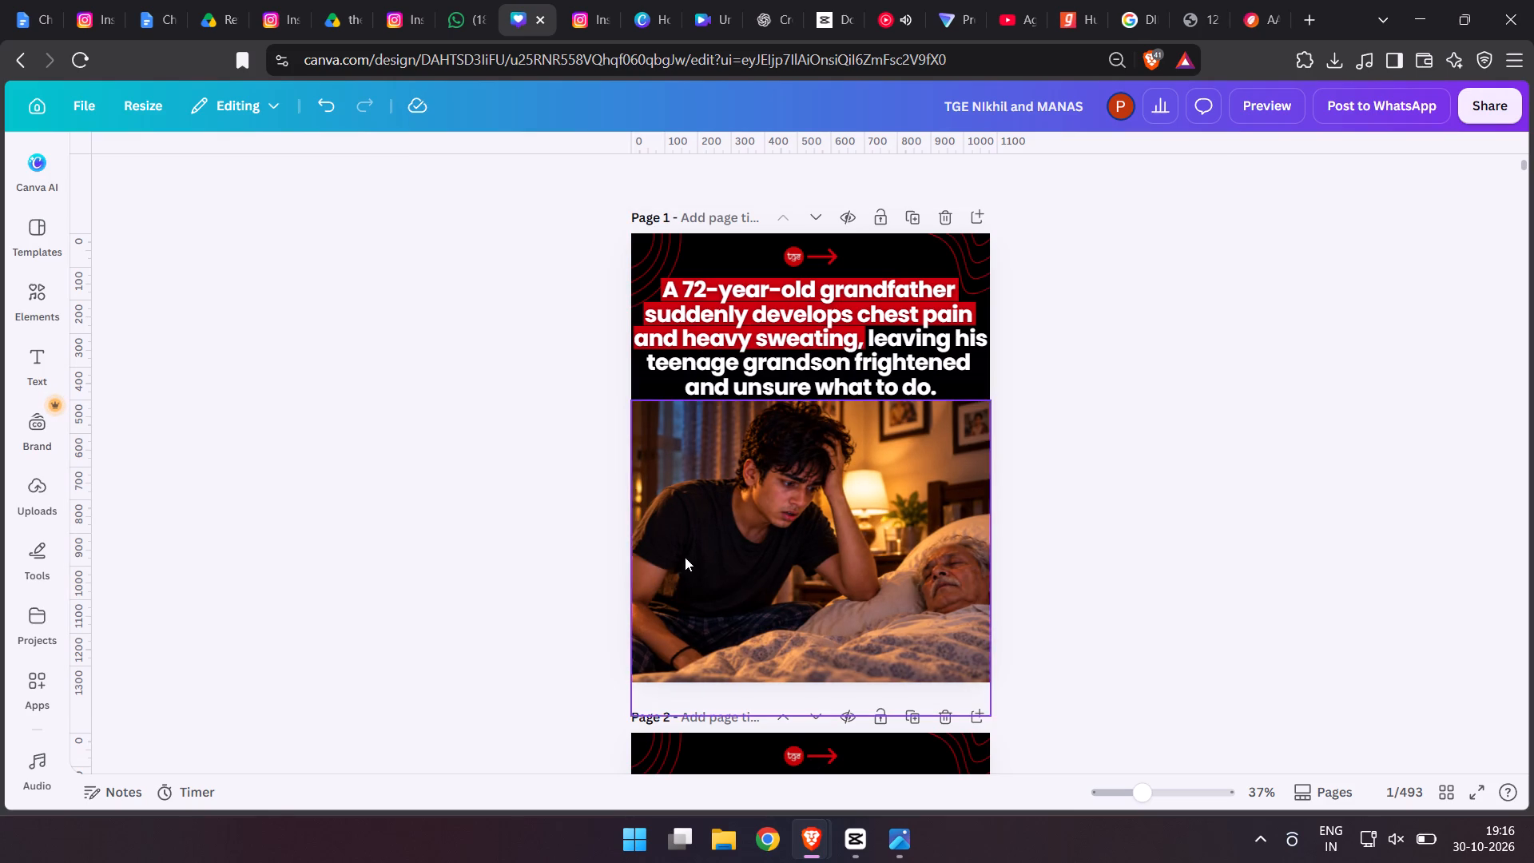
click(690, 558)
key(ctrl+bracketleft)
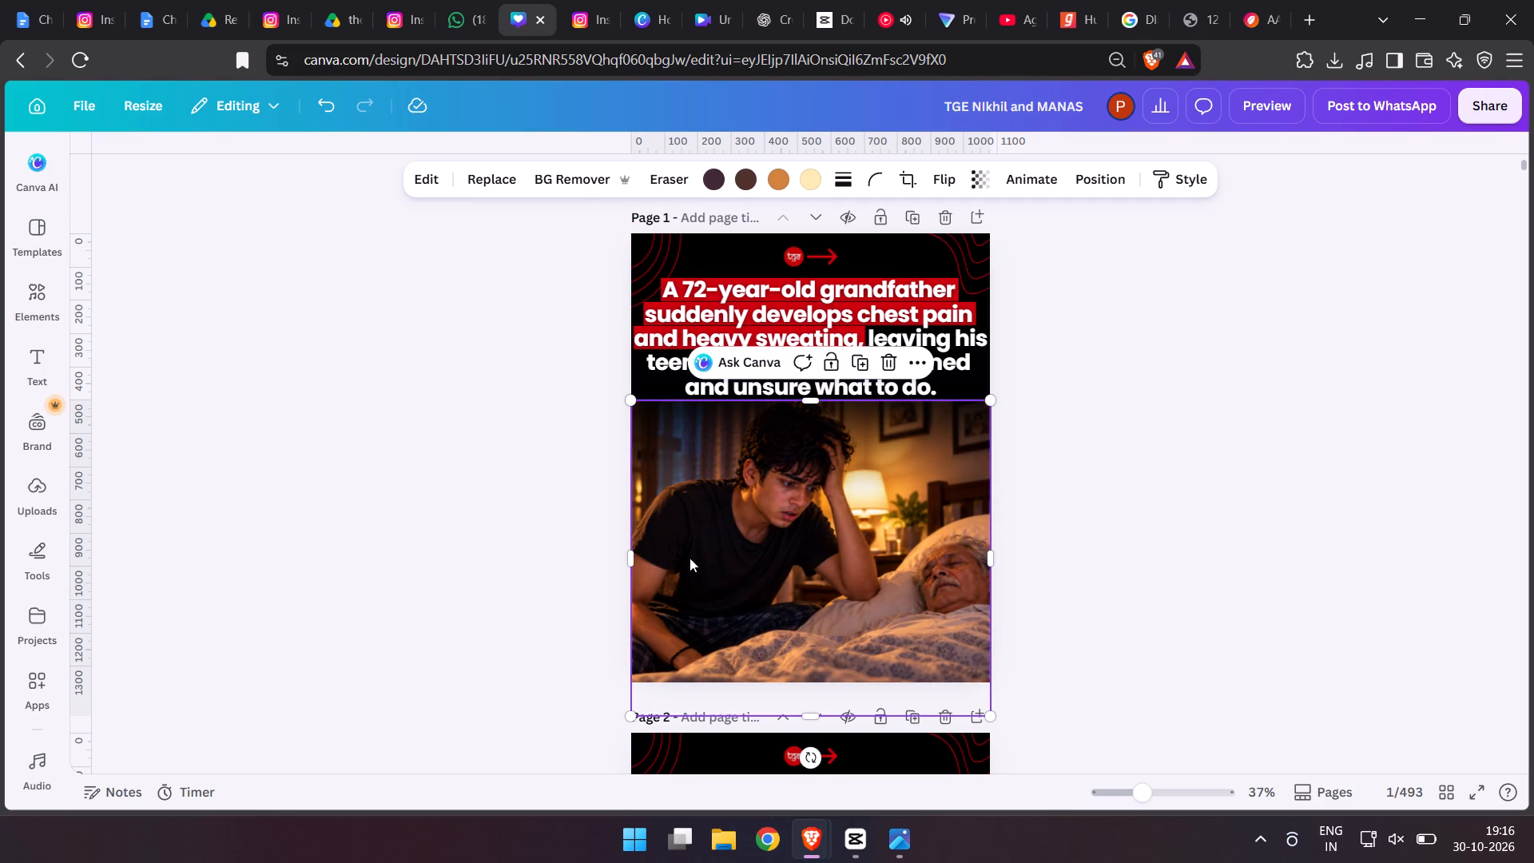
double_click(507, 512)
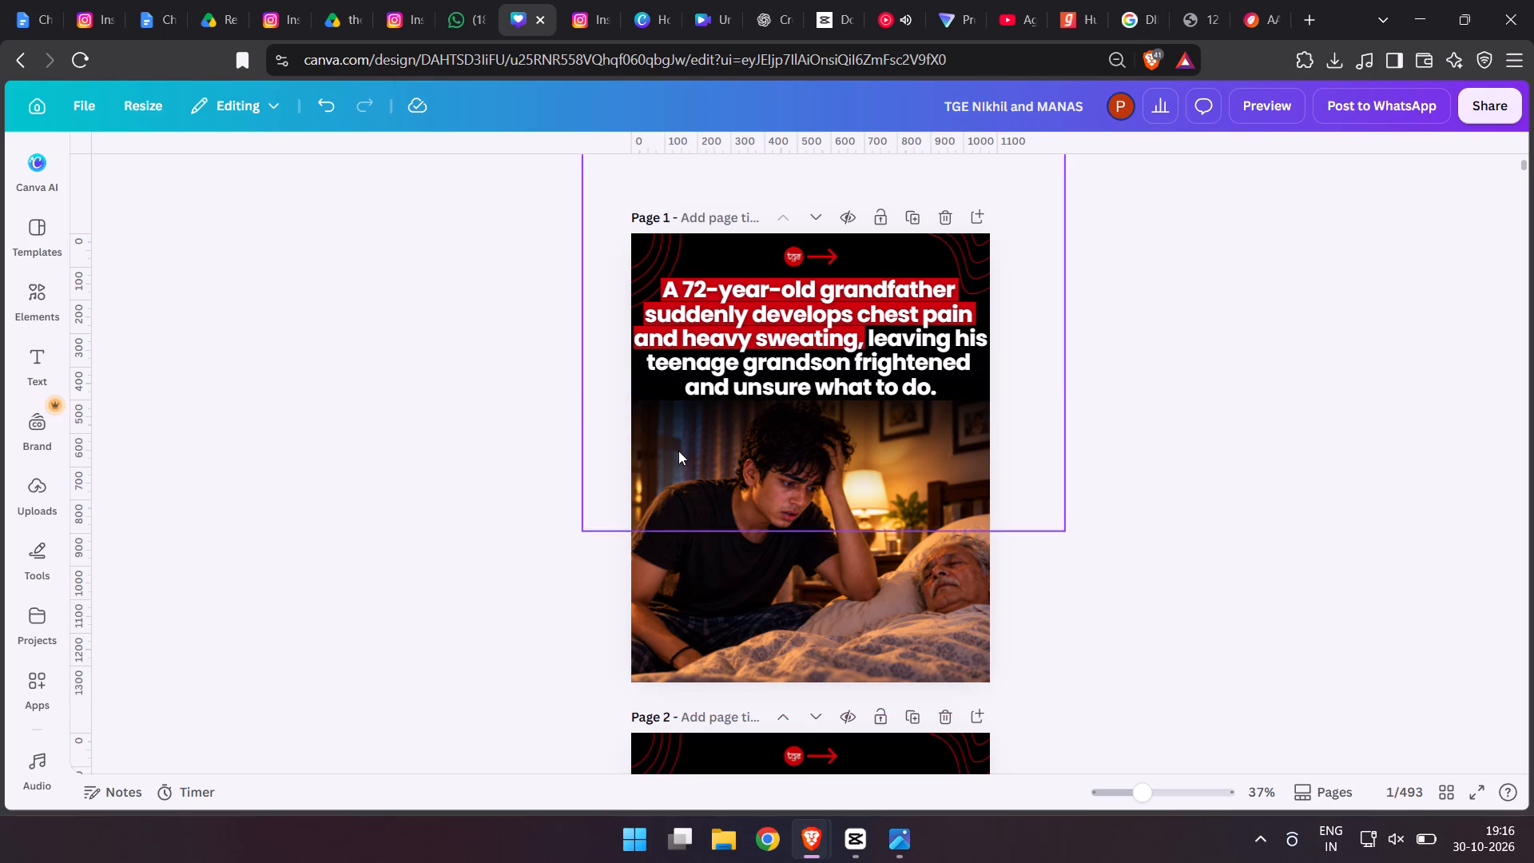
drag(738, 253, 741, 261)
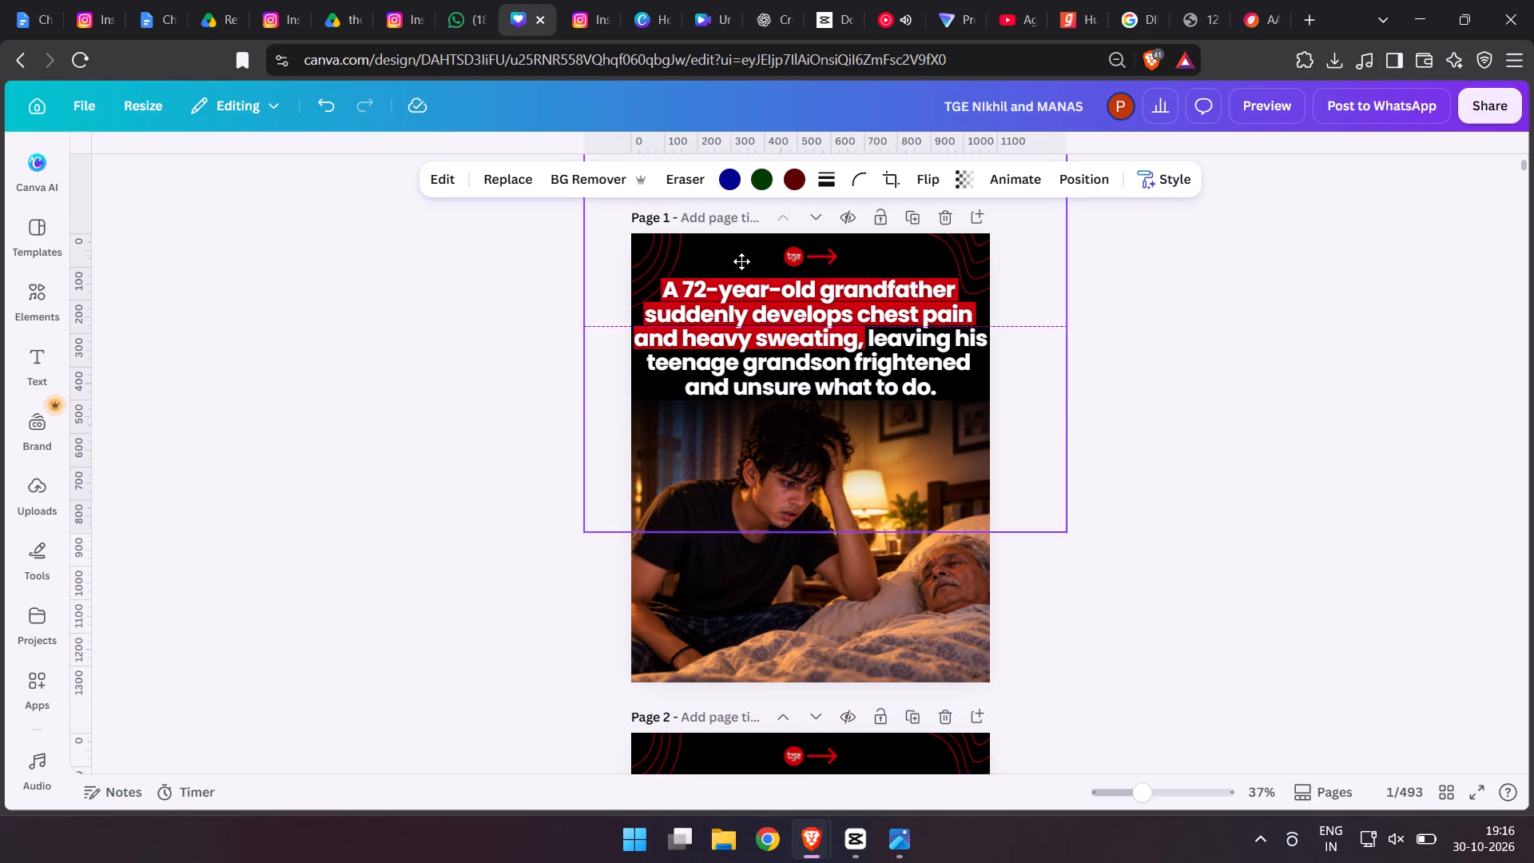
drag(741, 261, 742, 262)
Duplicate page 1's bedside photo, remove the copy's background, and align the cutout exactly over the original photo.
click(797, 621)
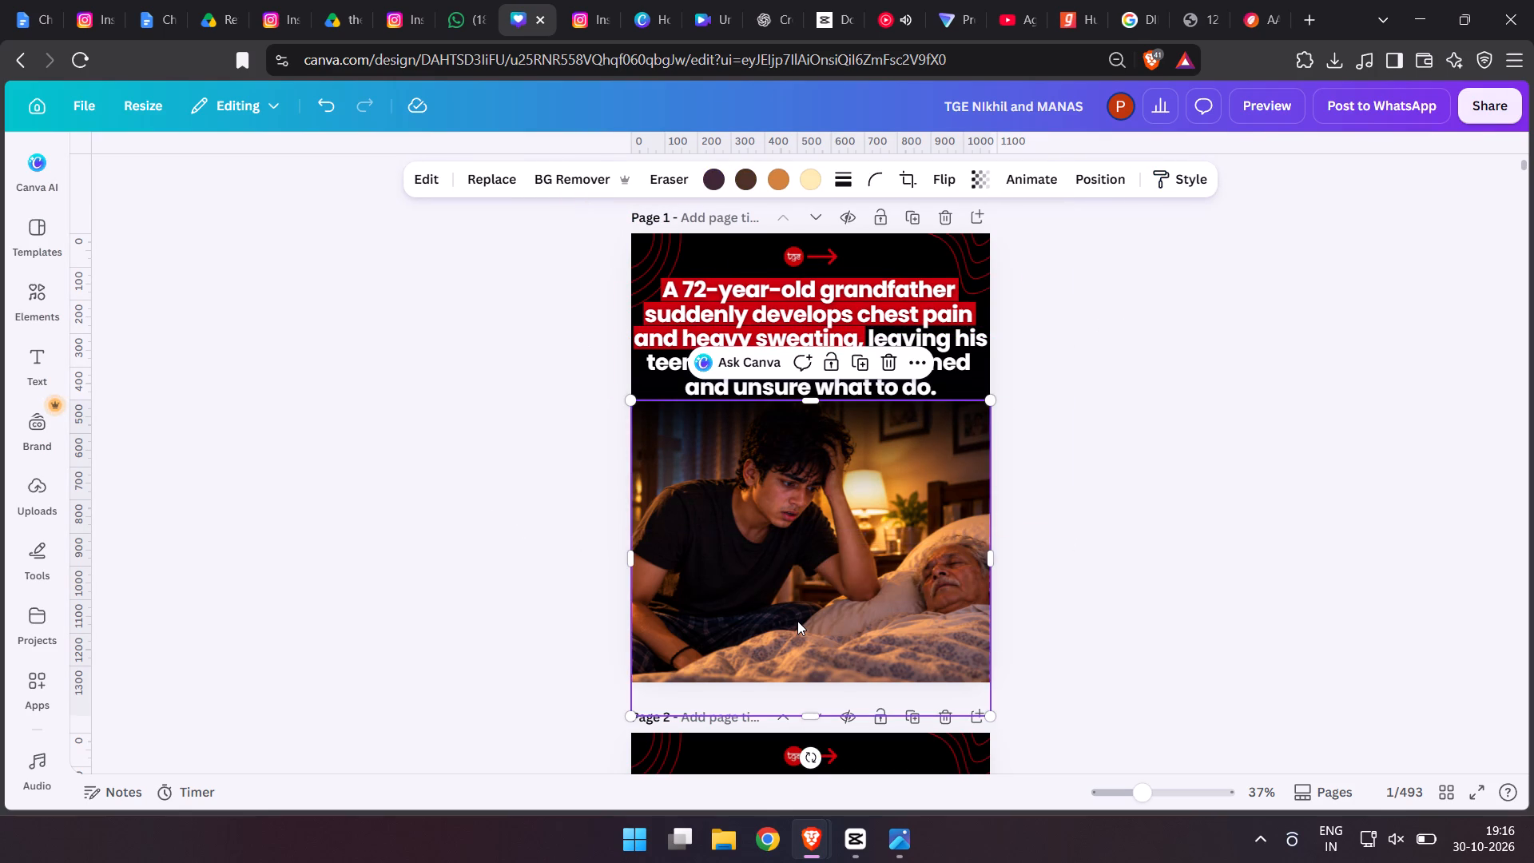
key(ctrl+c)
key(ctrl+c)
key(ctrl+v)
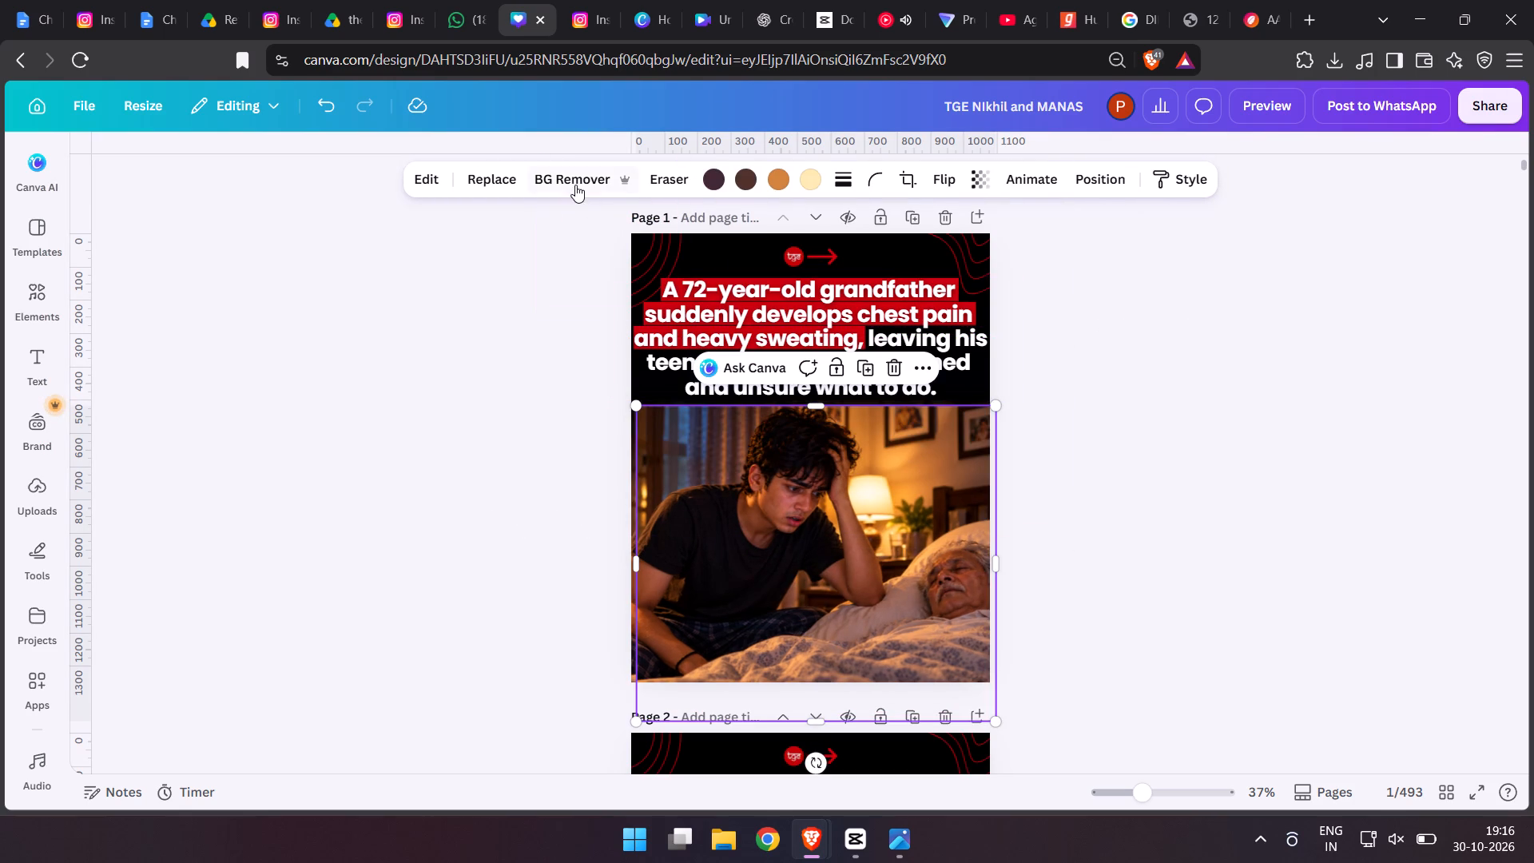
click(575, 186)
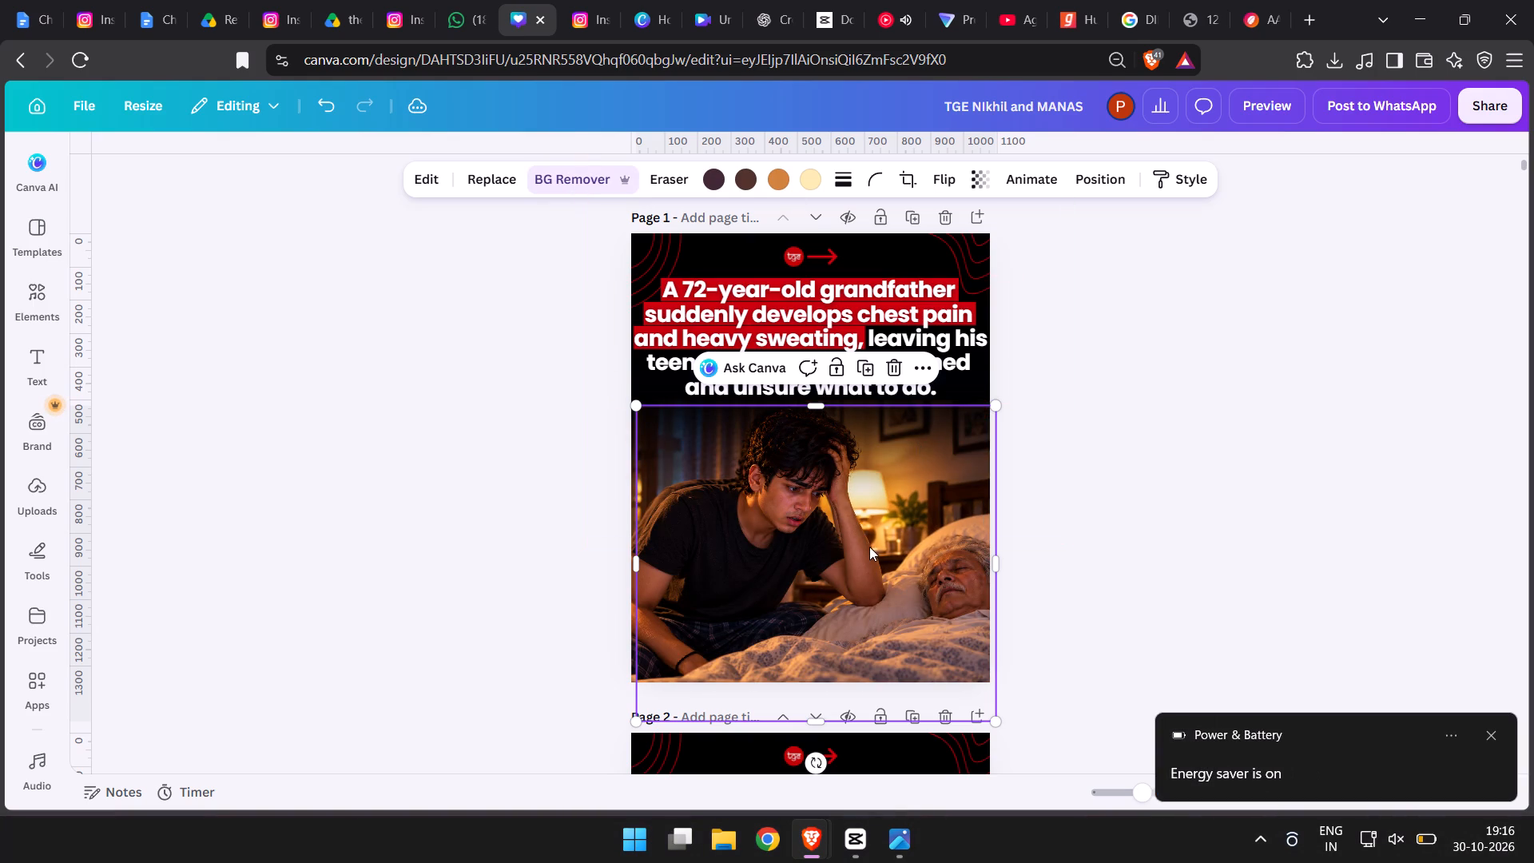
drag(867, 545, 866, 544)
drag(866, 544, 860, 538)
click(1159, 544)
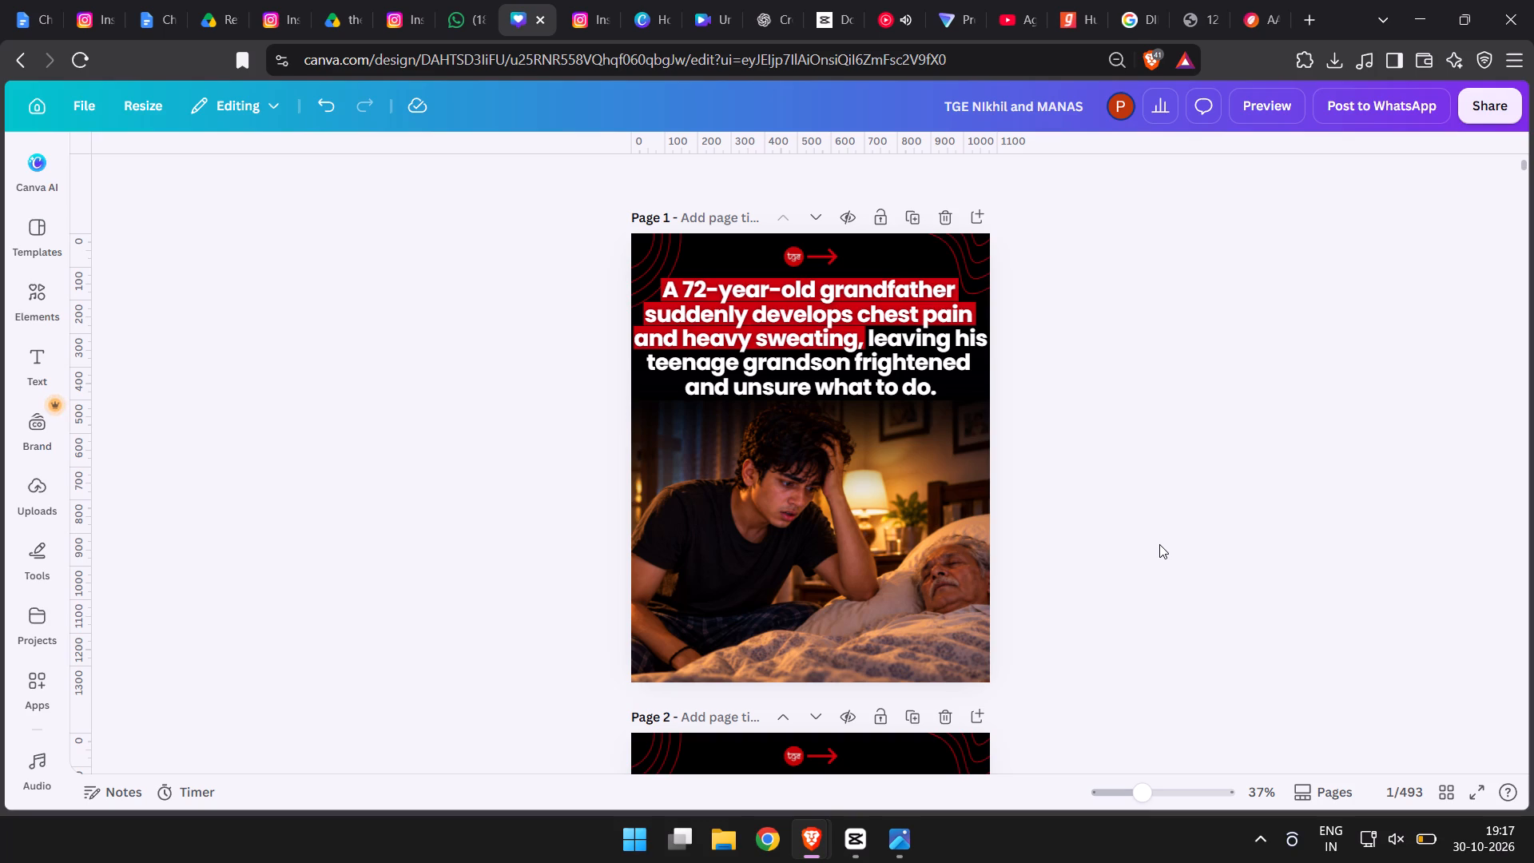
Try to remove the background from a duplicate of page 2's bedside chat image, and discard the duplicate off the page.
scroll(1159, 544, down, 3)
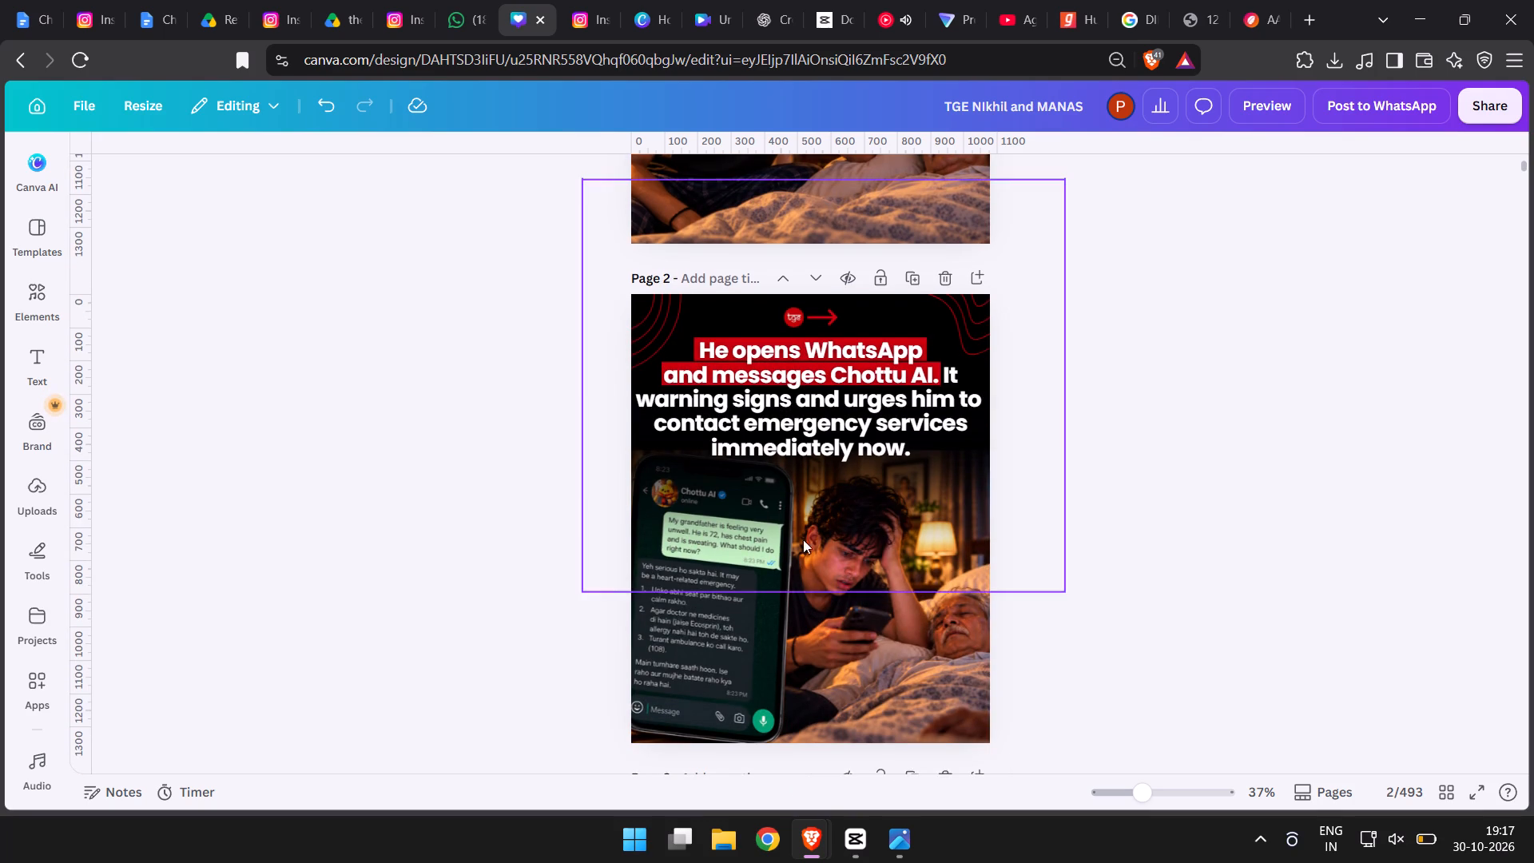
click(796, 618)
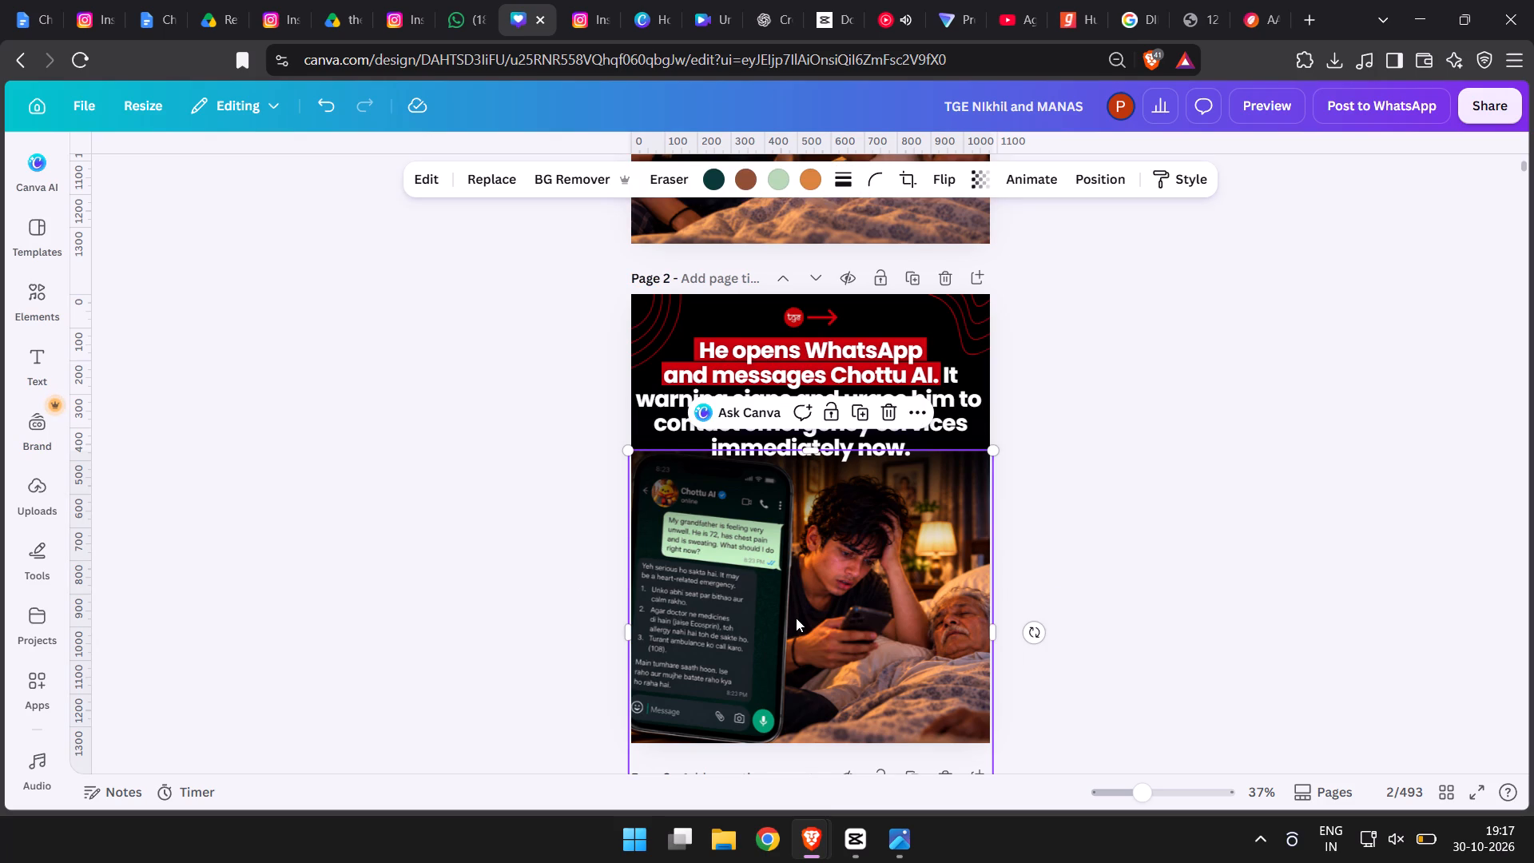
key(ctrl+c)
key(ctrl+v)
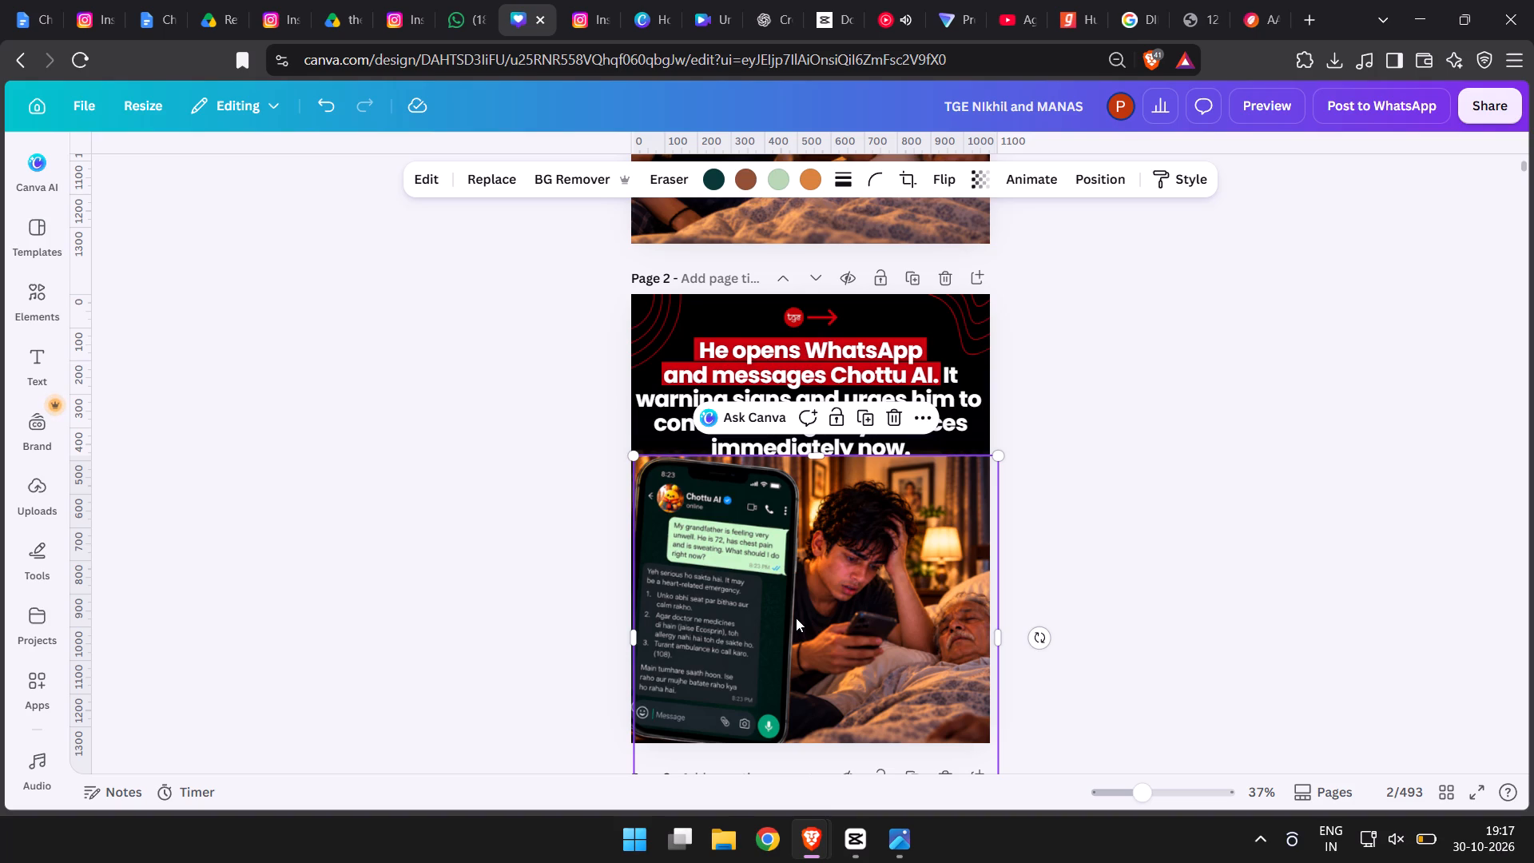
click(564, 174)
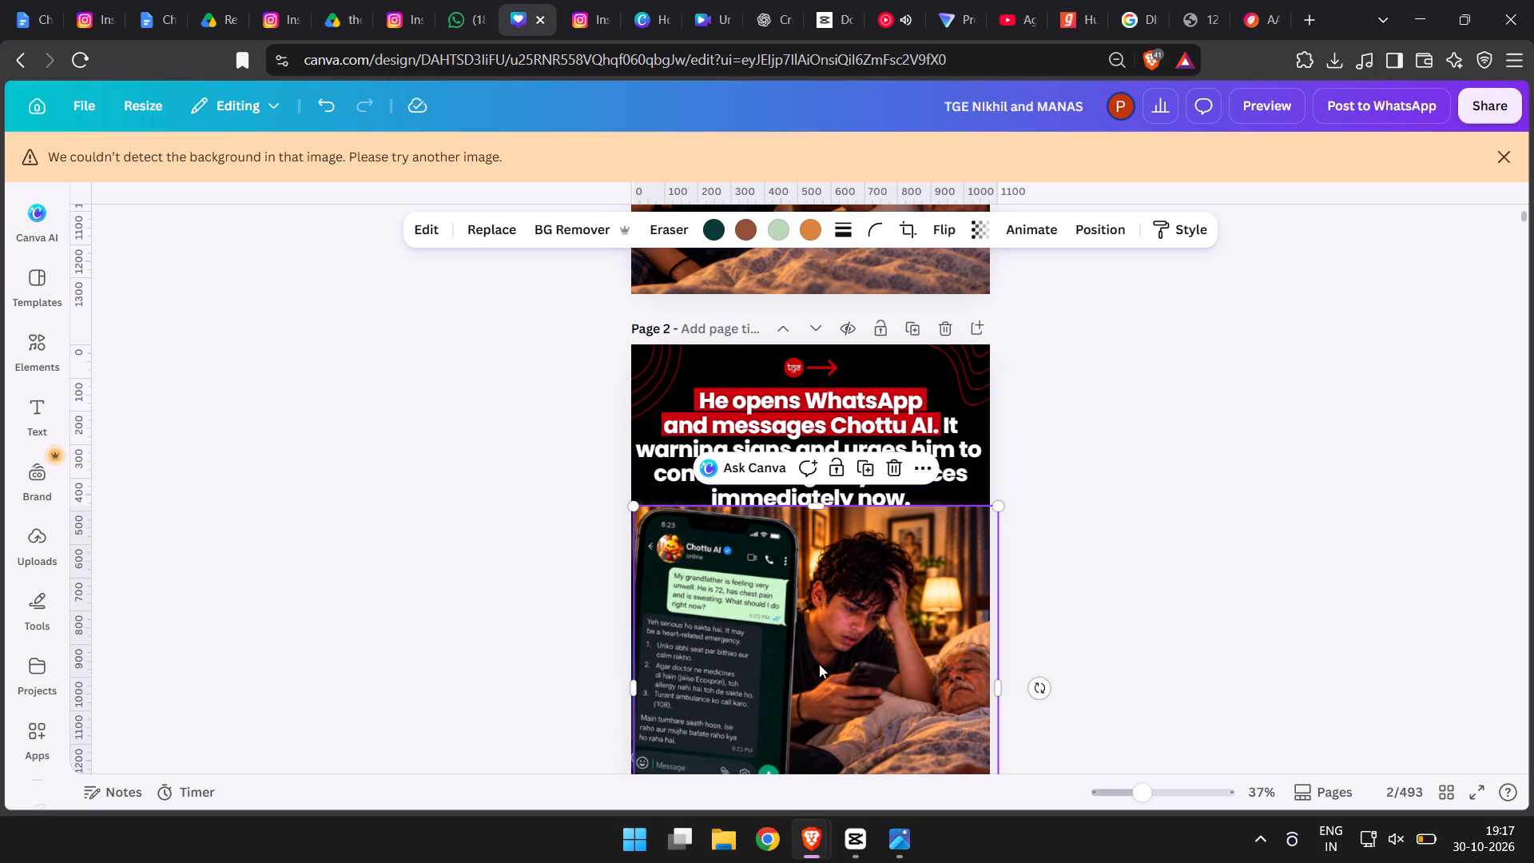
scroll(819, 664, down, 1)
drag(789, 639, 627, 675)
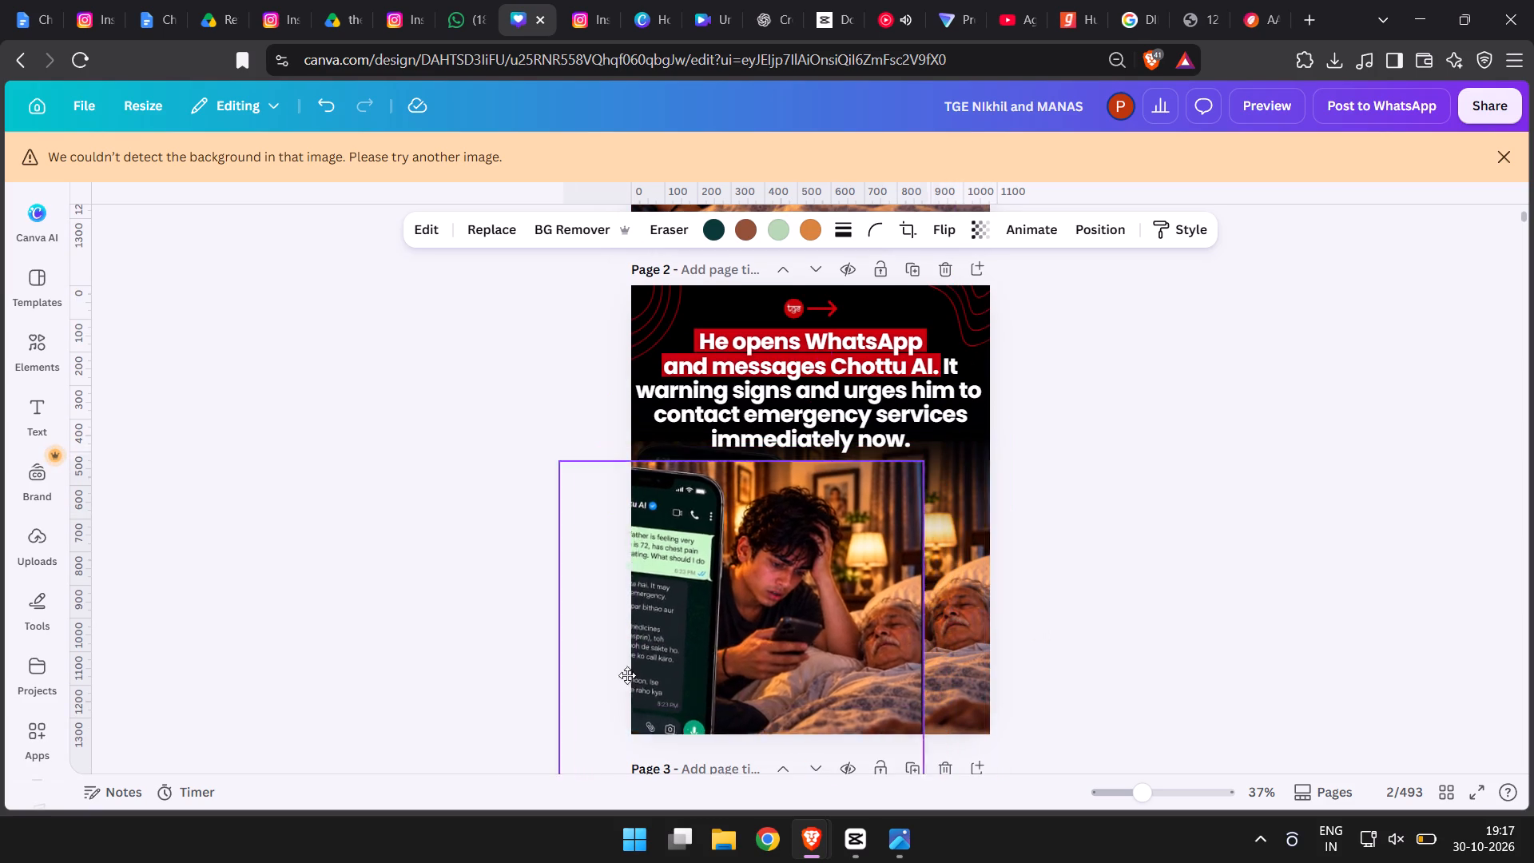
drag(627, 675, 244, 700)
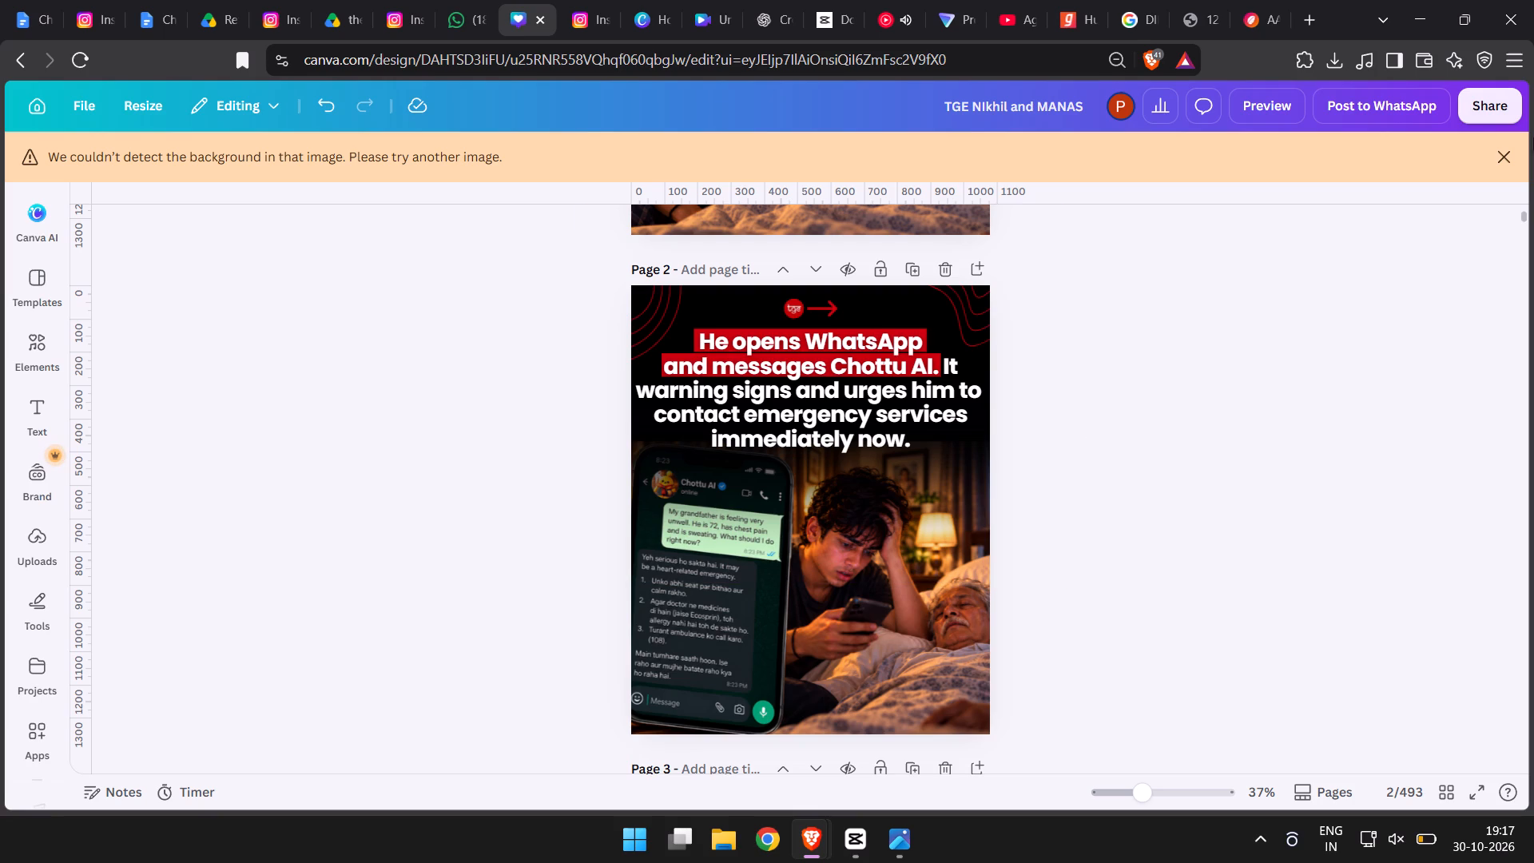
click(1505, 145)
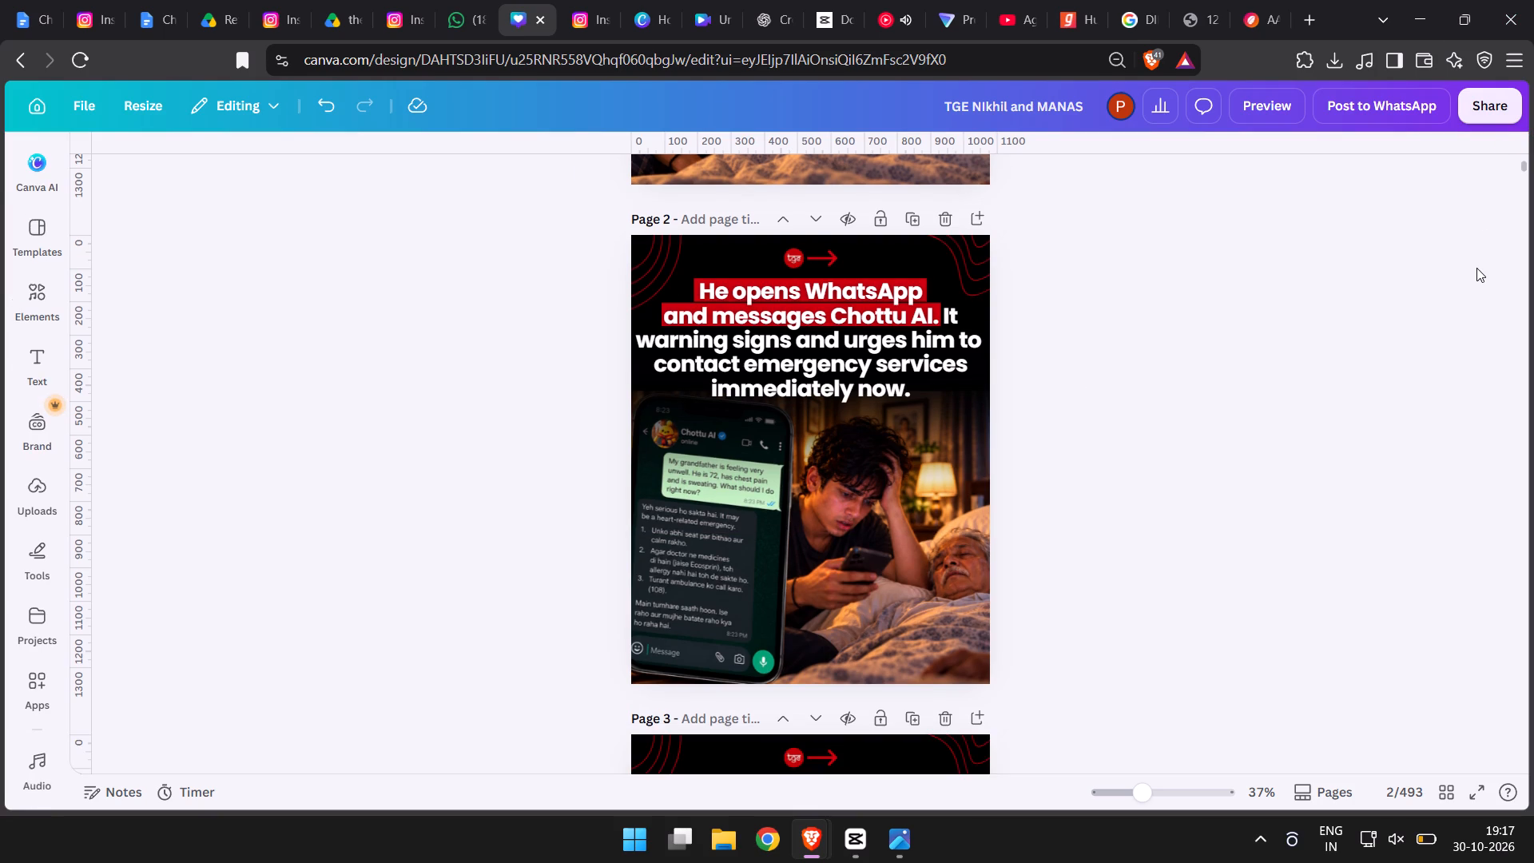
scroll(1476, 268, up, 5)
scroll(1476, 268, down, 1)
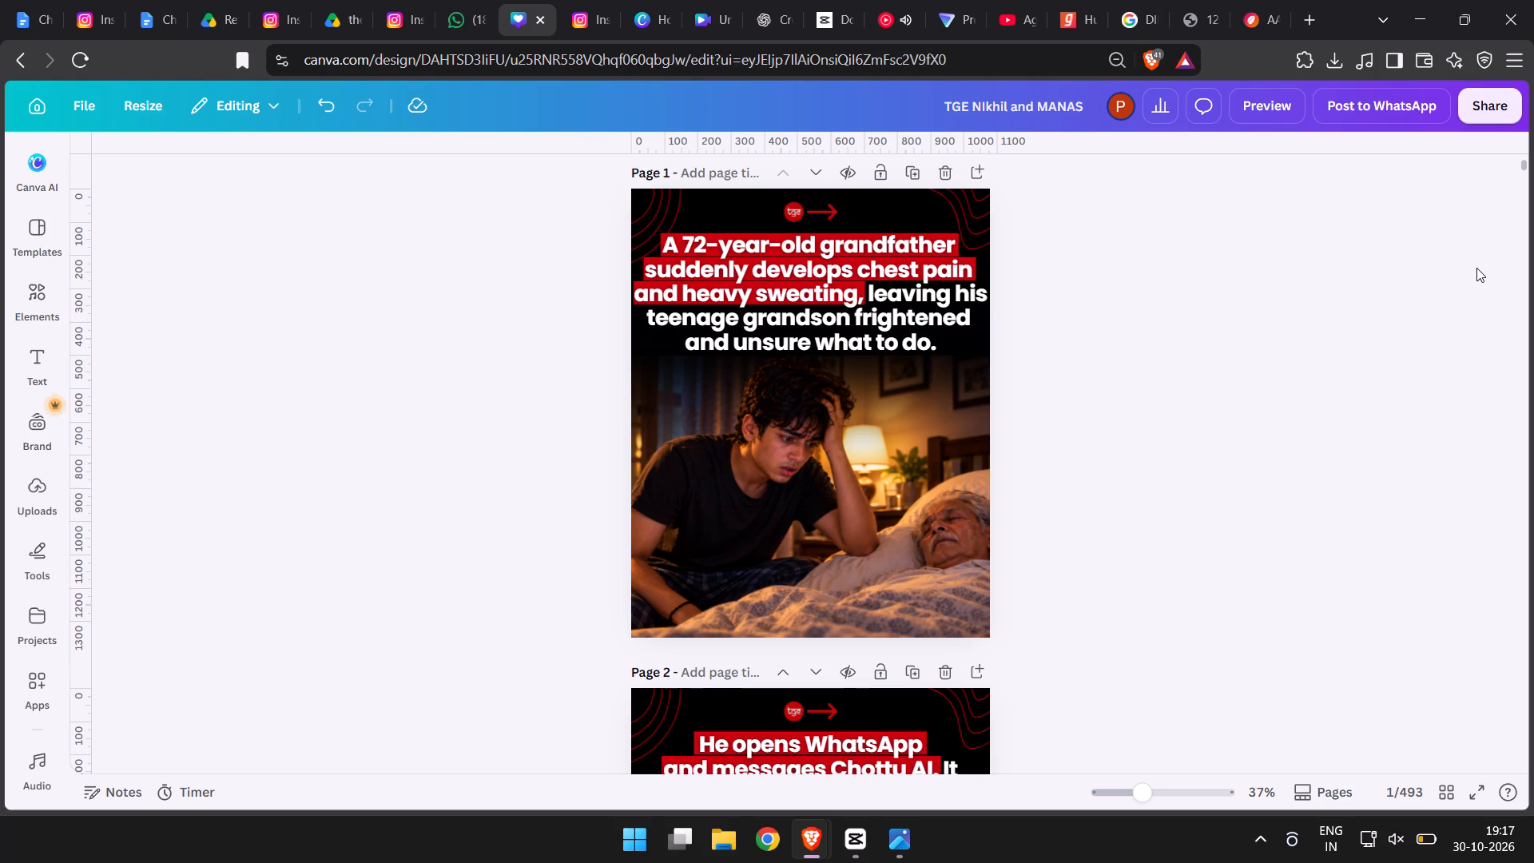
Delete the red arrow beside the tge logo on page 3 and centre the logo horizontally above the headline.
scroll(1476, 268, down, 4)
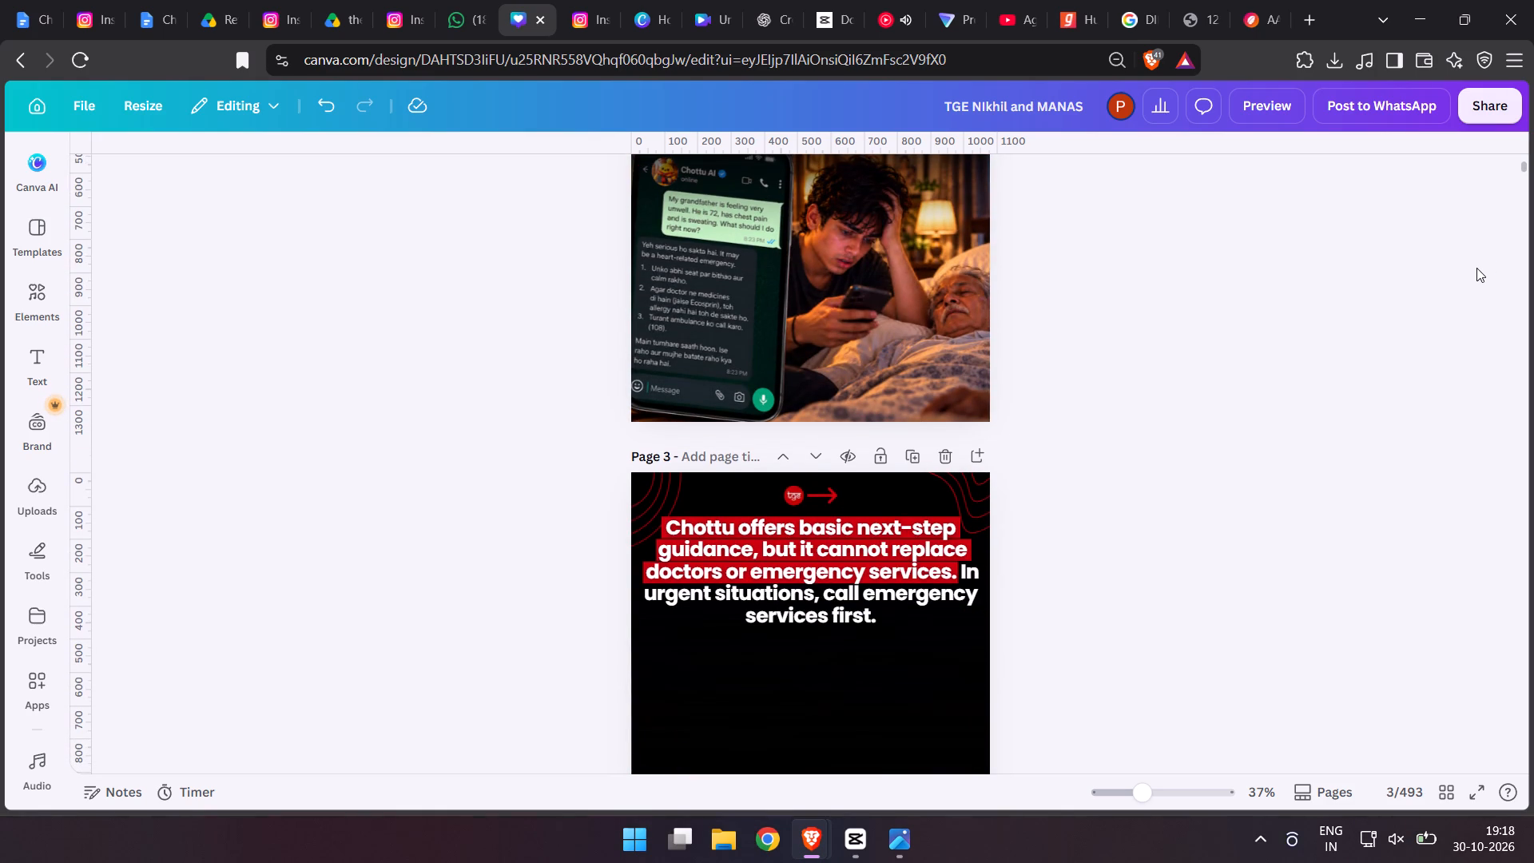
click(805, 487)
click(734, 452)
click(397, 540)
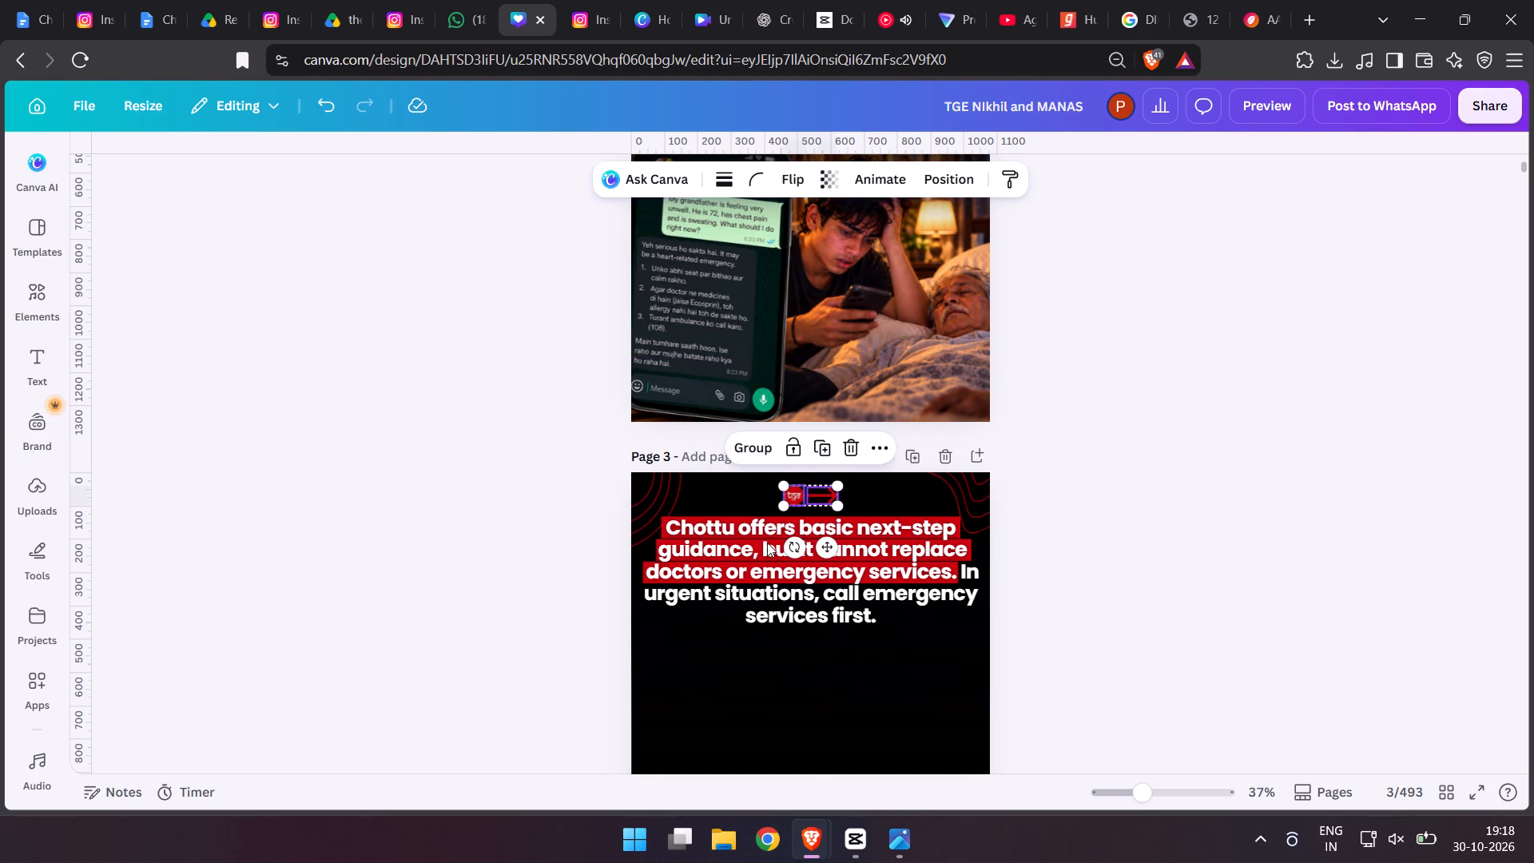
click(836, 495)
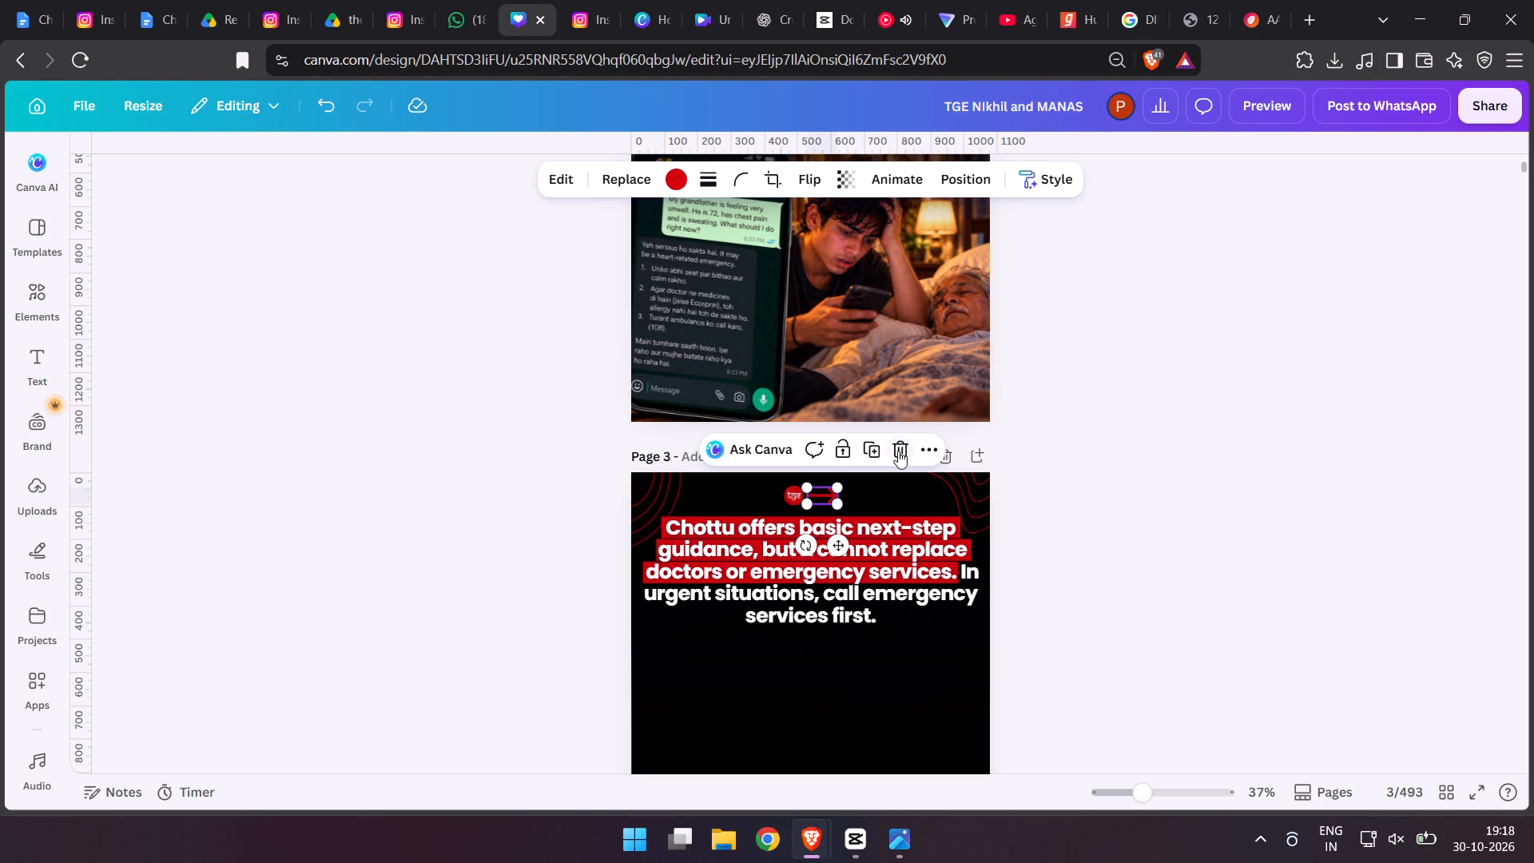
click(896, 447)
drag(792, 489, 809, 489)
double_click(504, 546)
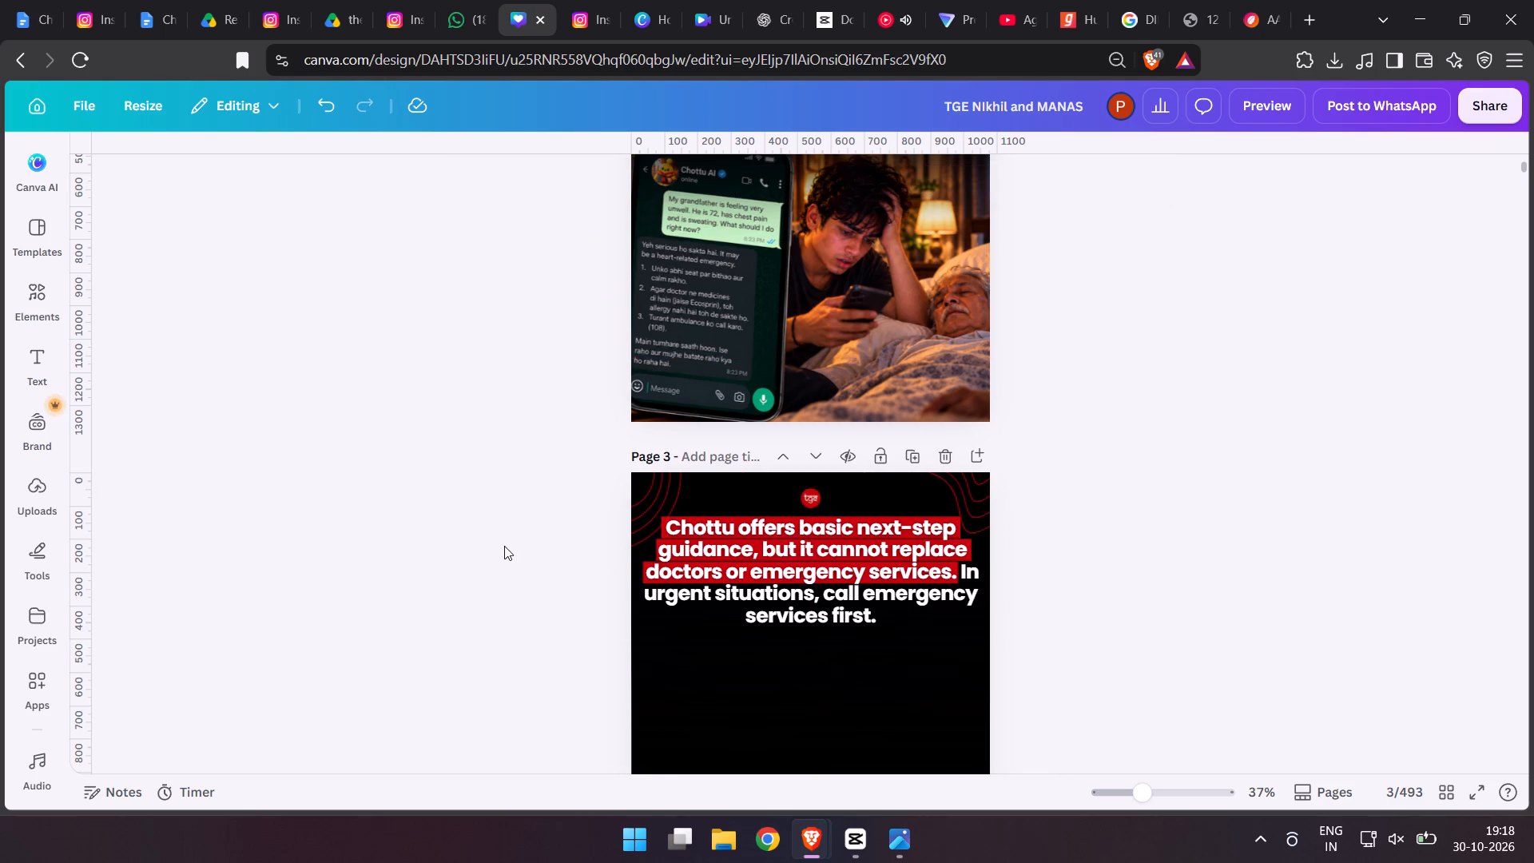
Switch to the chottu.ai Instagram profile and open the post showing the yellow Chottu mascot with arms outstretched at sunset.
click(415, 0)
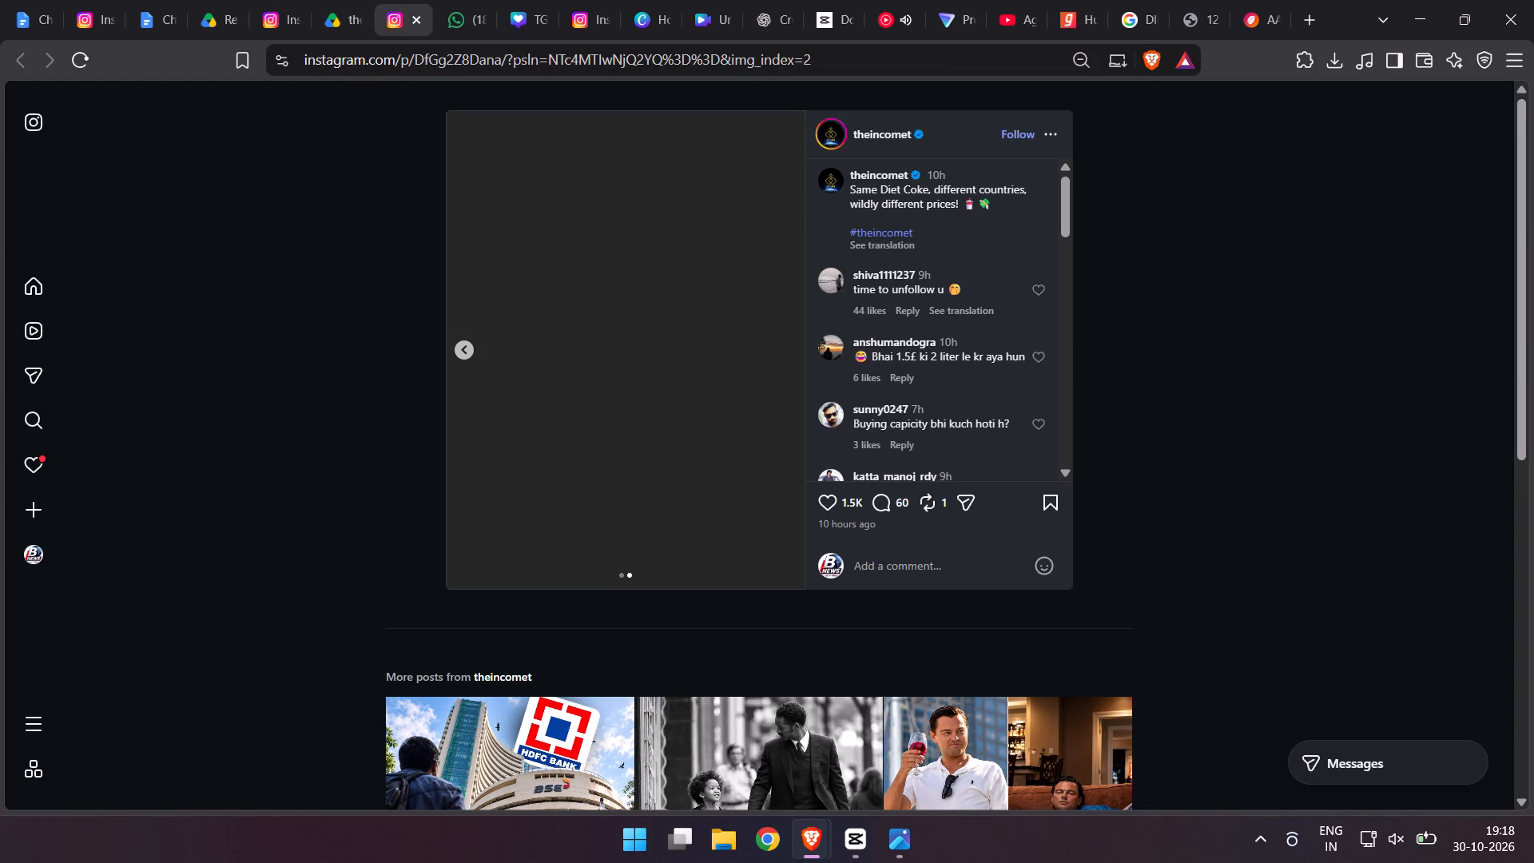
click(348, 0)
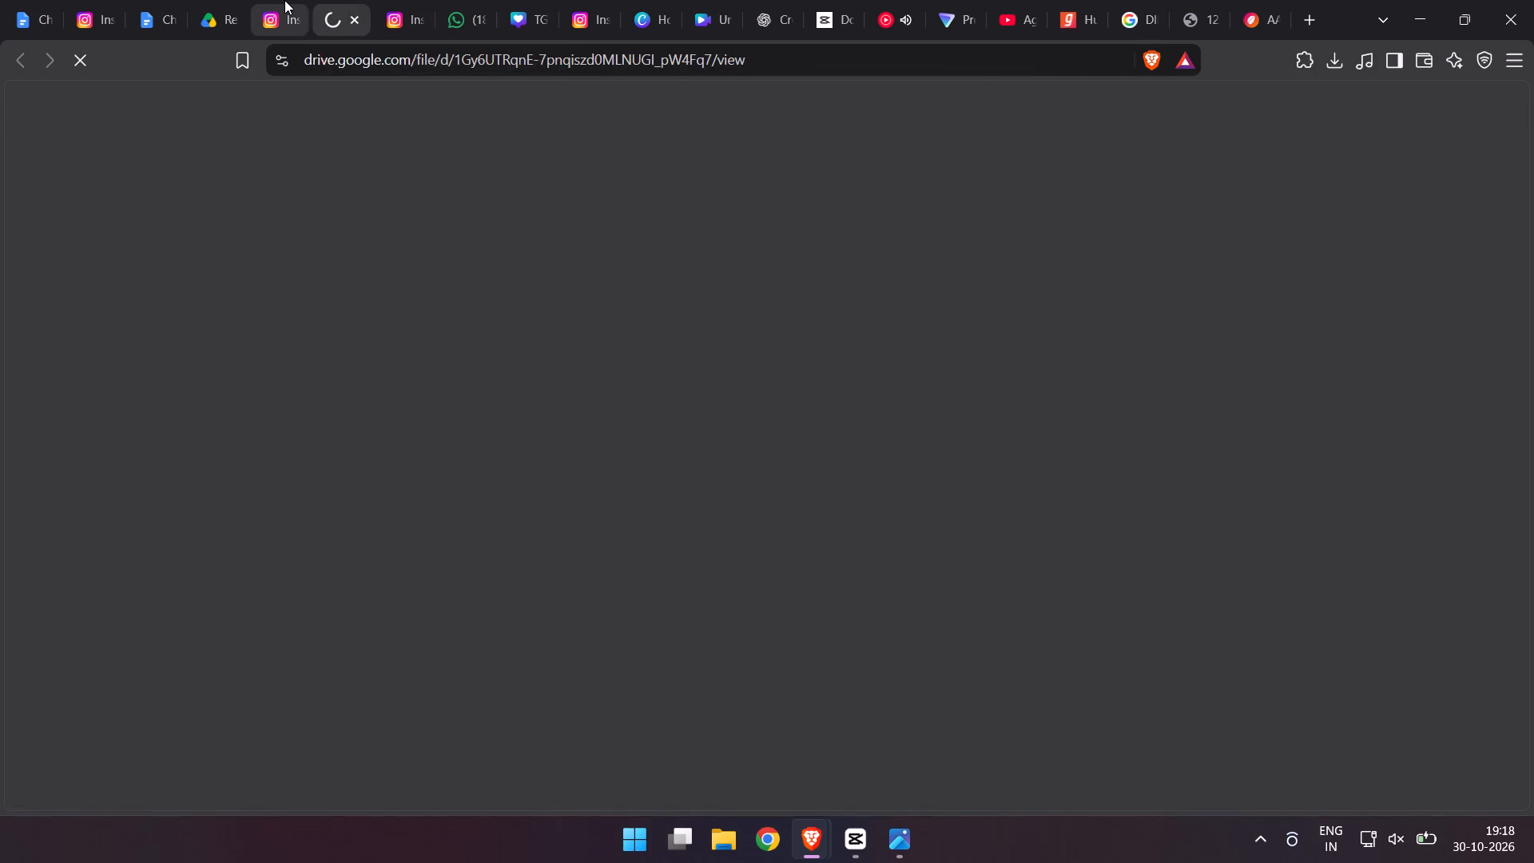
click(284, 0)
scroll(438, 420, up, 4)
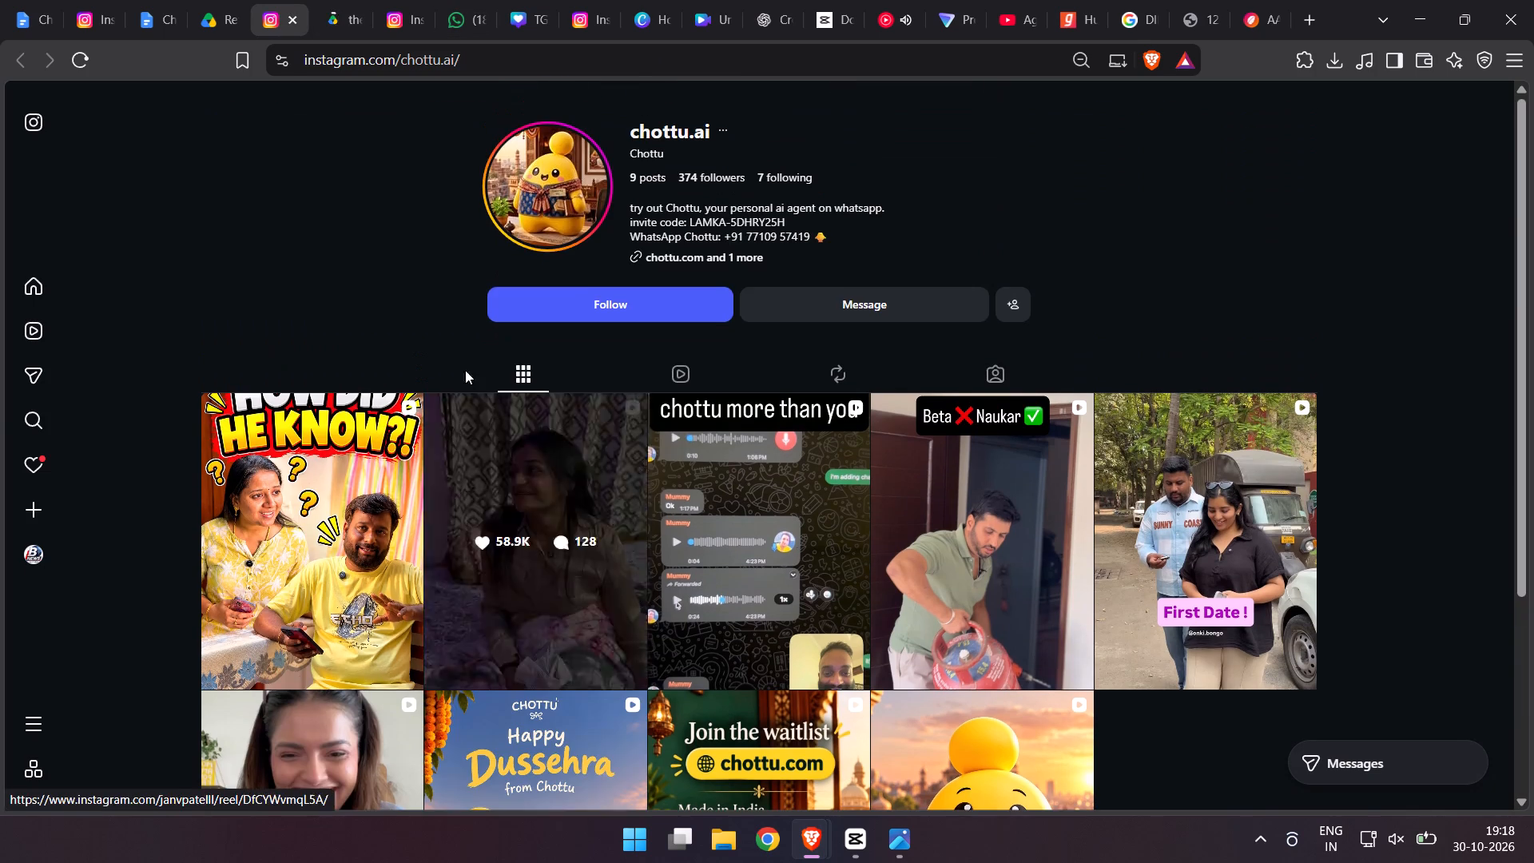
double_click(558, 178)
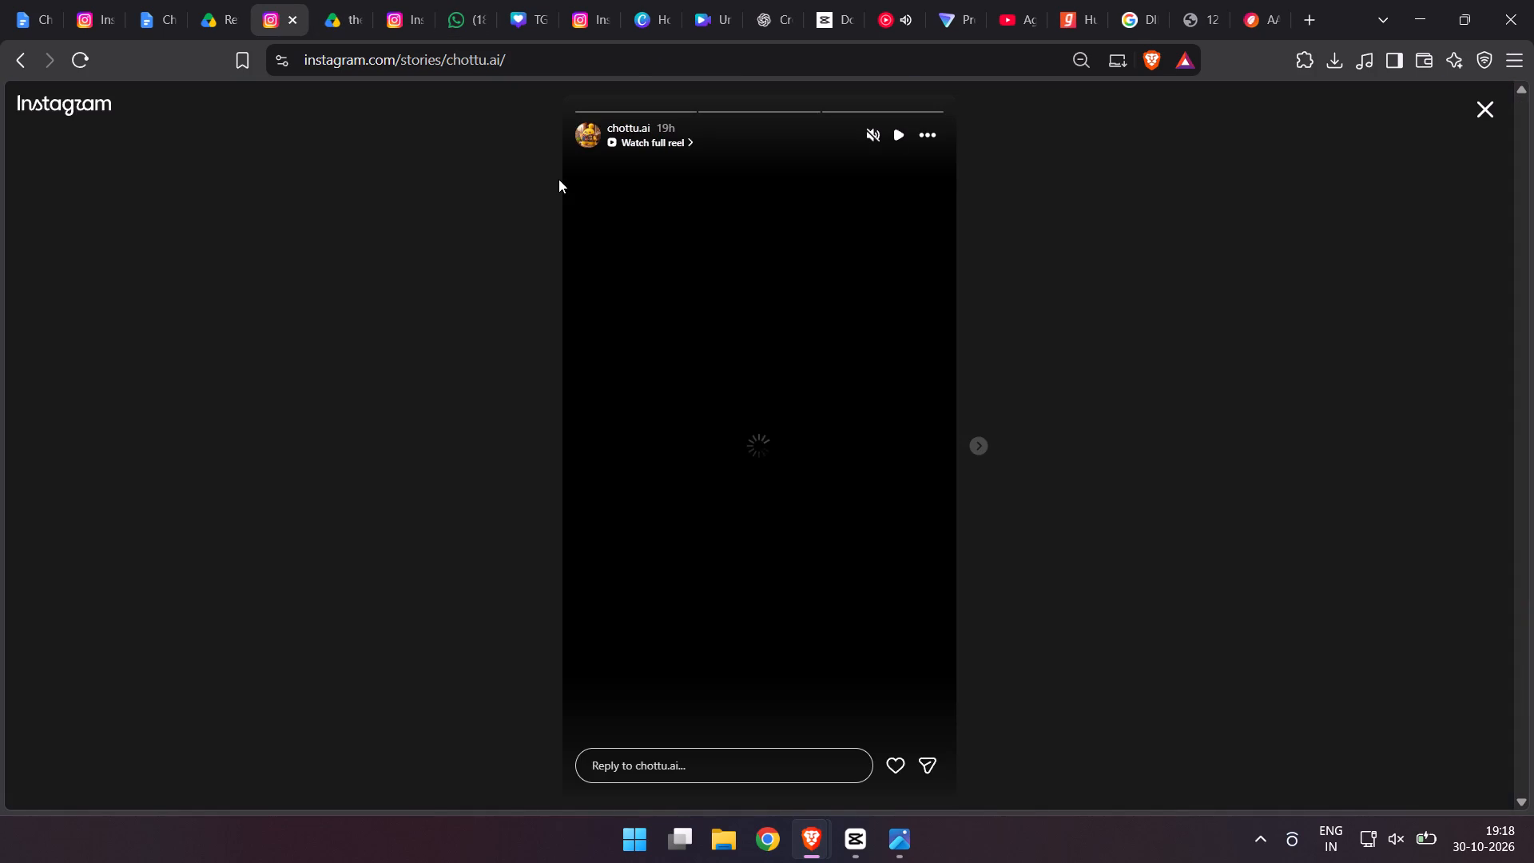
click(584, 140)
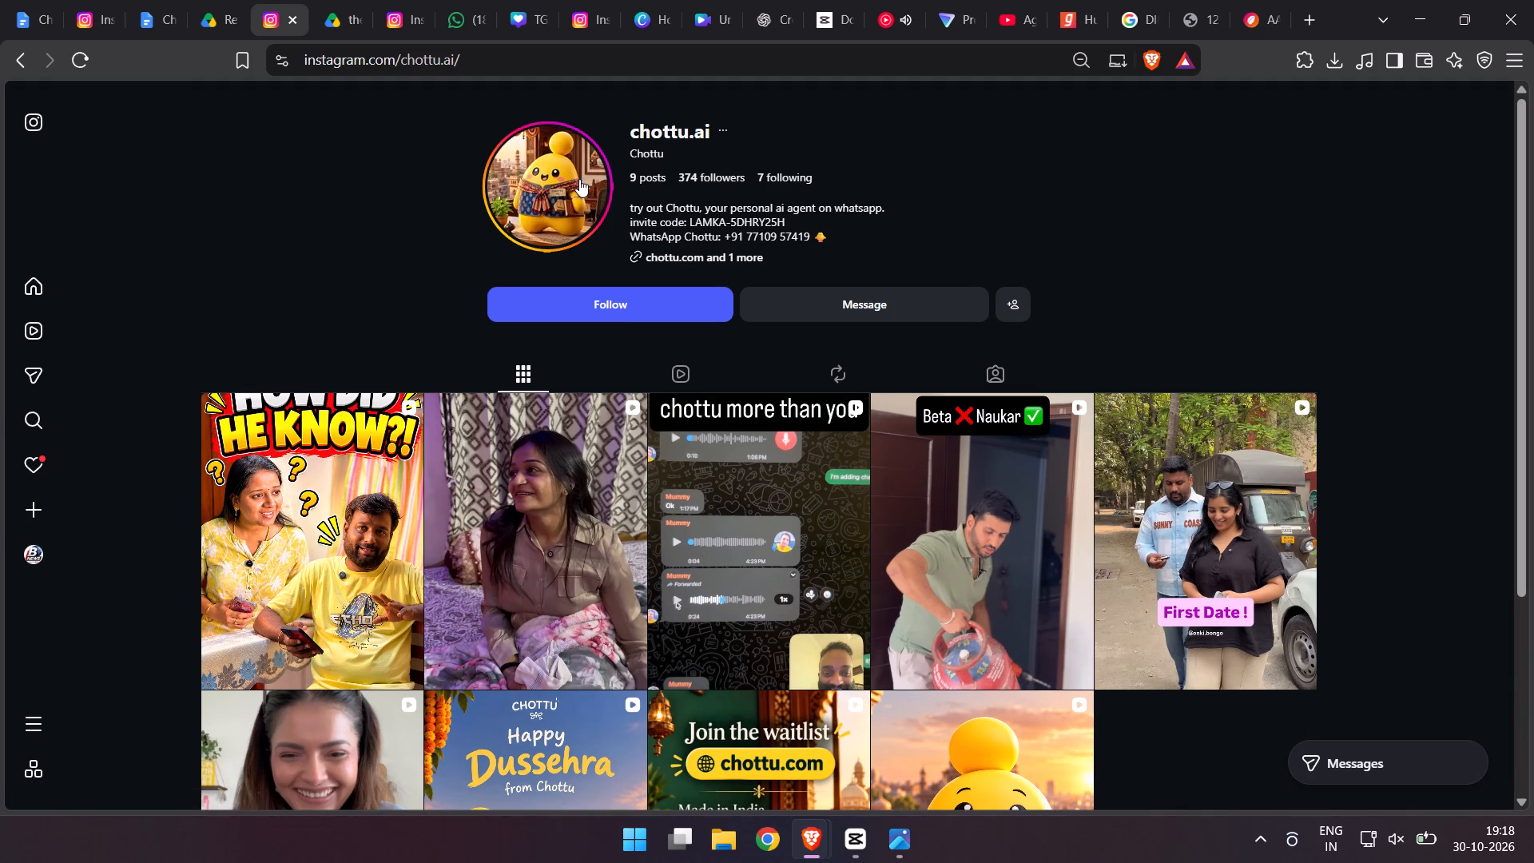
scroll(940, 666, down, 1)
click(1004, 659)
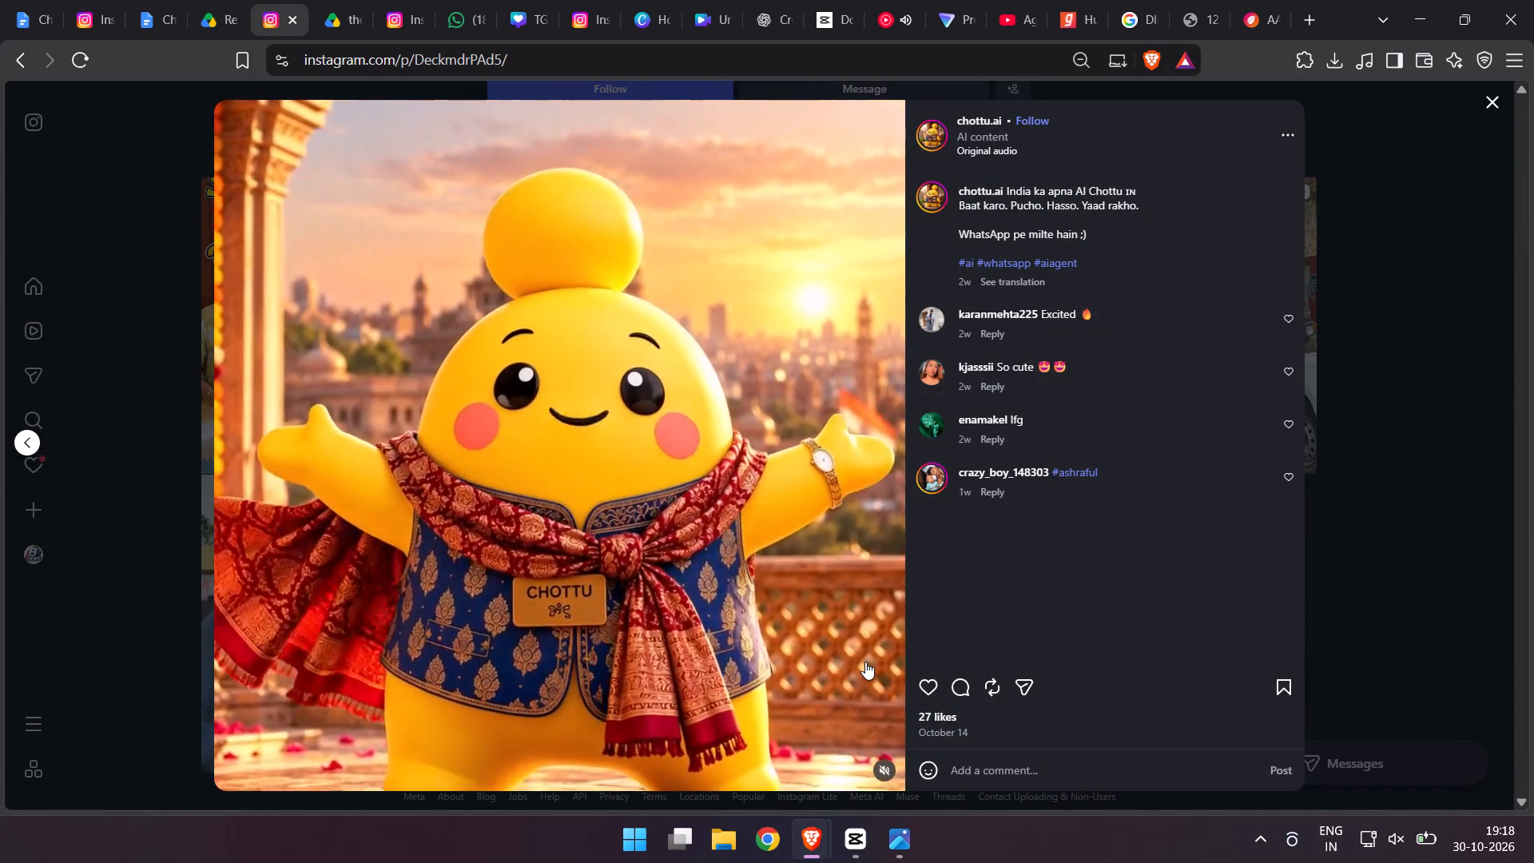
Start a screen capture of the Chottu mascot in the opened Instagram post.
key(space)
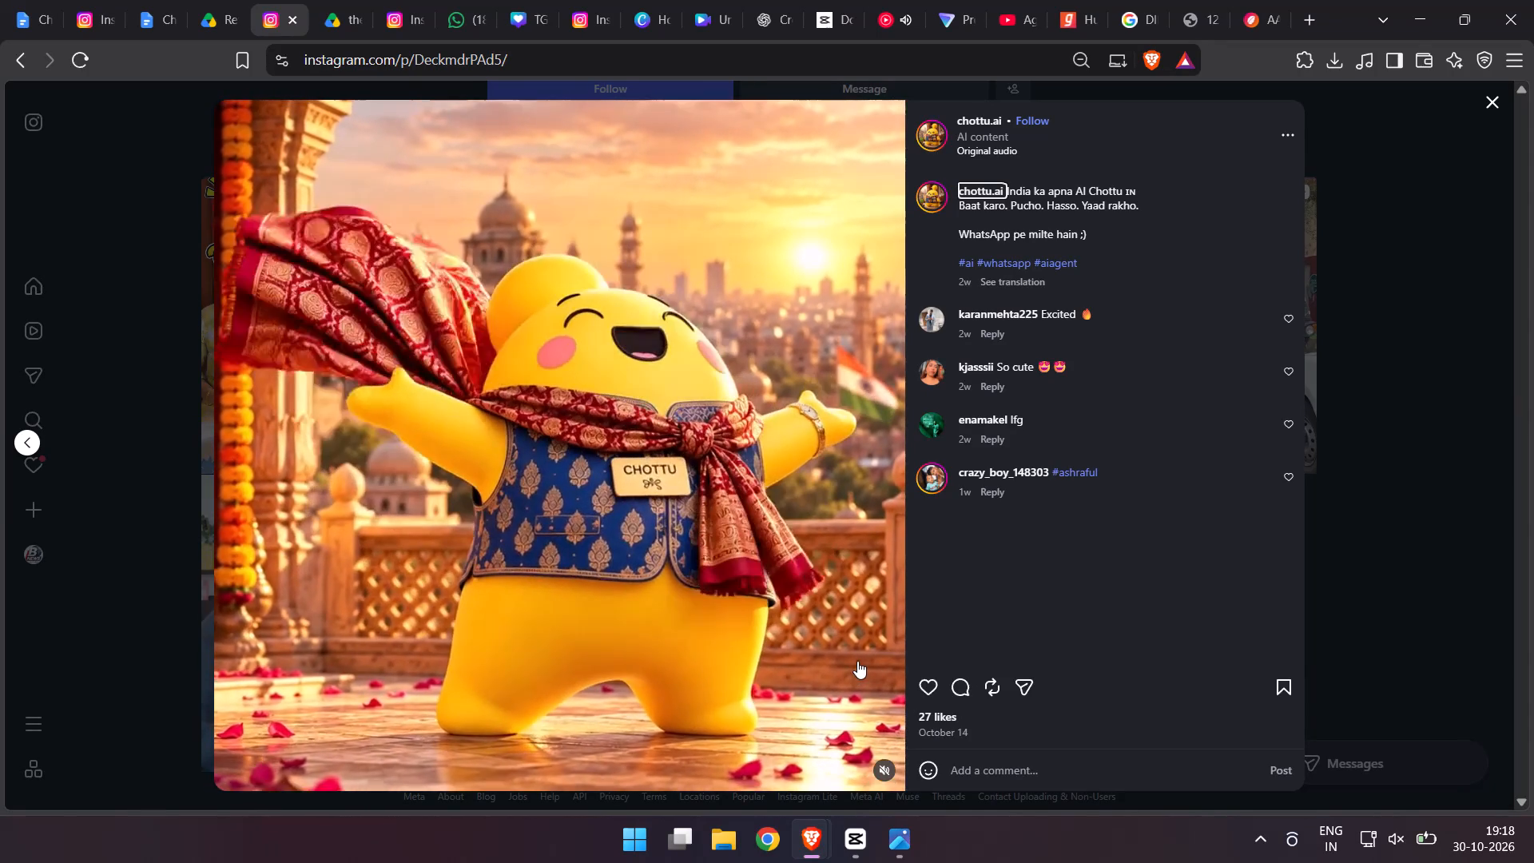
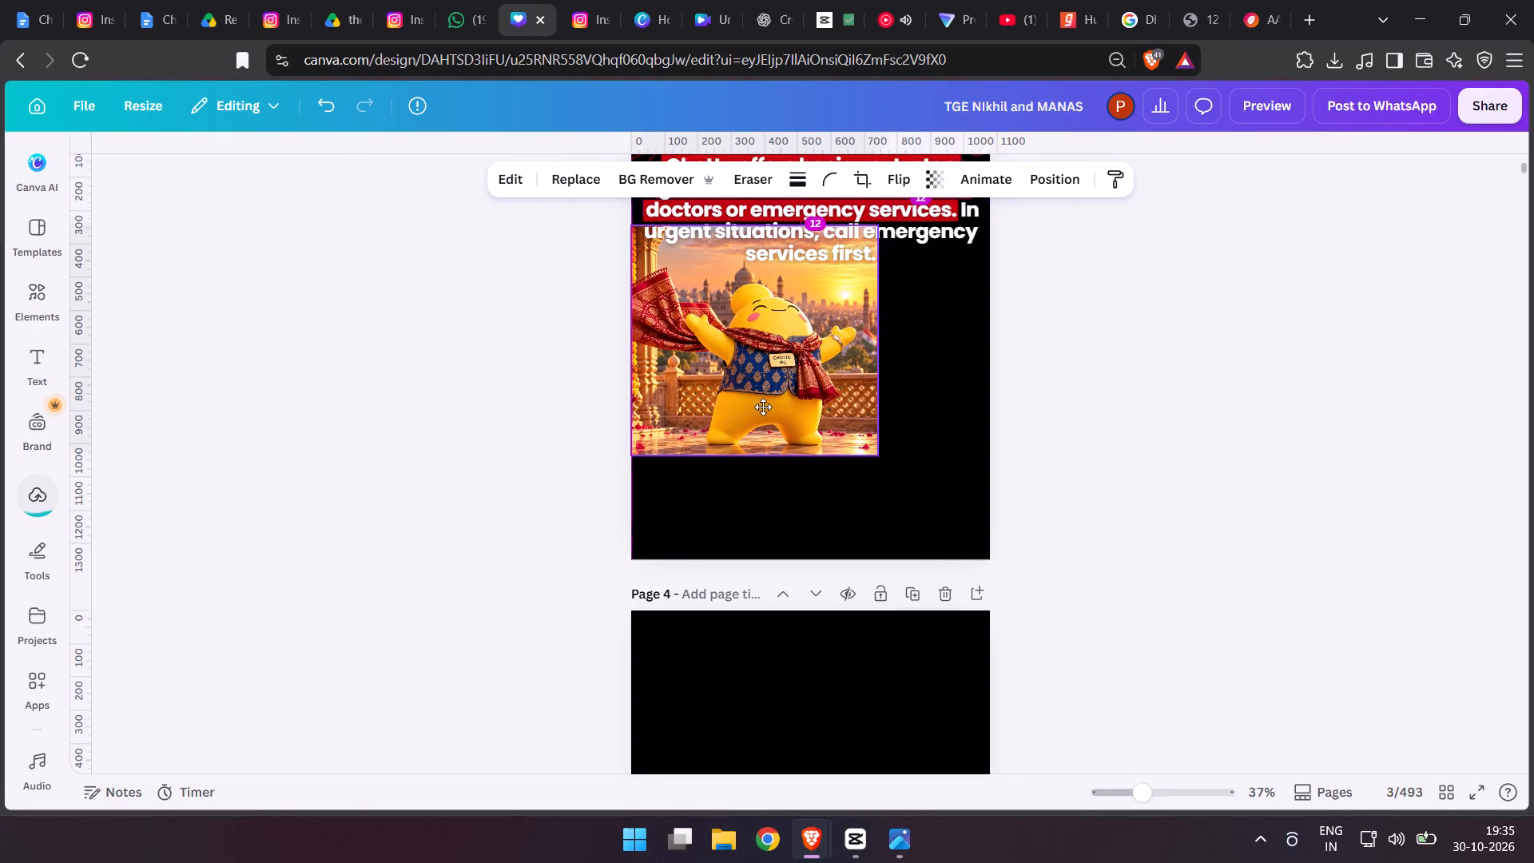
Enlarge page 3's yellow mascot image to span the page width below the headline, and send it backward behind the black gradient.
drag(763, 407, 760, 407)
drag(874, 453, 963, 499)
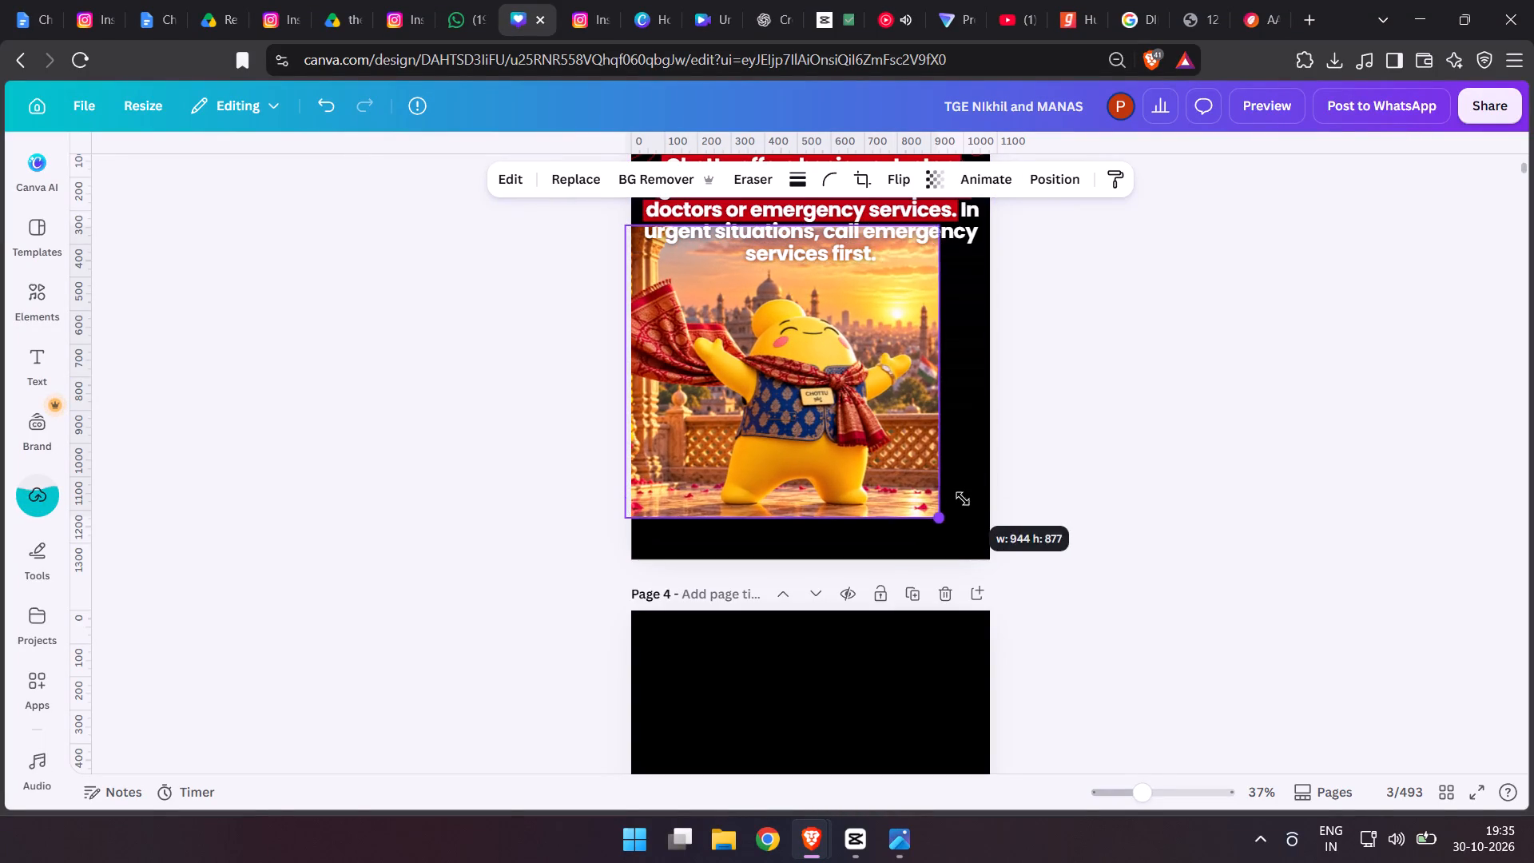
drag(963, 499, 1028, 523)
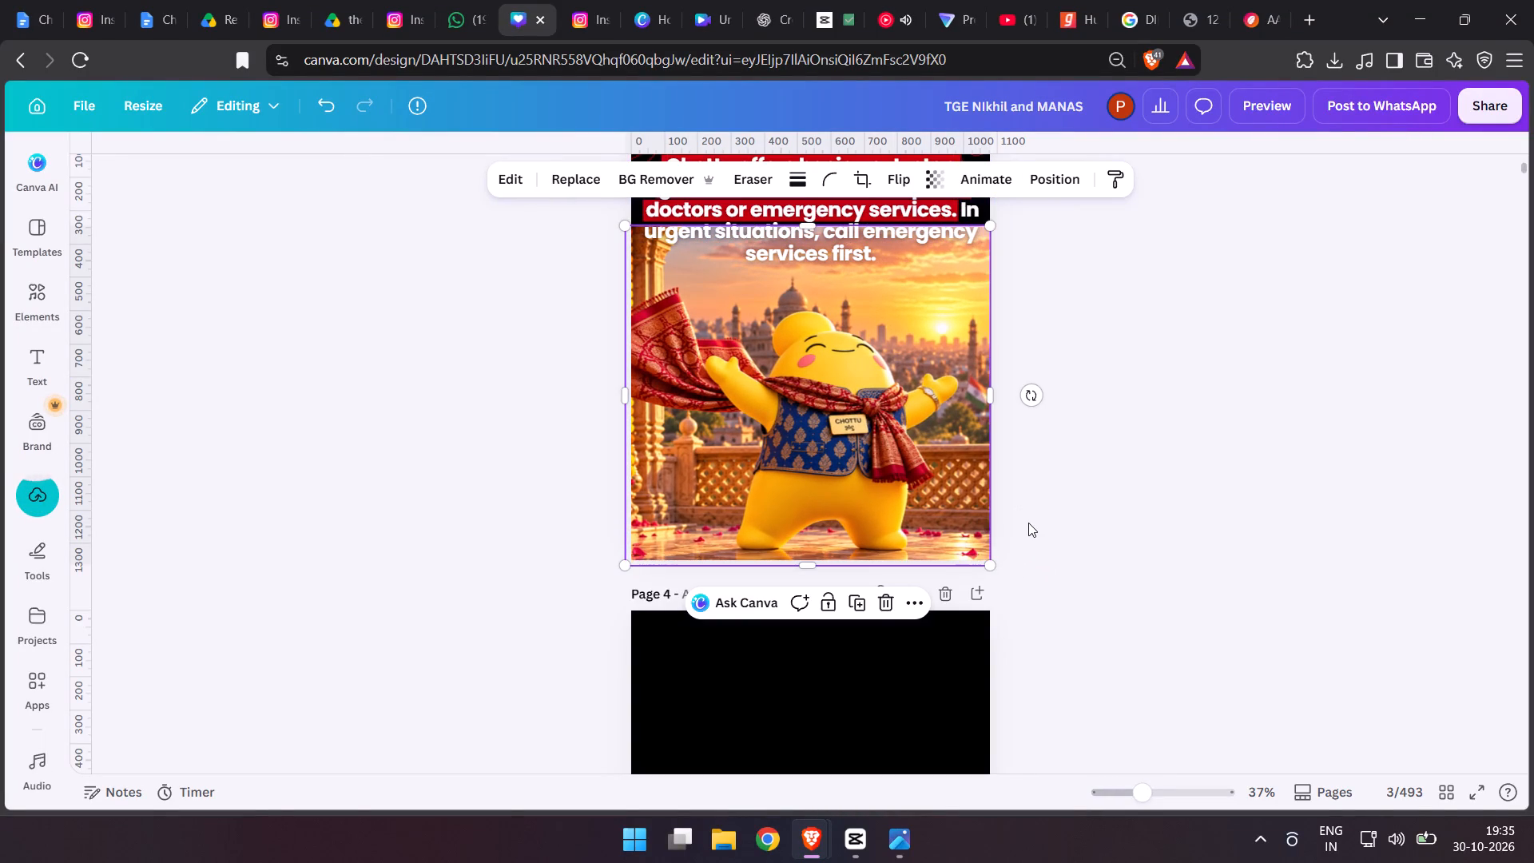
key(ctrl+bracketleft)
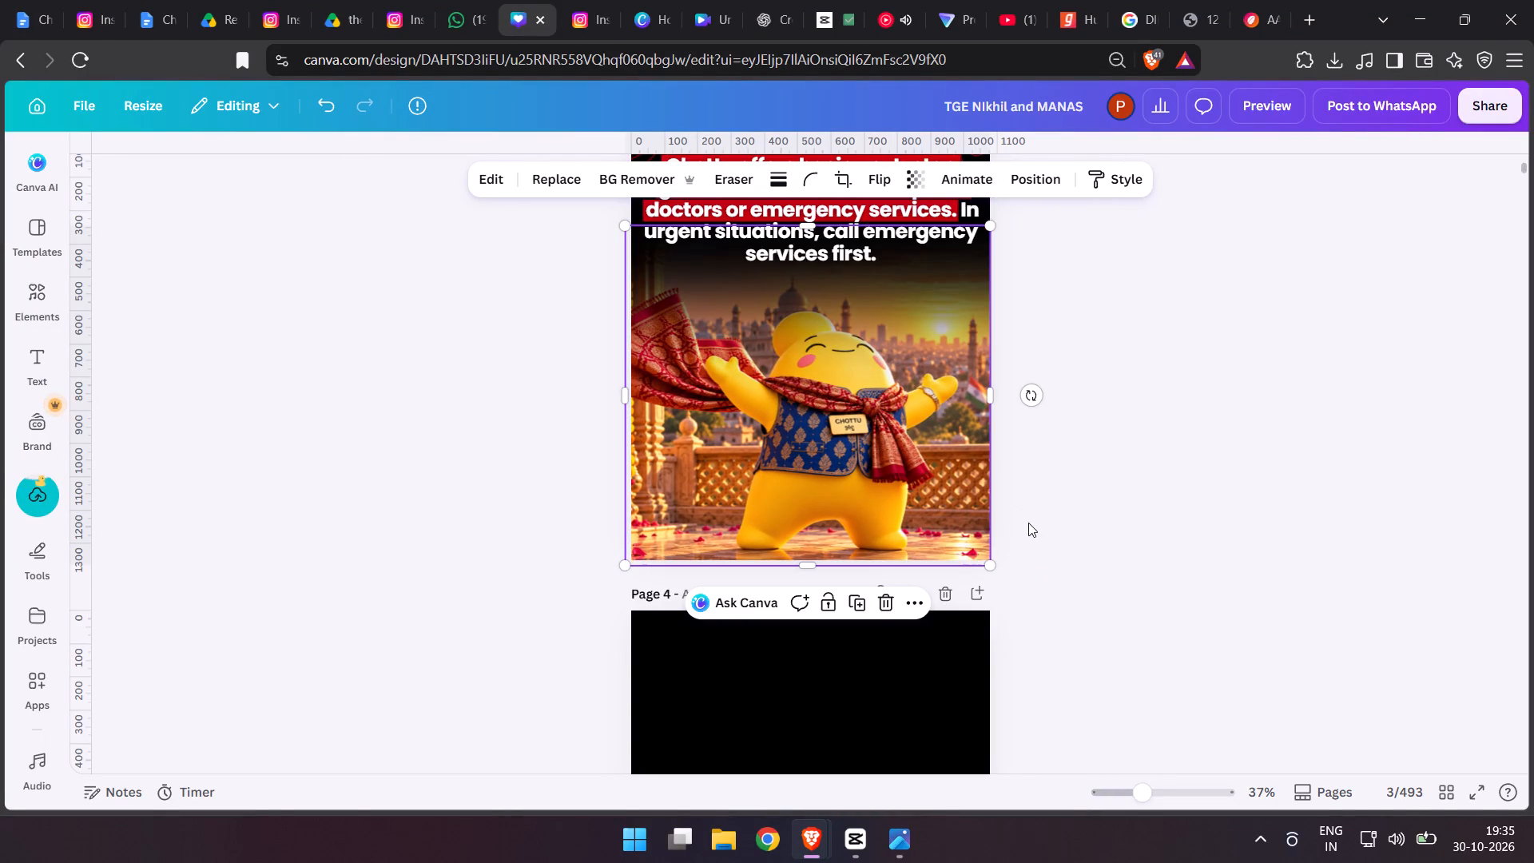
double_click(439, 529)
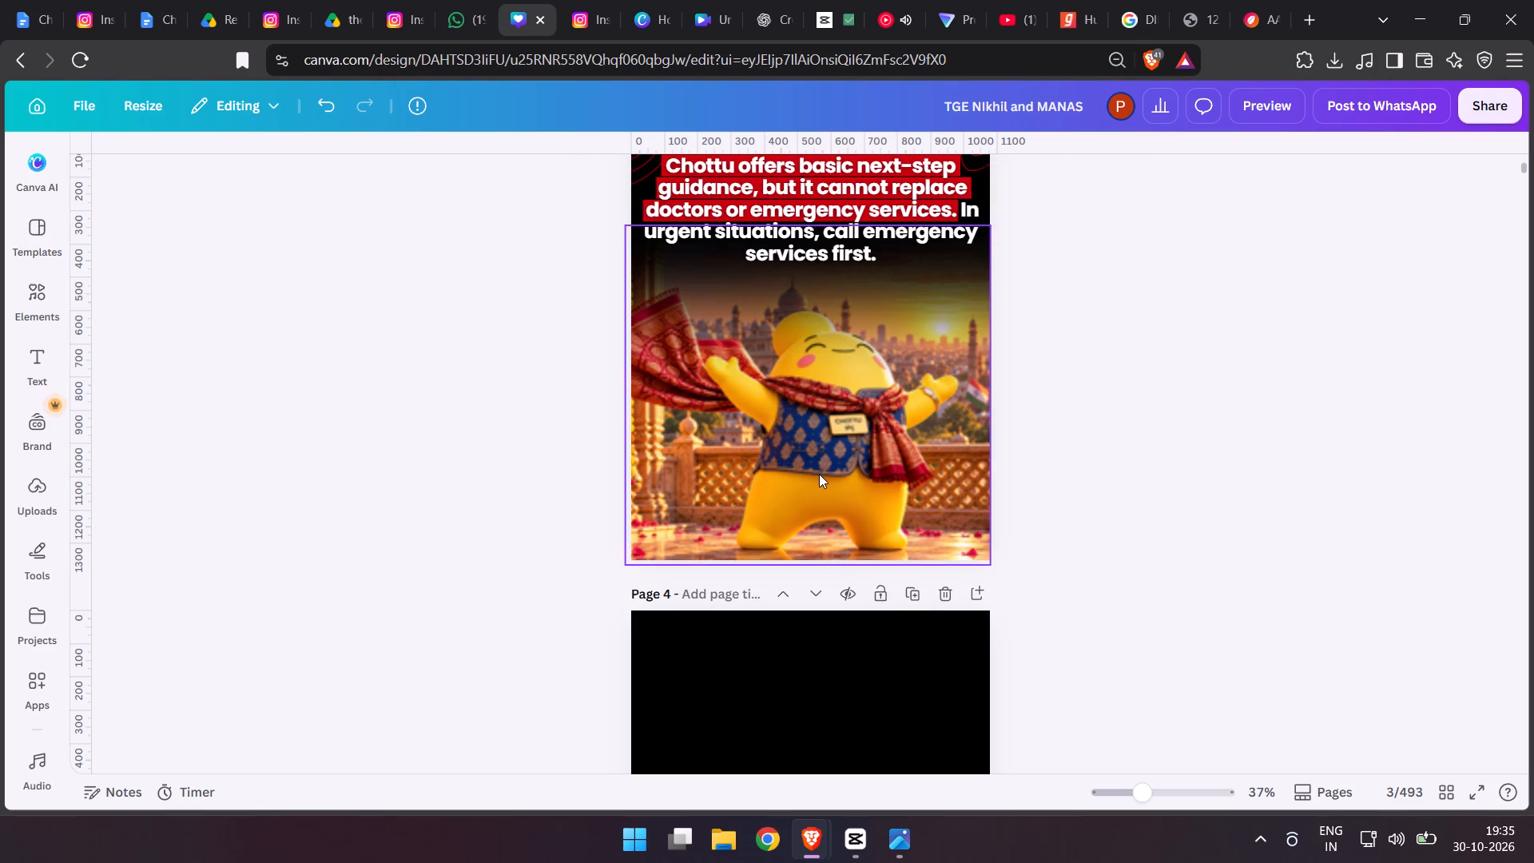
Duplicate page 3's mascot image, remove the copy's background, and align the cutout over the original.
ctrl+click(819, 475)
key(ctrl+c)
key(ctrl+v)
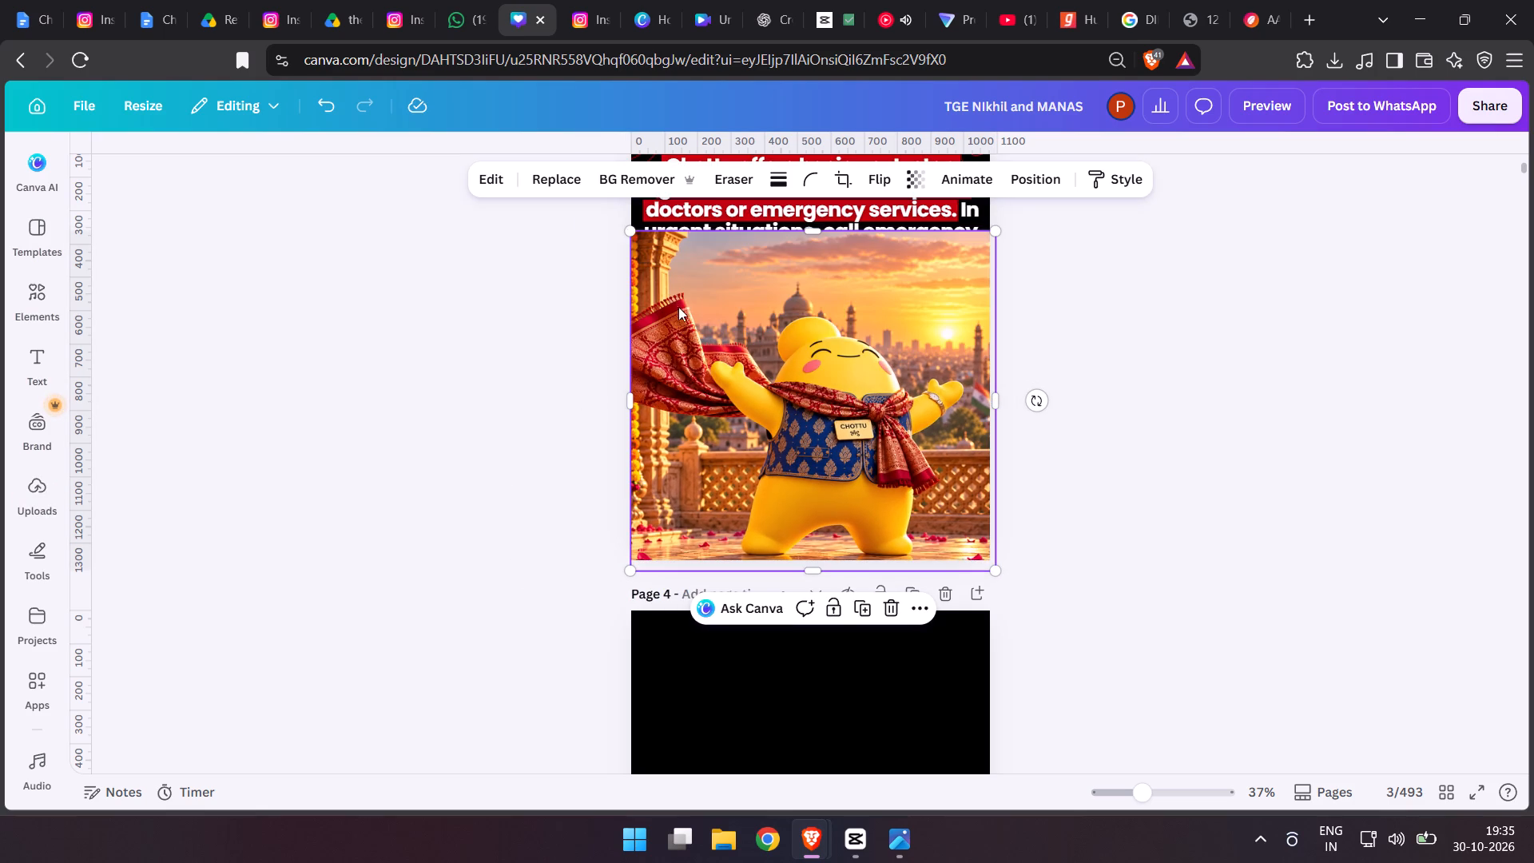
click(613, 177)
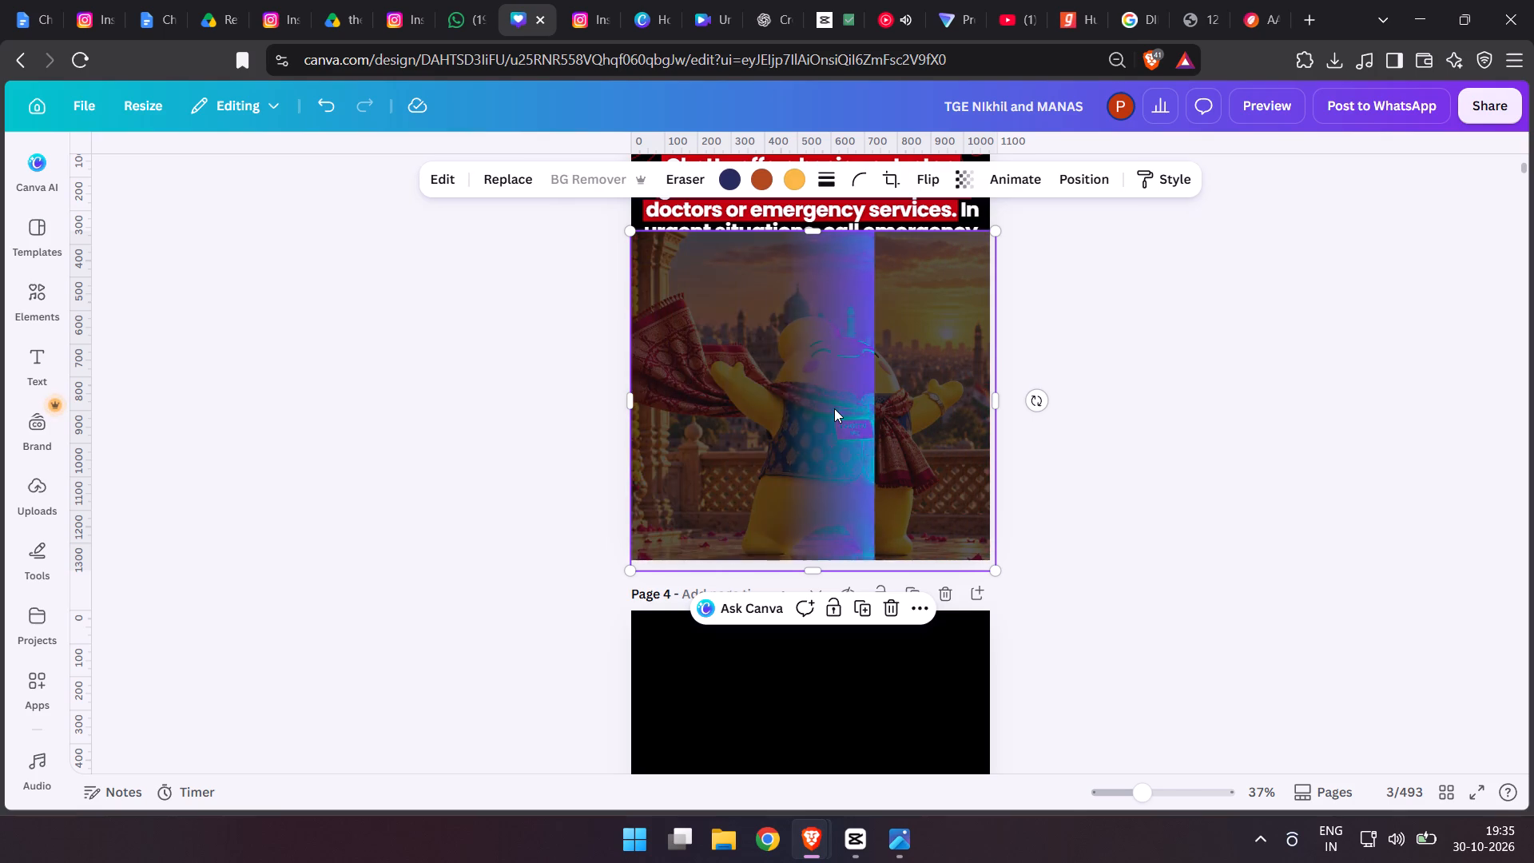
click(834, 408)
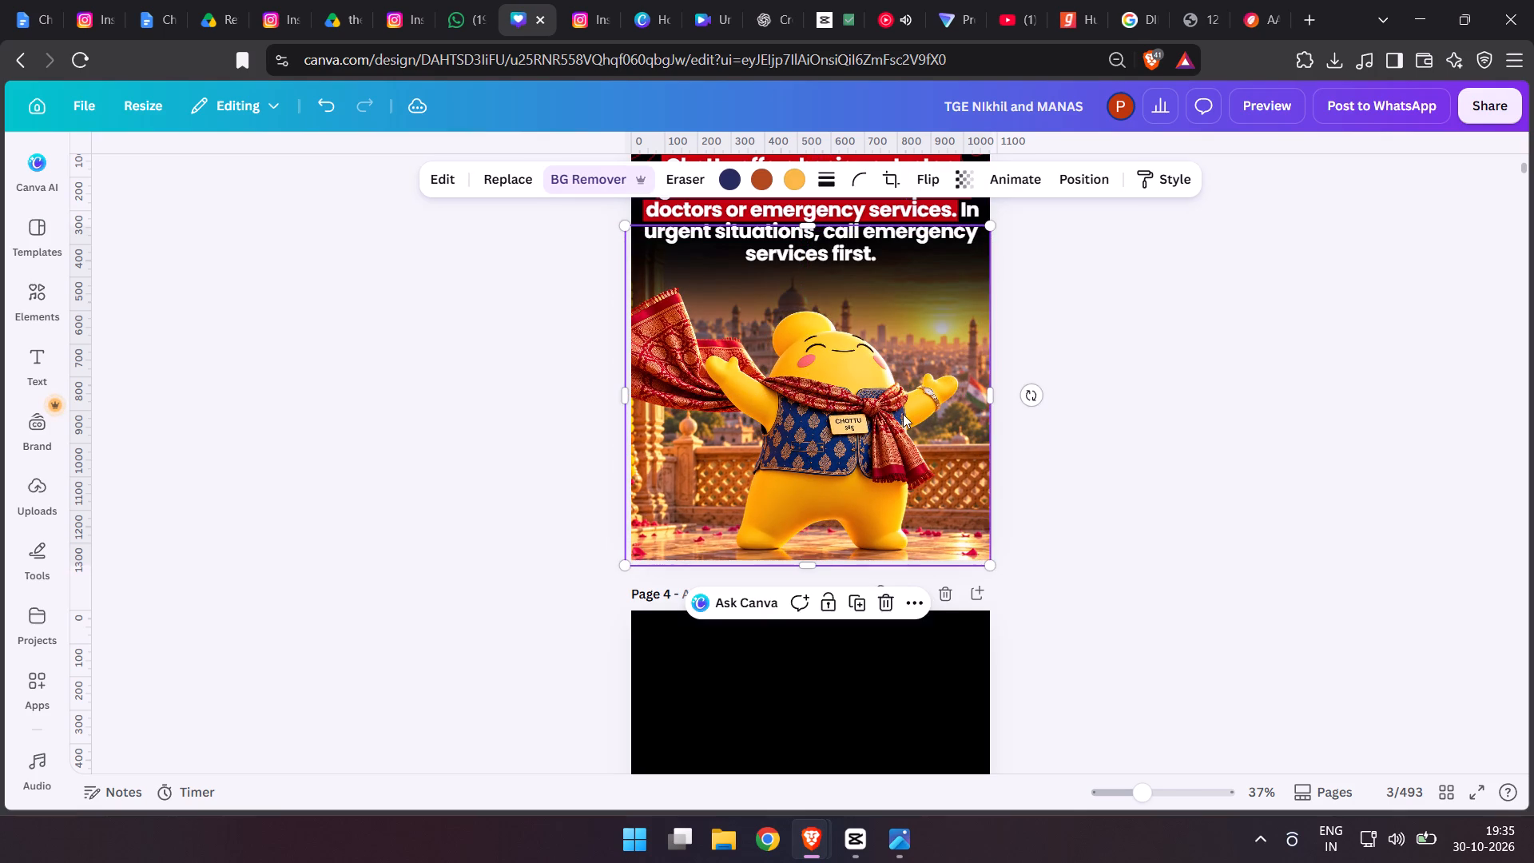
click(1280, 597)
Review the layouts of pages 1 to 3, checking headlines, images and gradient blending.
scroll(1267, 589, up, 3)
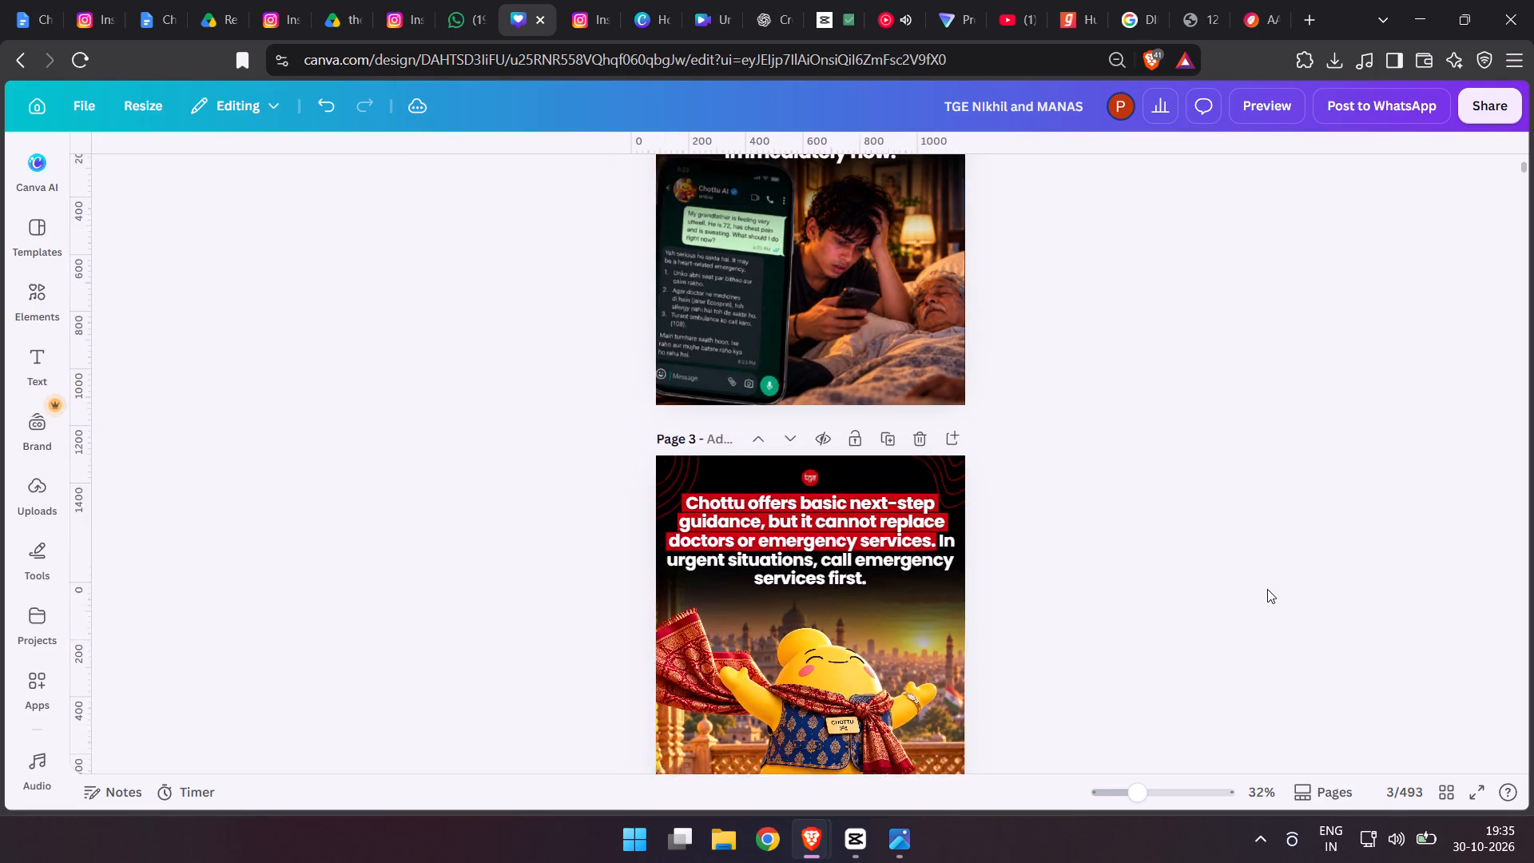
scroll(1267, 589, up, 1)
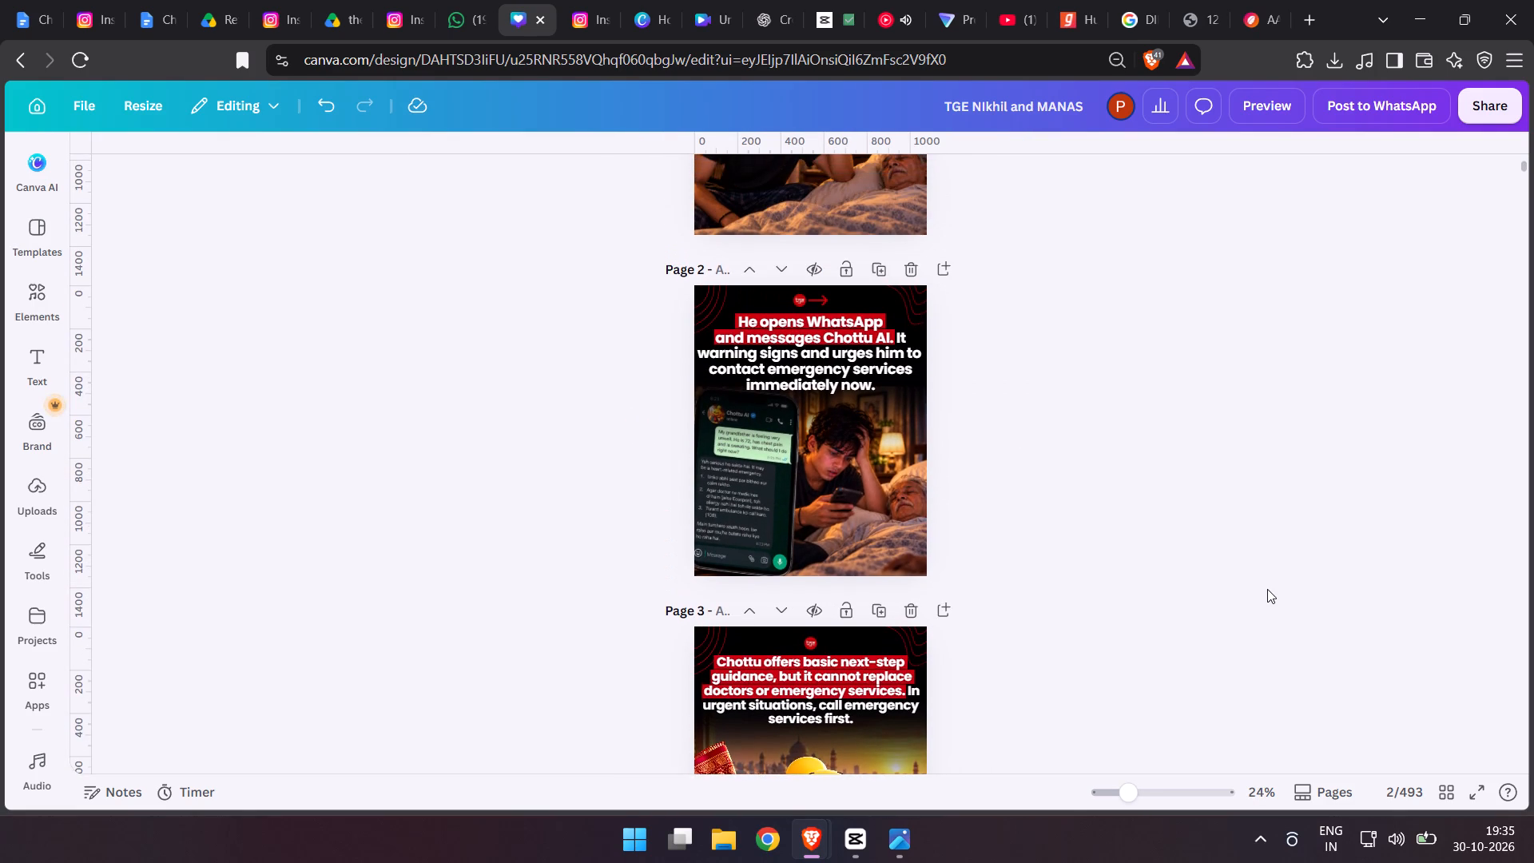
scroll(1267, 589, down, 1)
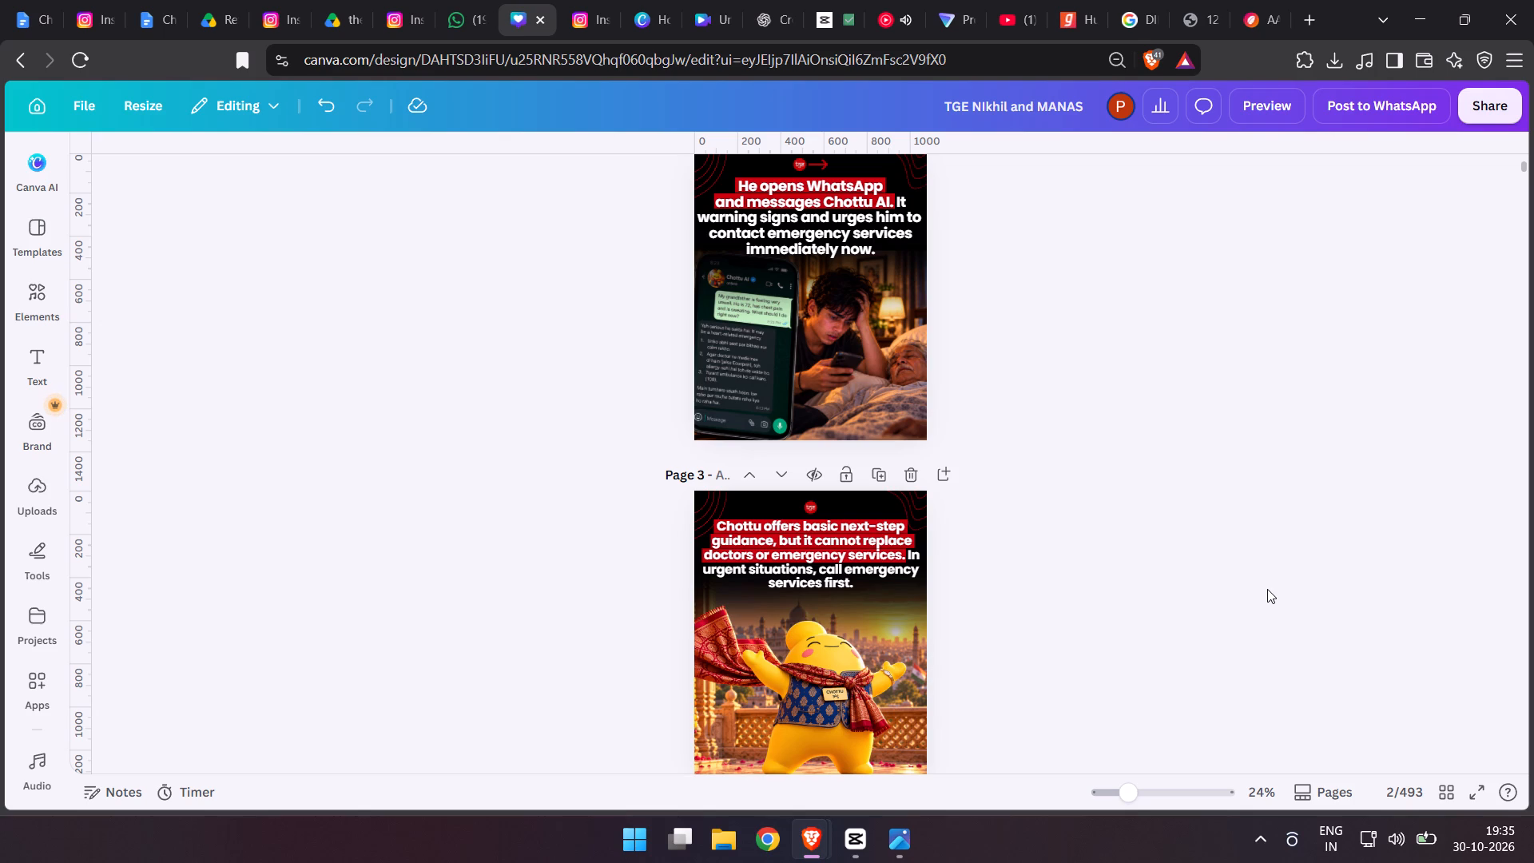
scroll(1267, 589, up, 3)
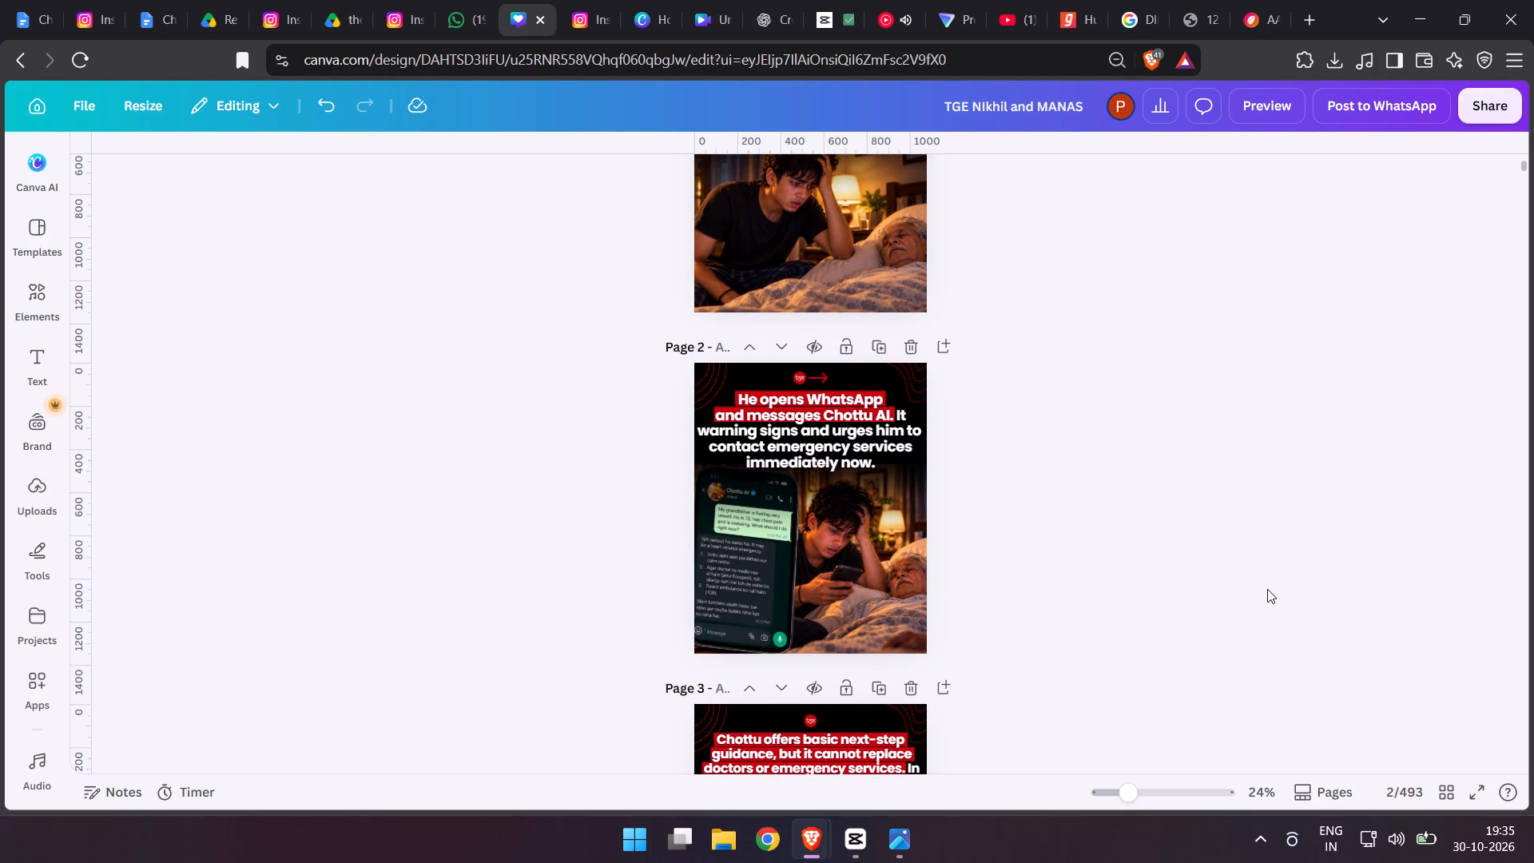
scroll(1267, 589, up, 1)
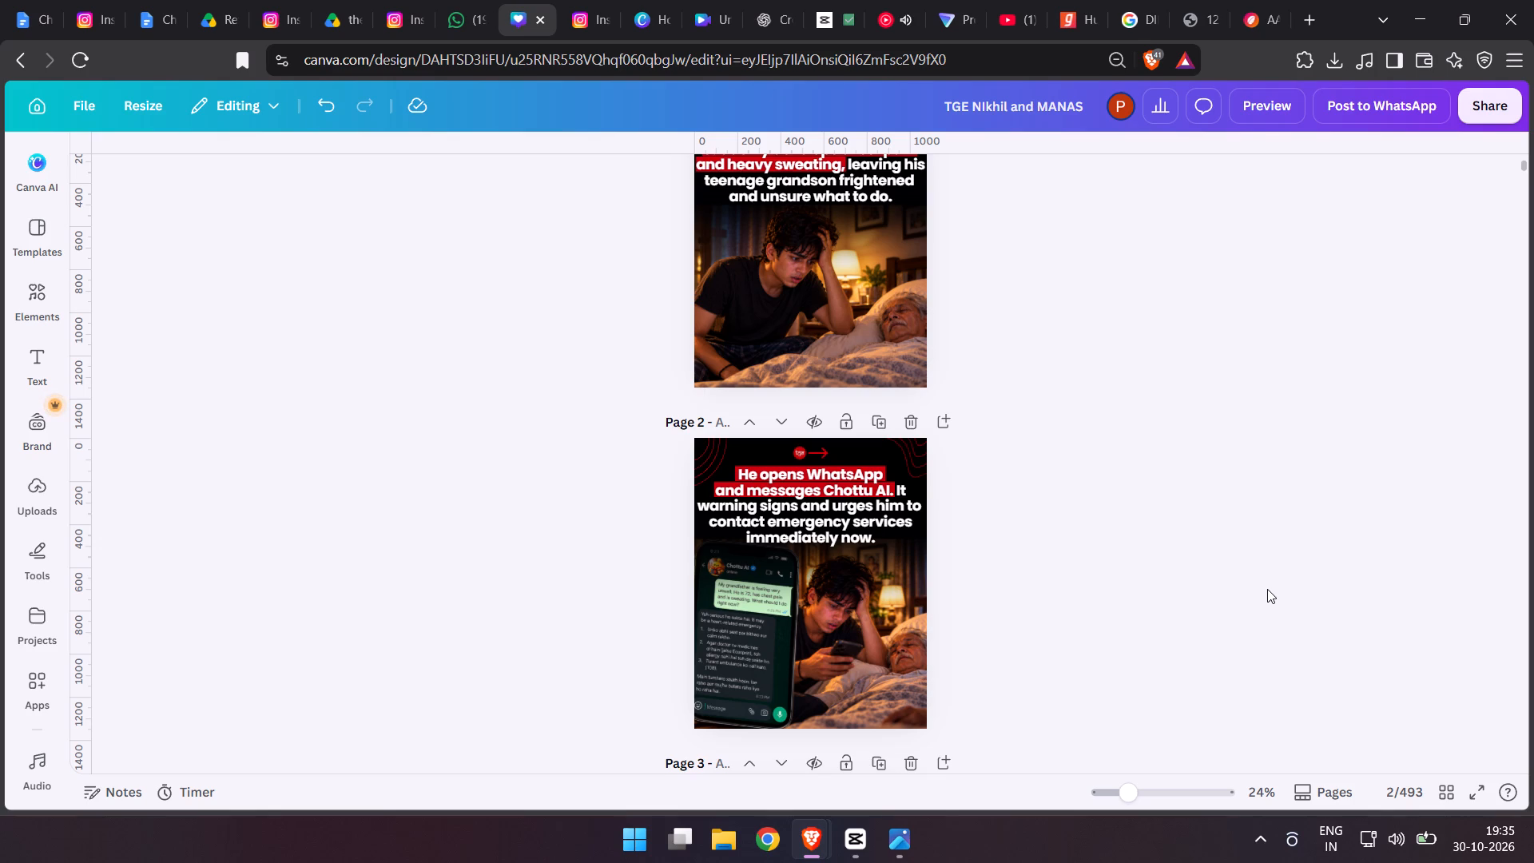
scroll(1267, 589, up, 1)
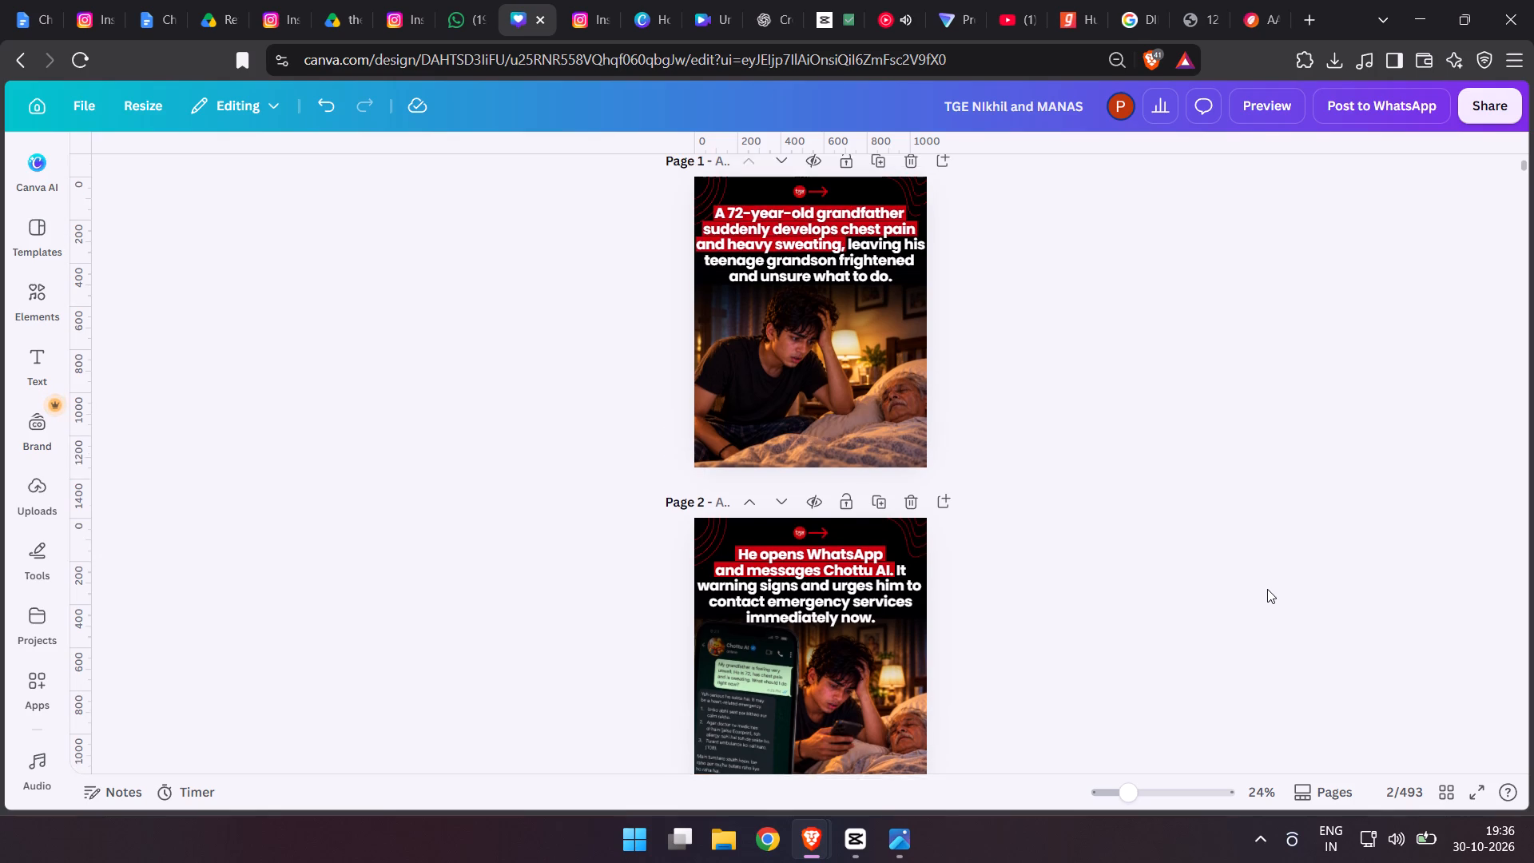
scroll(1267, 589, up, 1)
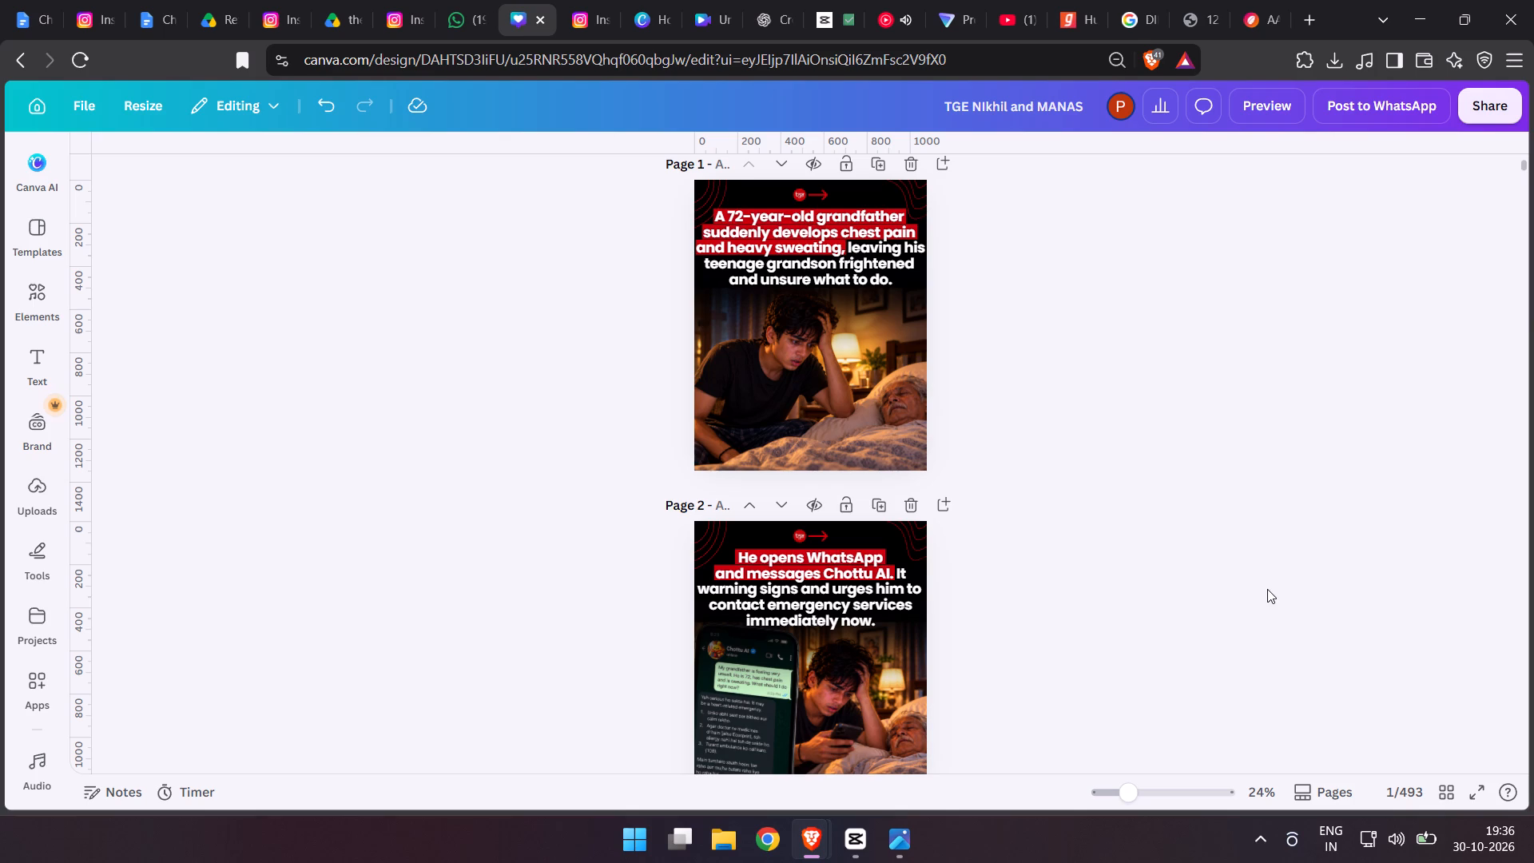
Set up the design download as a PDF limited to pages 1-3.
click(1493, 110)
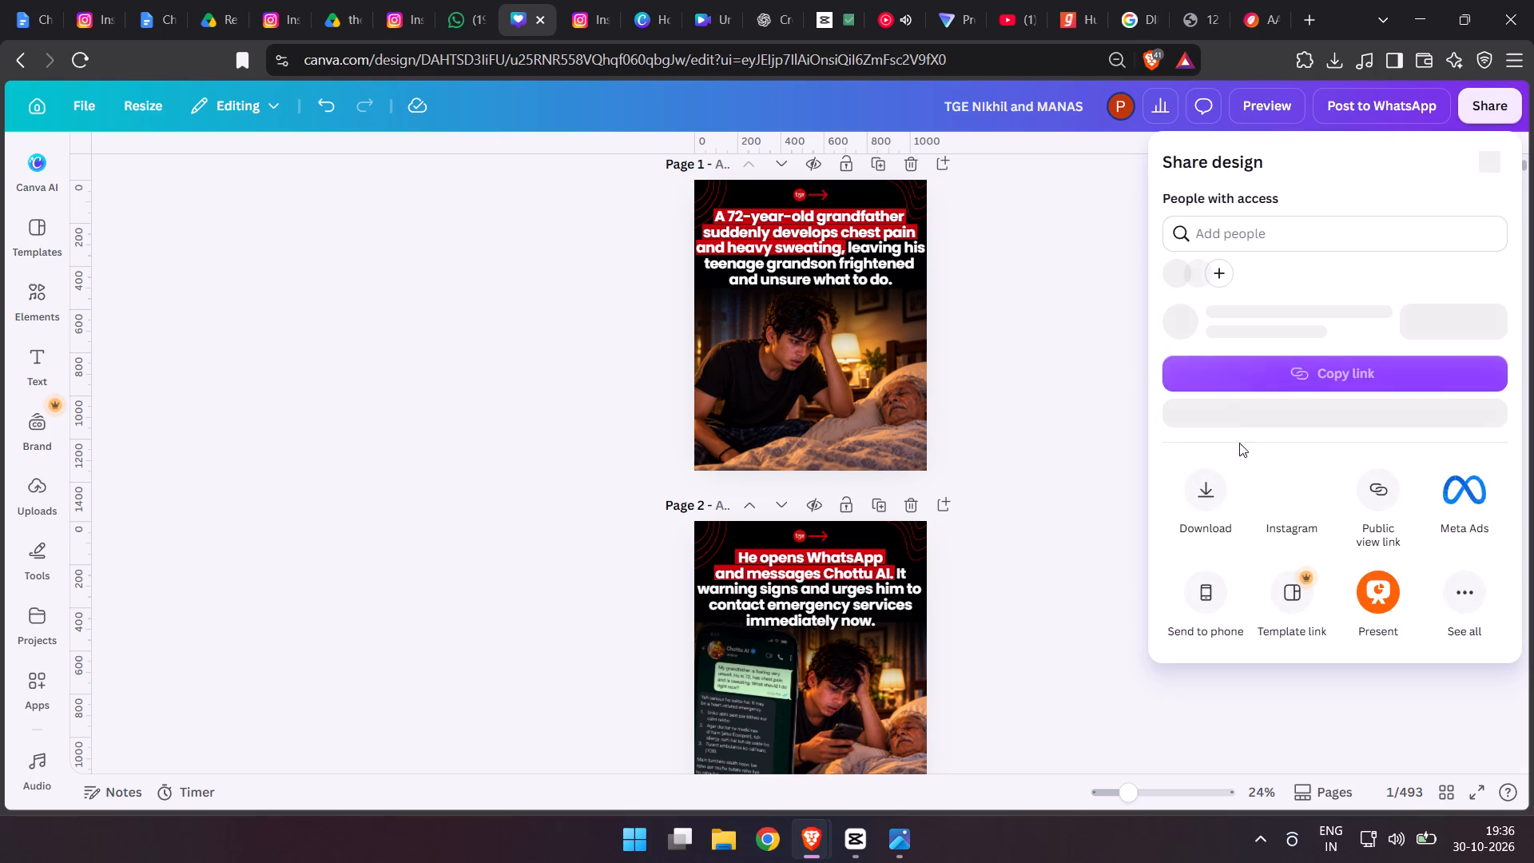
click(1214, 519)
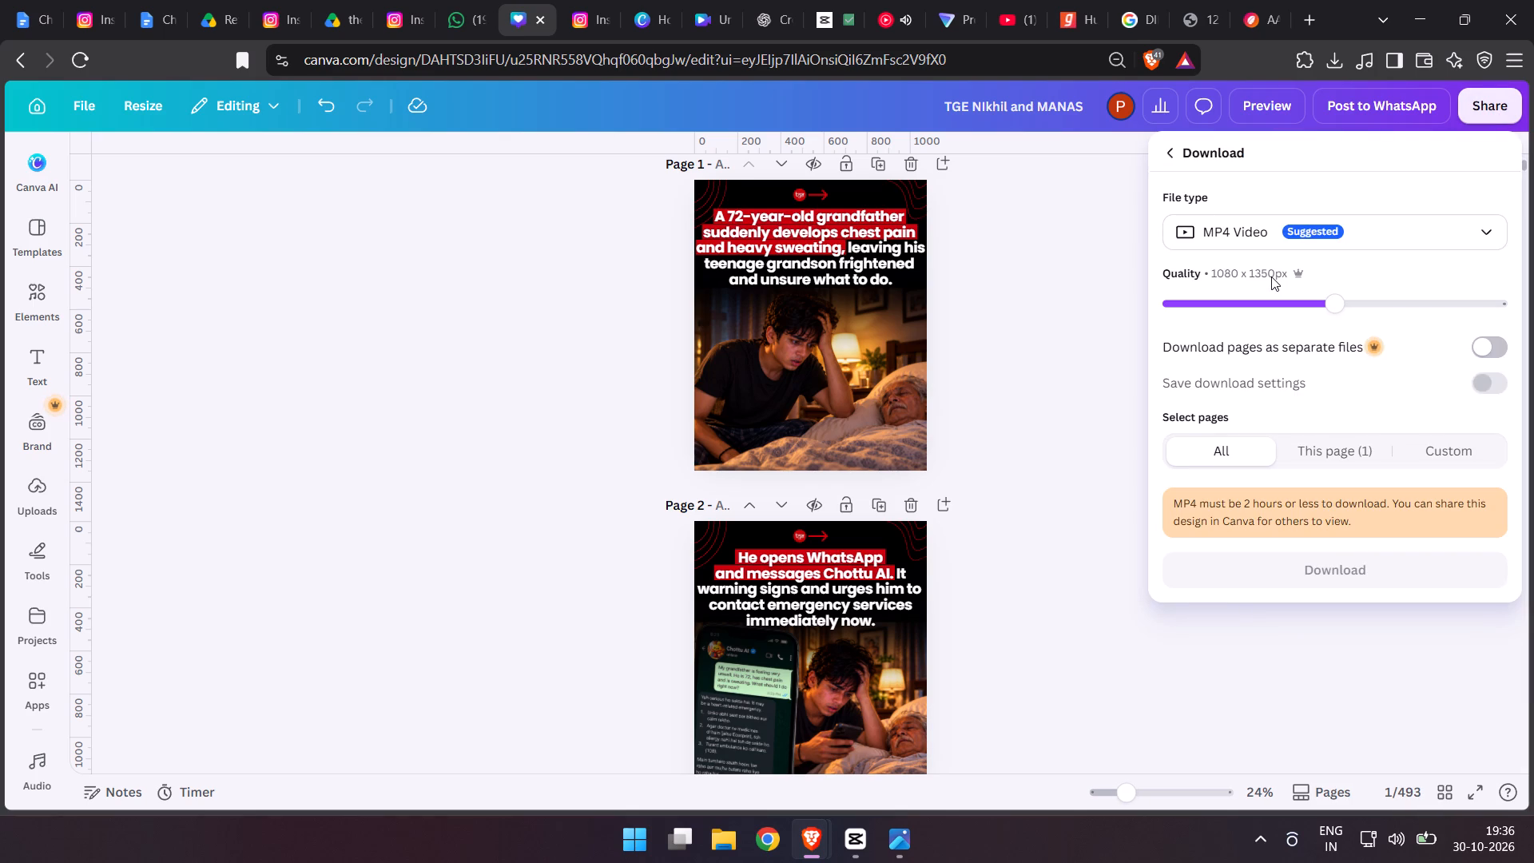
click(1244, 217)
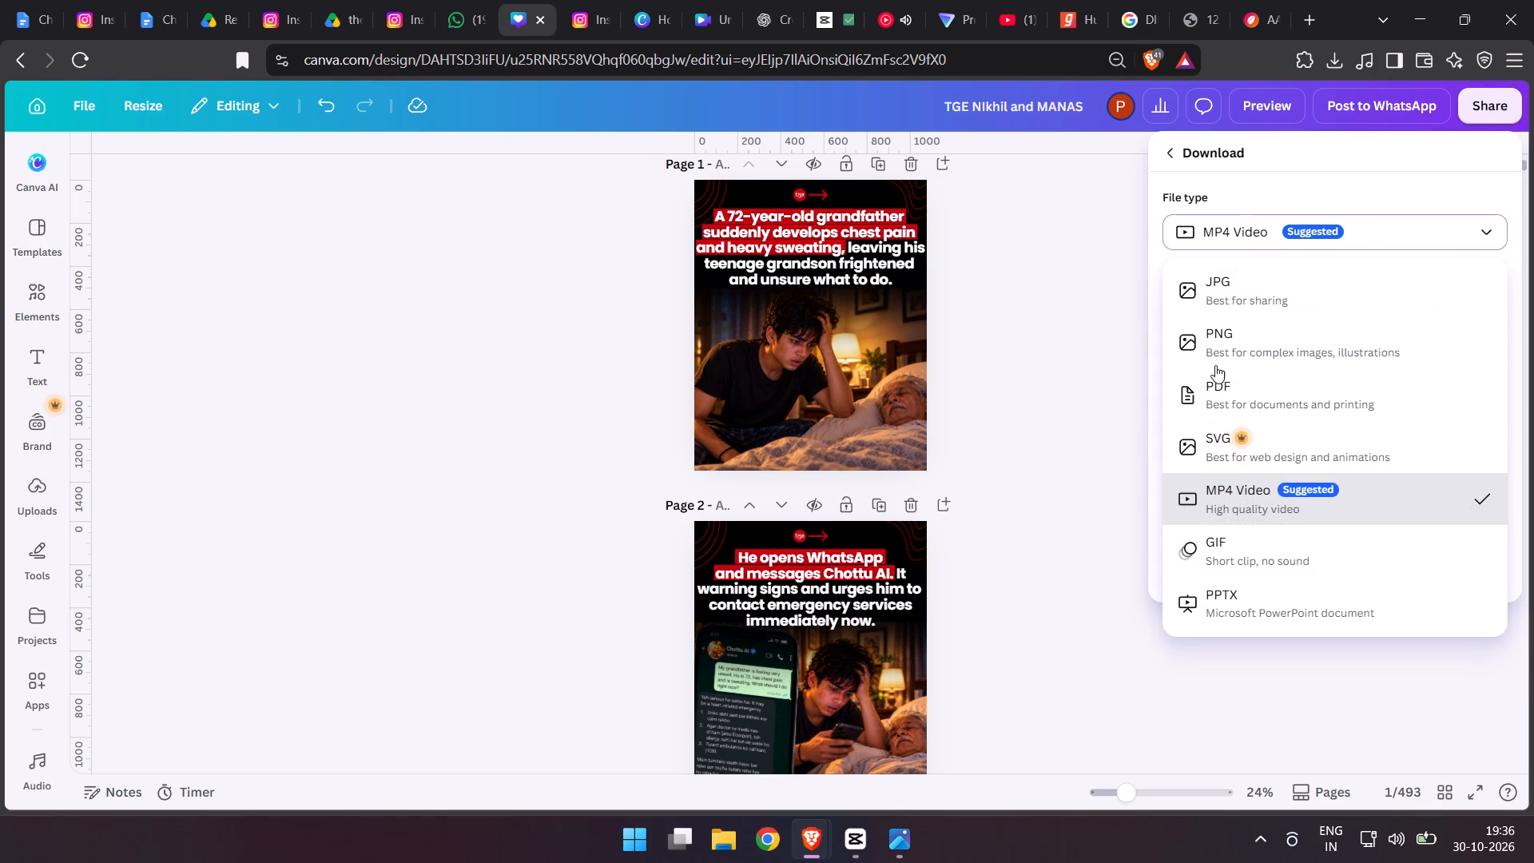
click(1211, 370)
click(1208, 241)
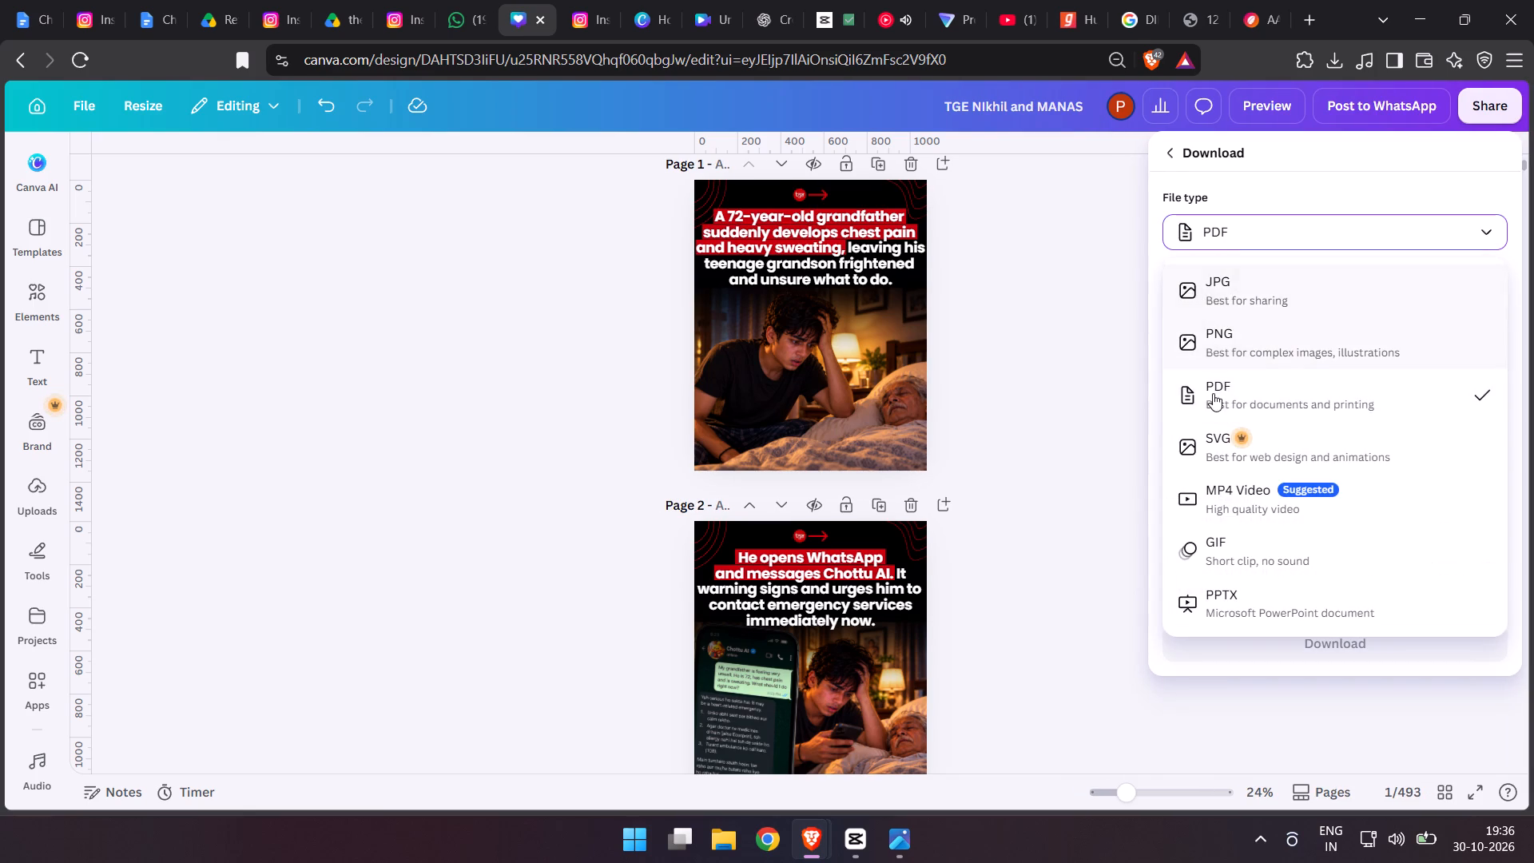
click(1172, 407)
click(1426, 451)
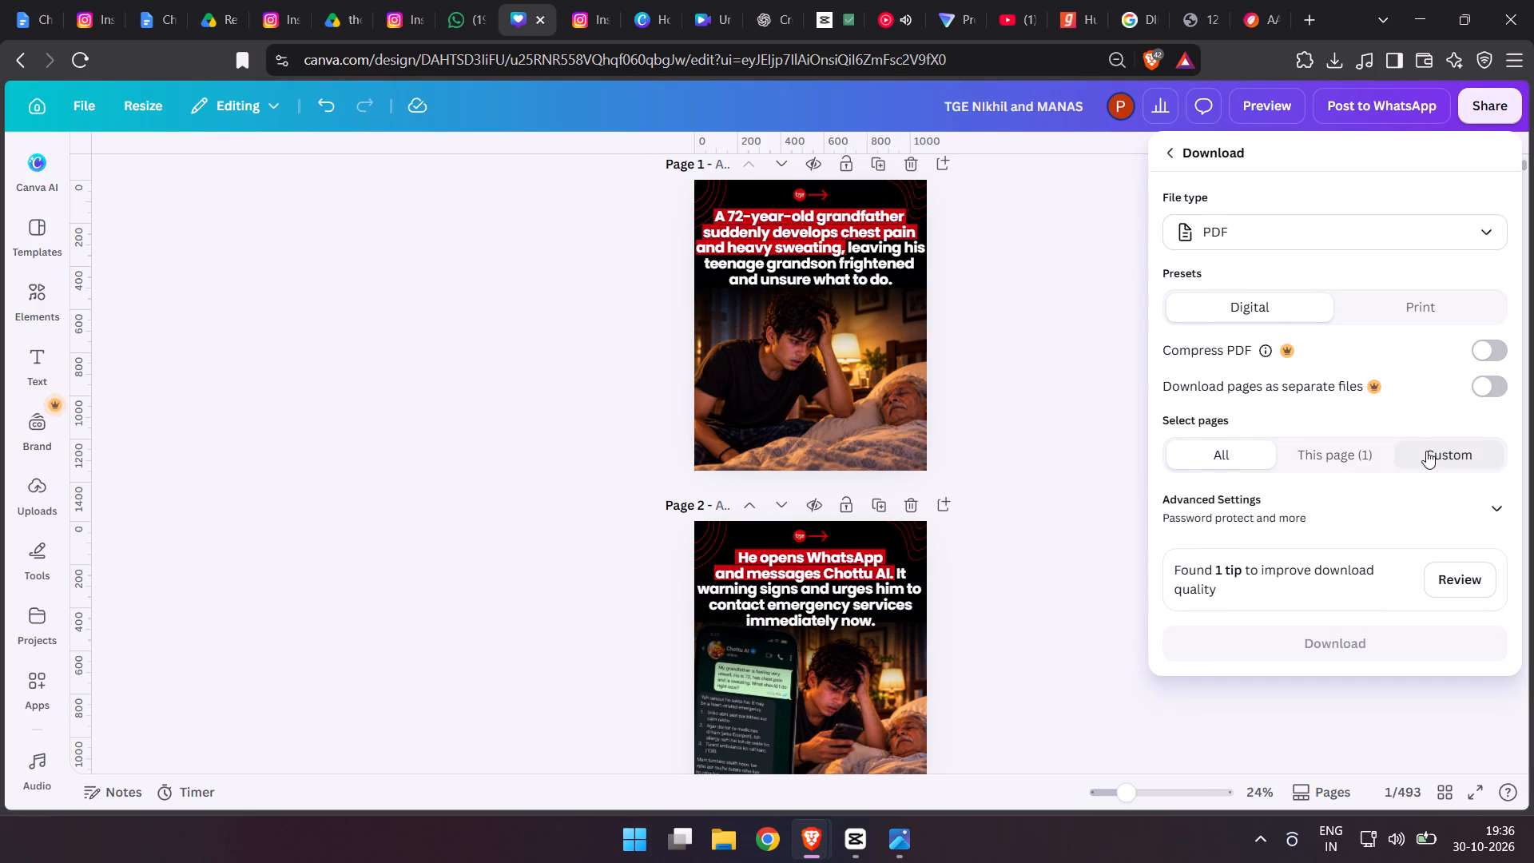
drag(1255, 499, 1184, 495)
key(3)
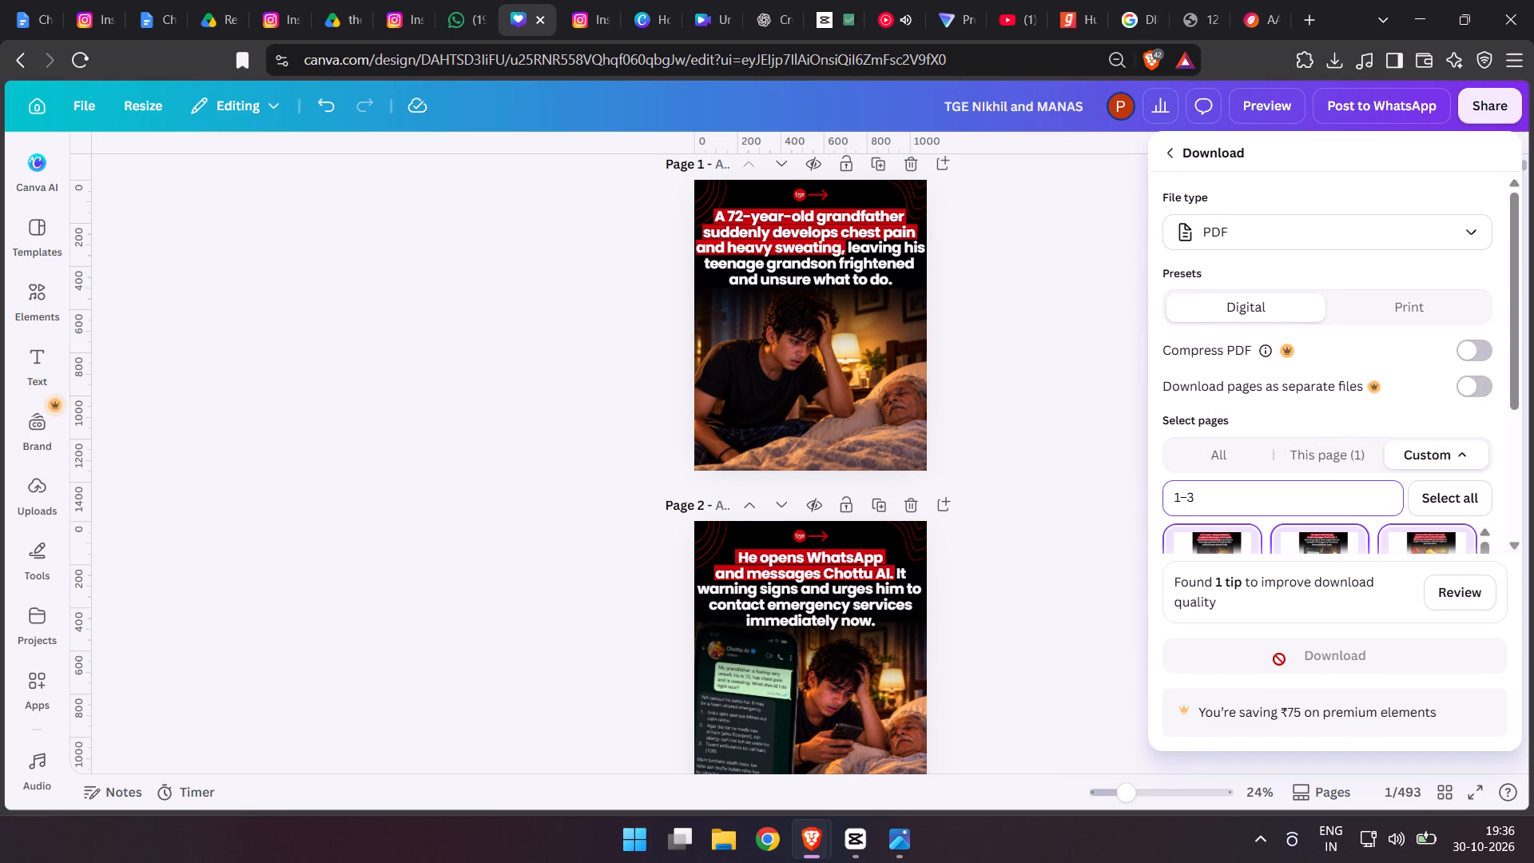
Start the PDF download of the selected pages.
double_click(1279, 660)
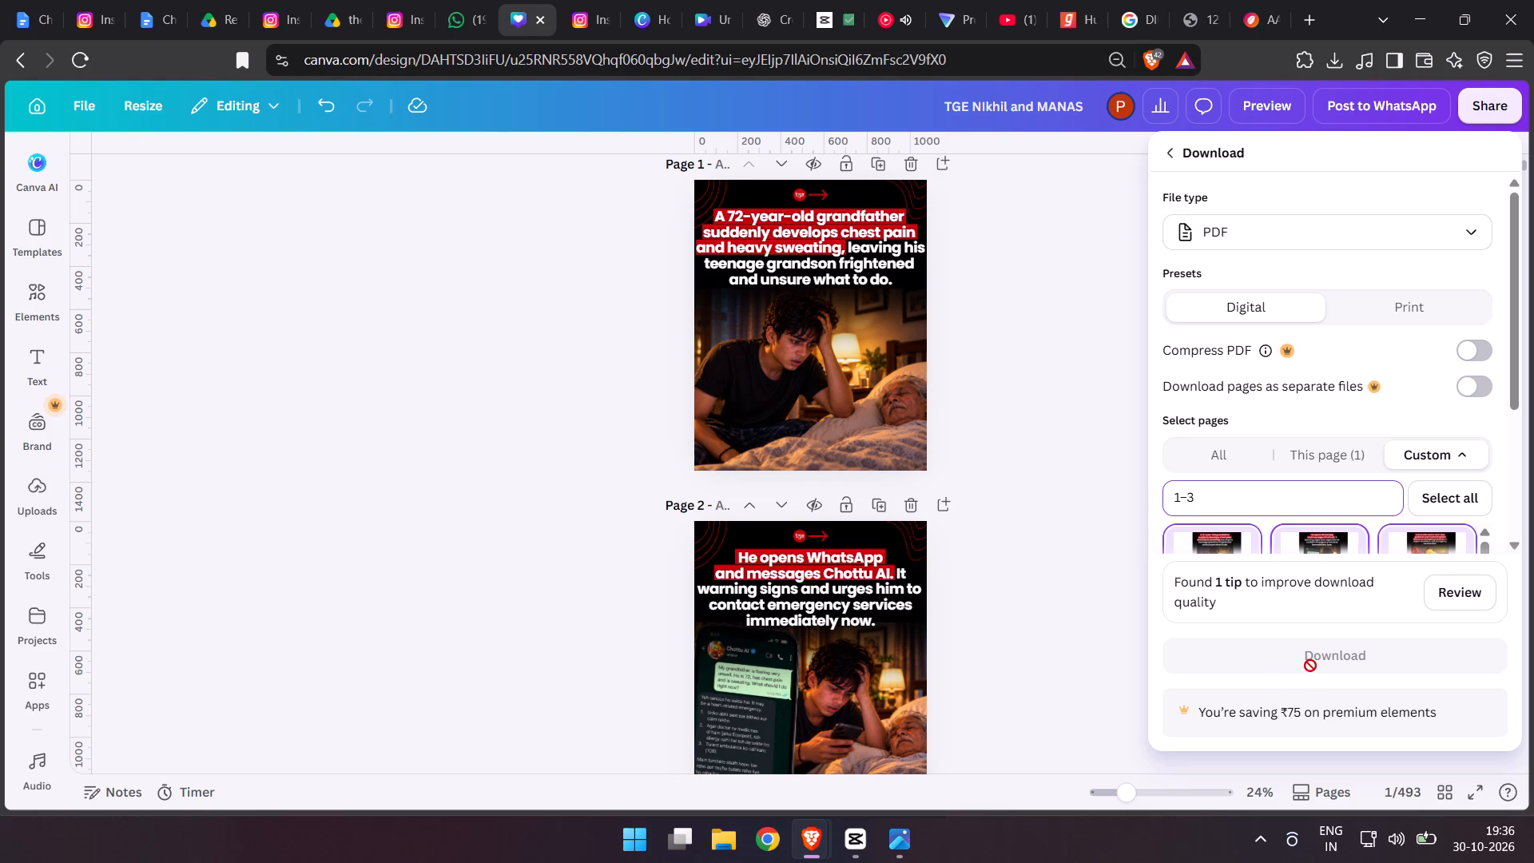
triple_click(1310, 666)
triple_click(1337, 660)
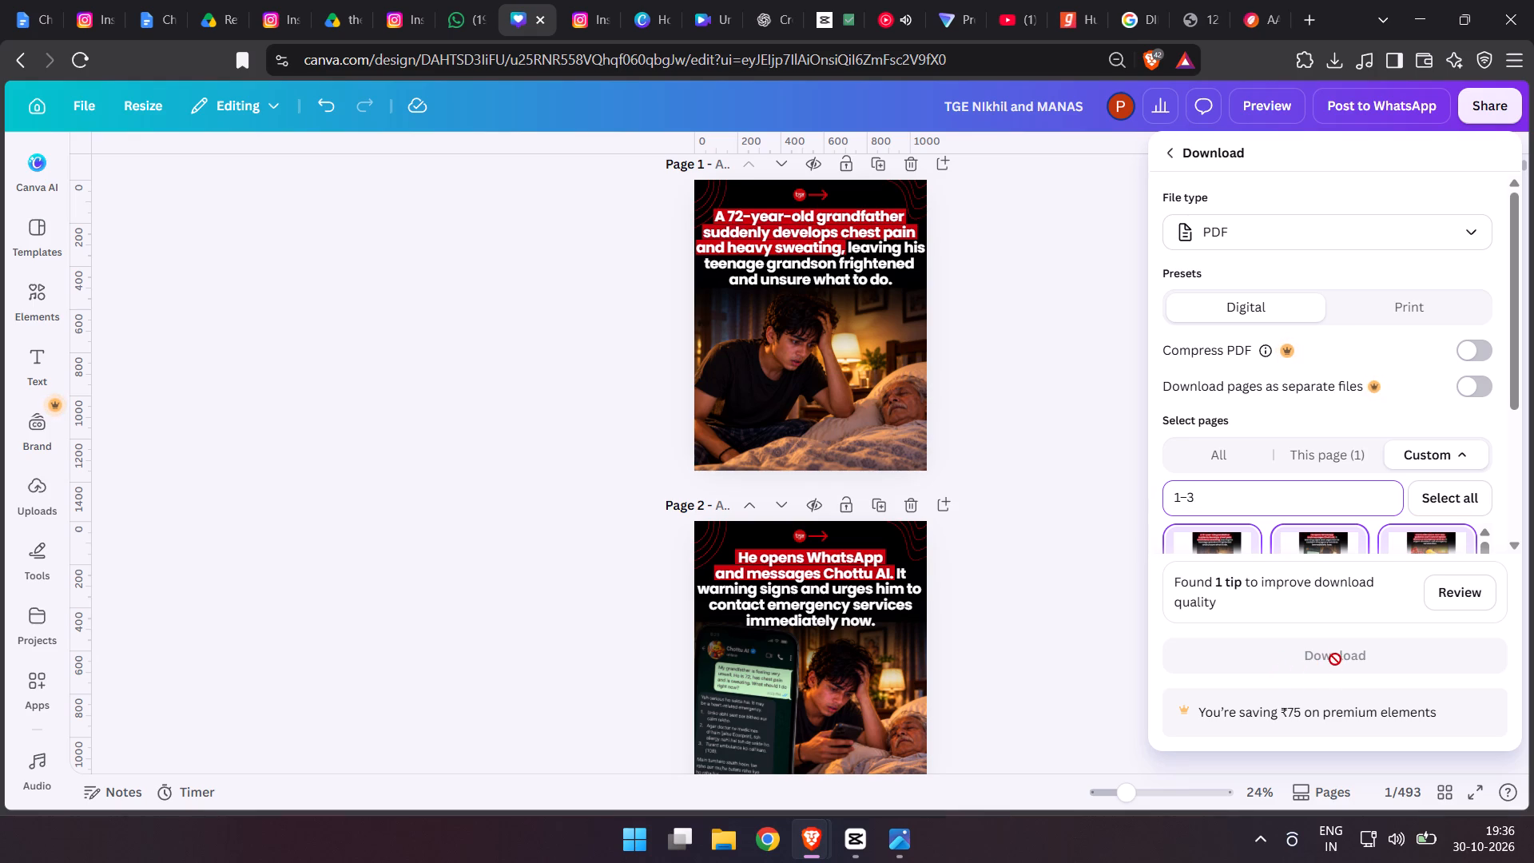
triple_click(1338, 658)
double_click(1346, 662)
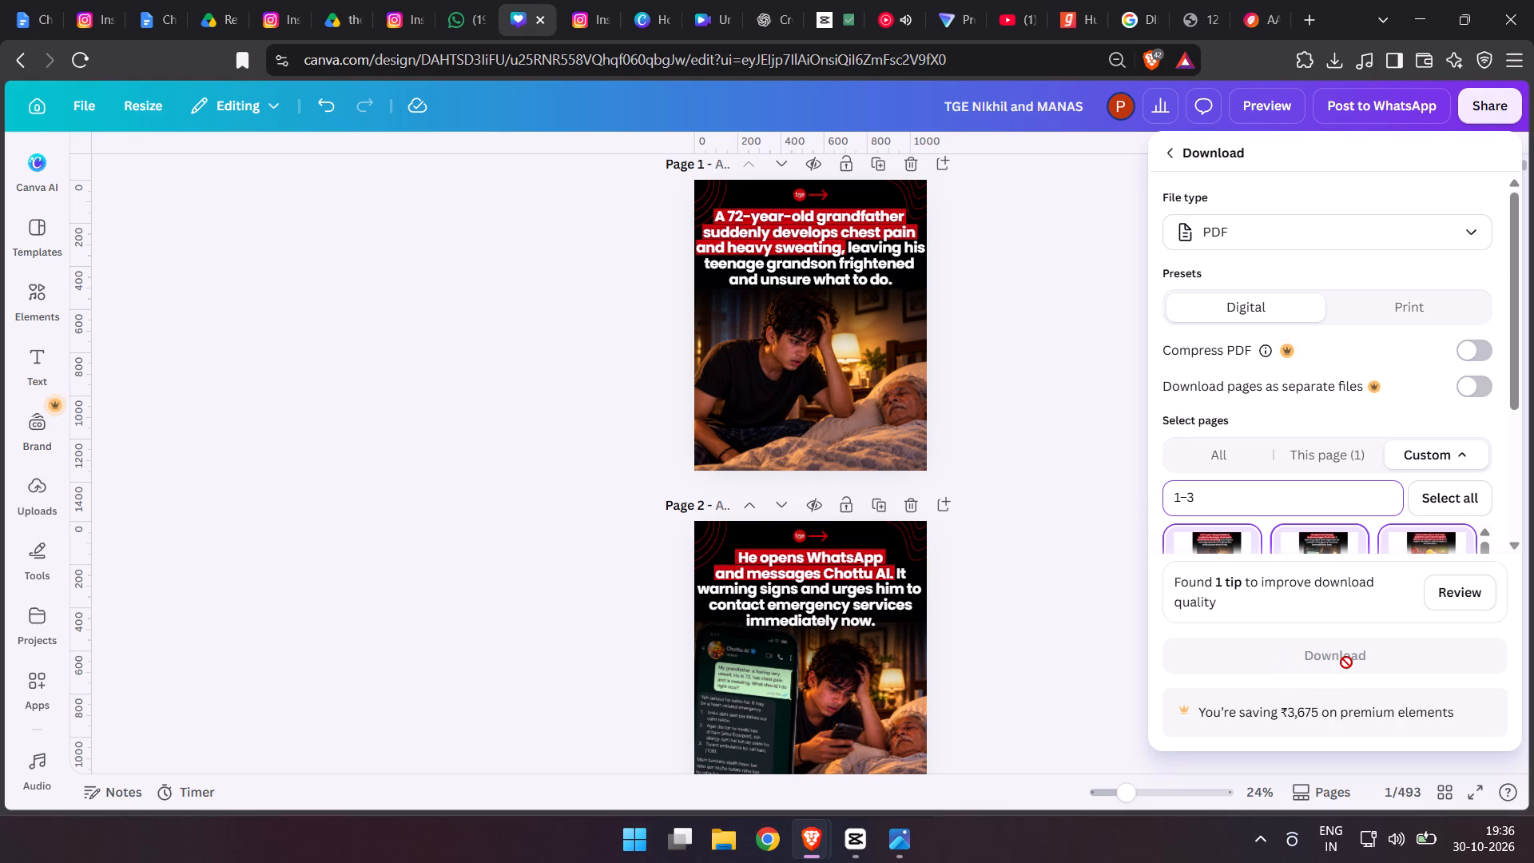
drag(1221, 635, 874, 373)
click(1329, 668)
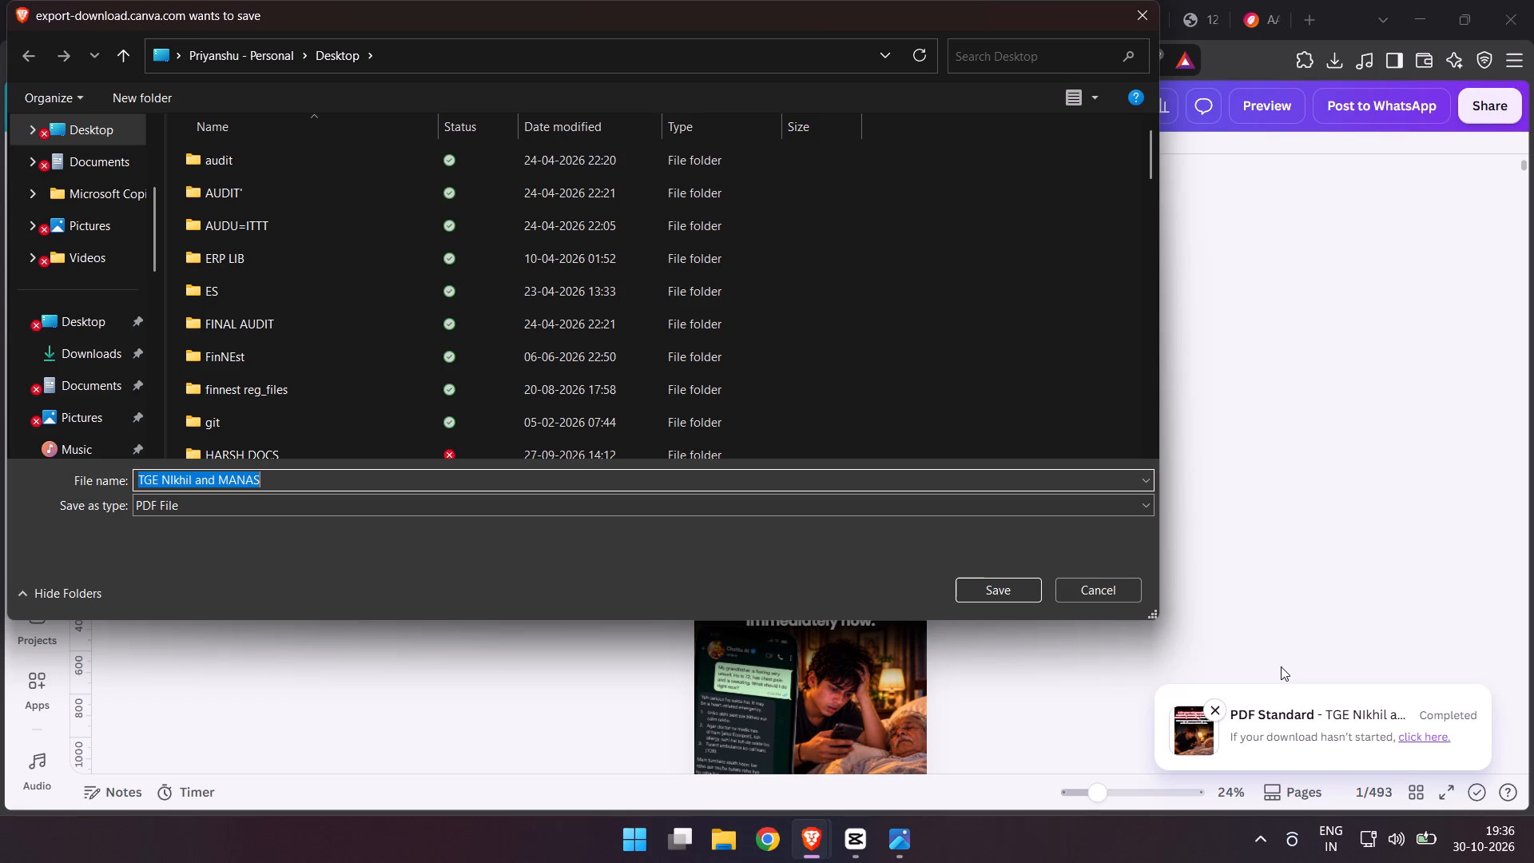
Replace the suggested PDF file name with one beginning "CH" in the Desktop save dialog.
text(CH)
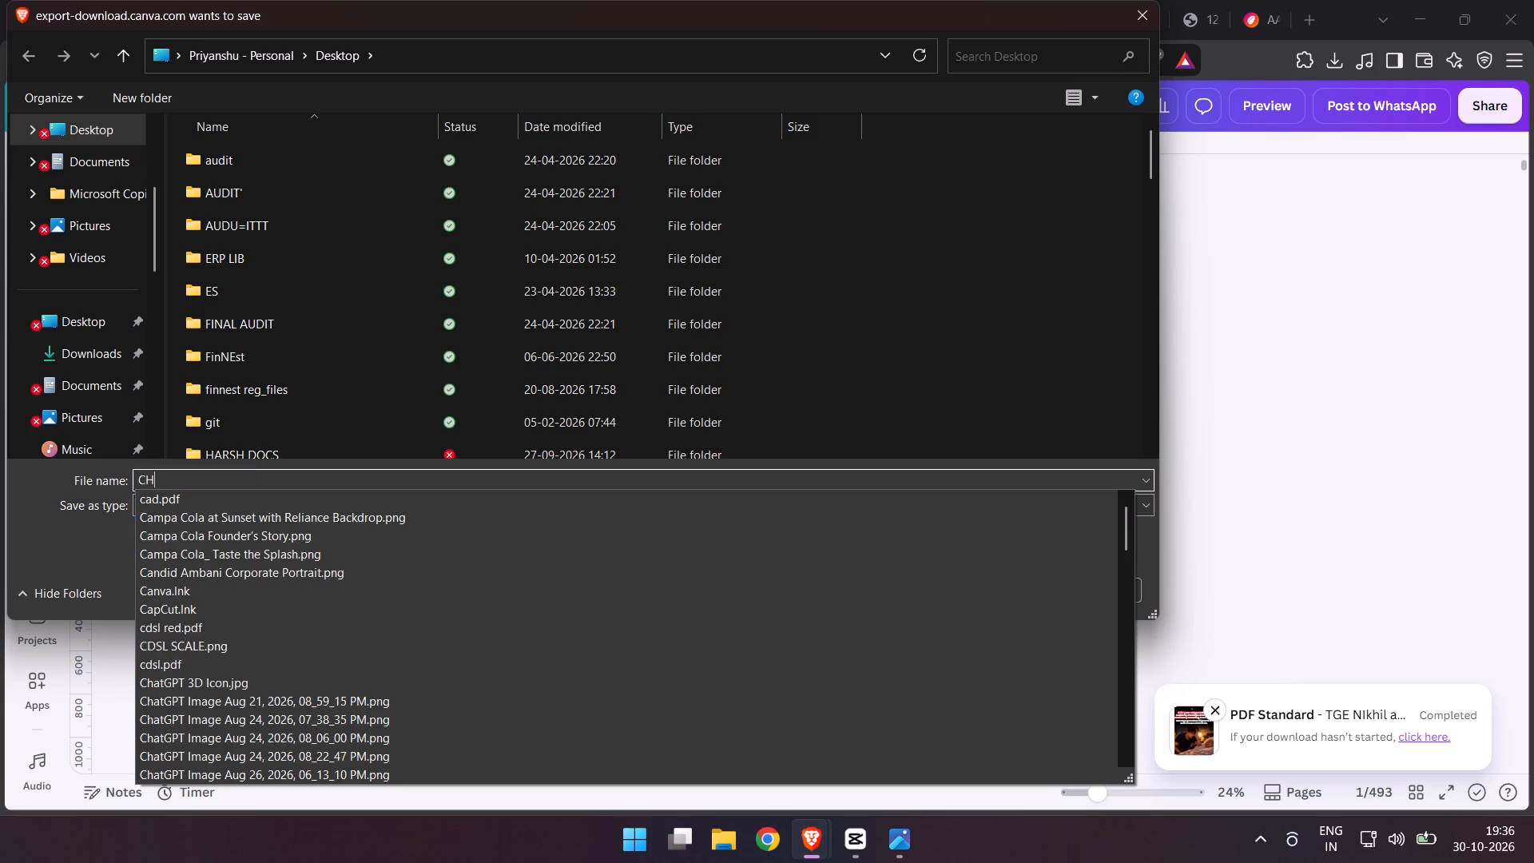
Continue the PDF file name so that it reads "CHOOTU", followed by a space.
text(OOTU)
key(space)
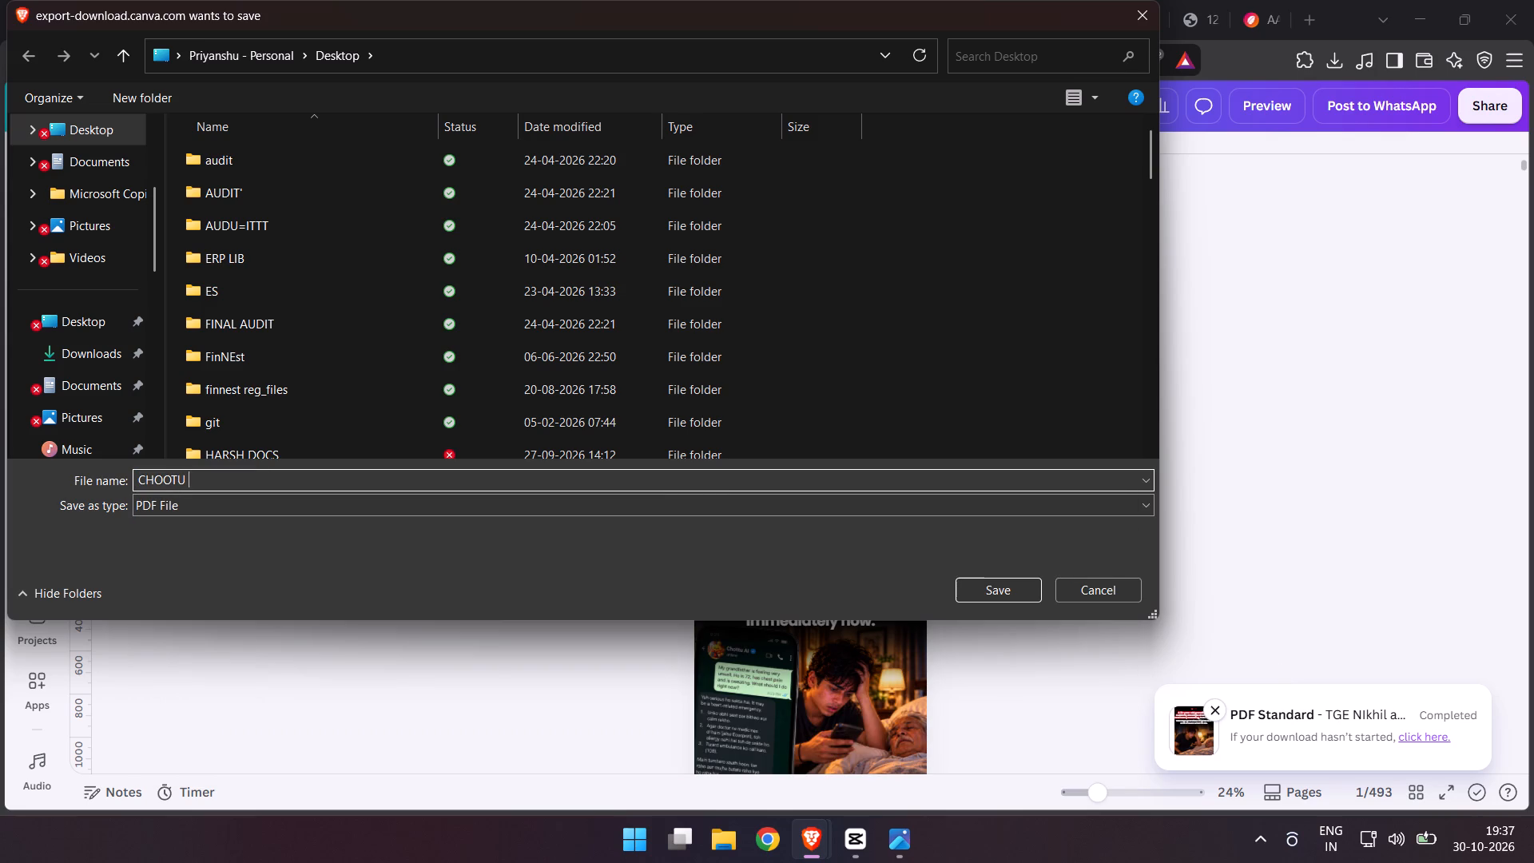
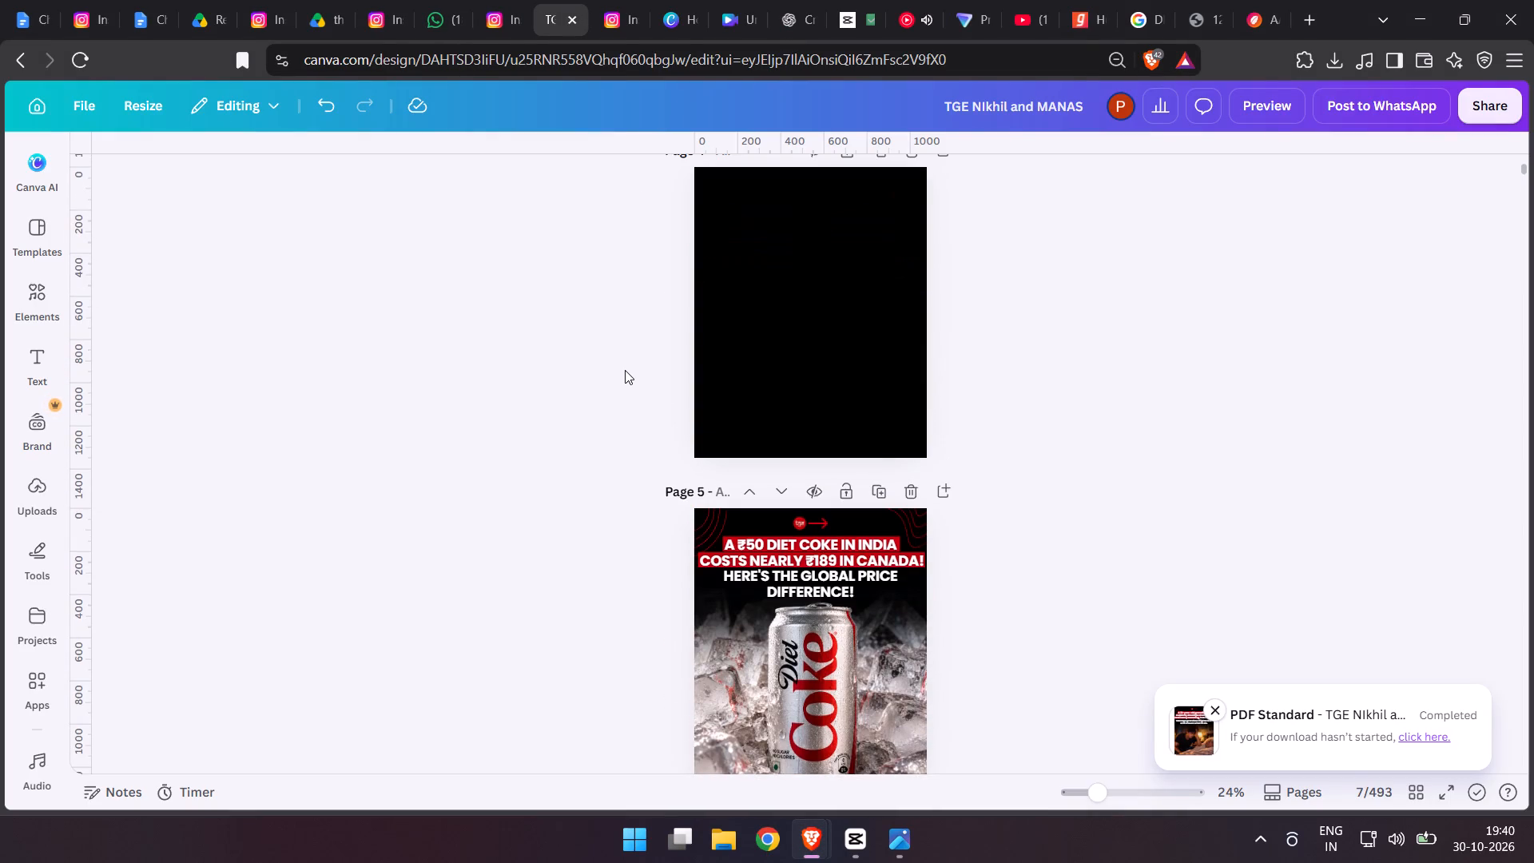
Duplicate page 5, the Diet Coke price comparison page.
scroll(625, 370, up, 3)
scroll(625, 370, down, 2)
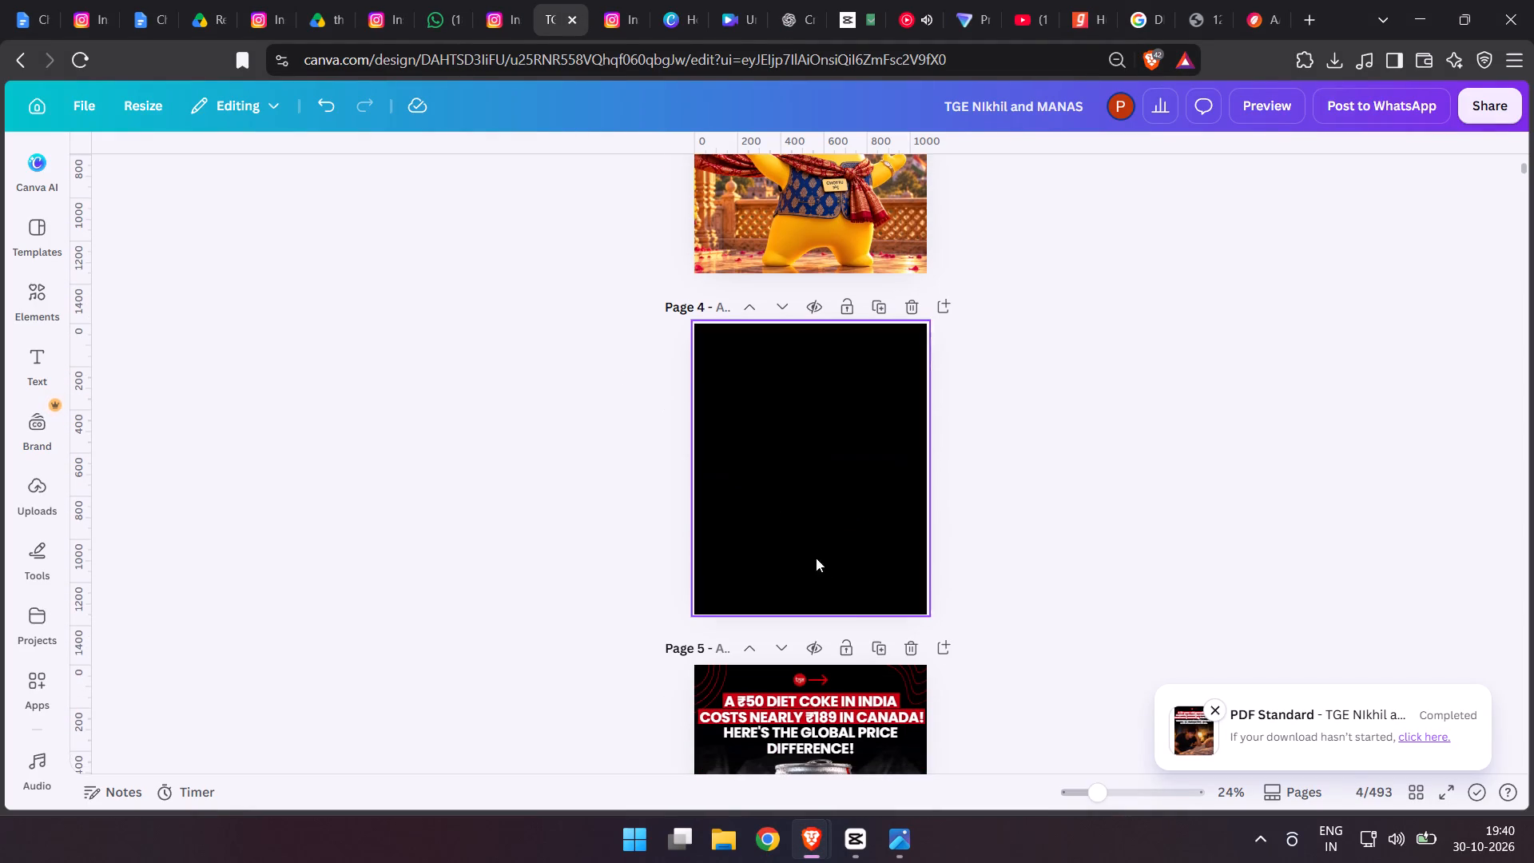
click(884, 649)
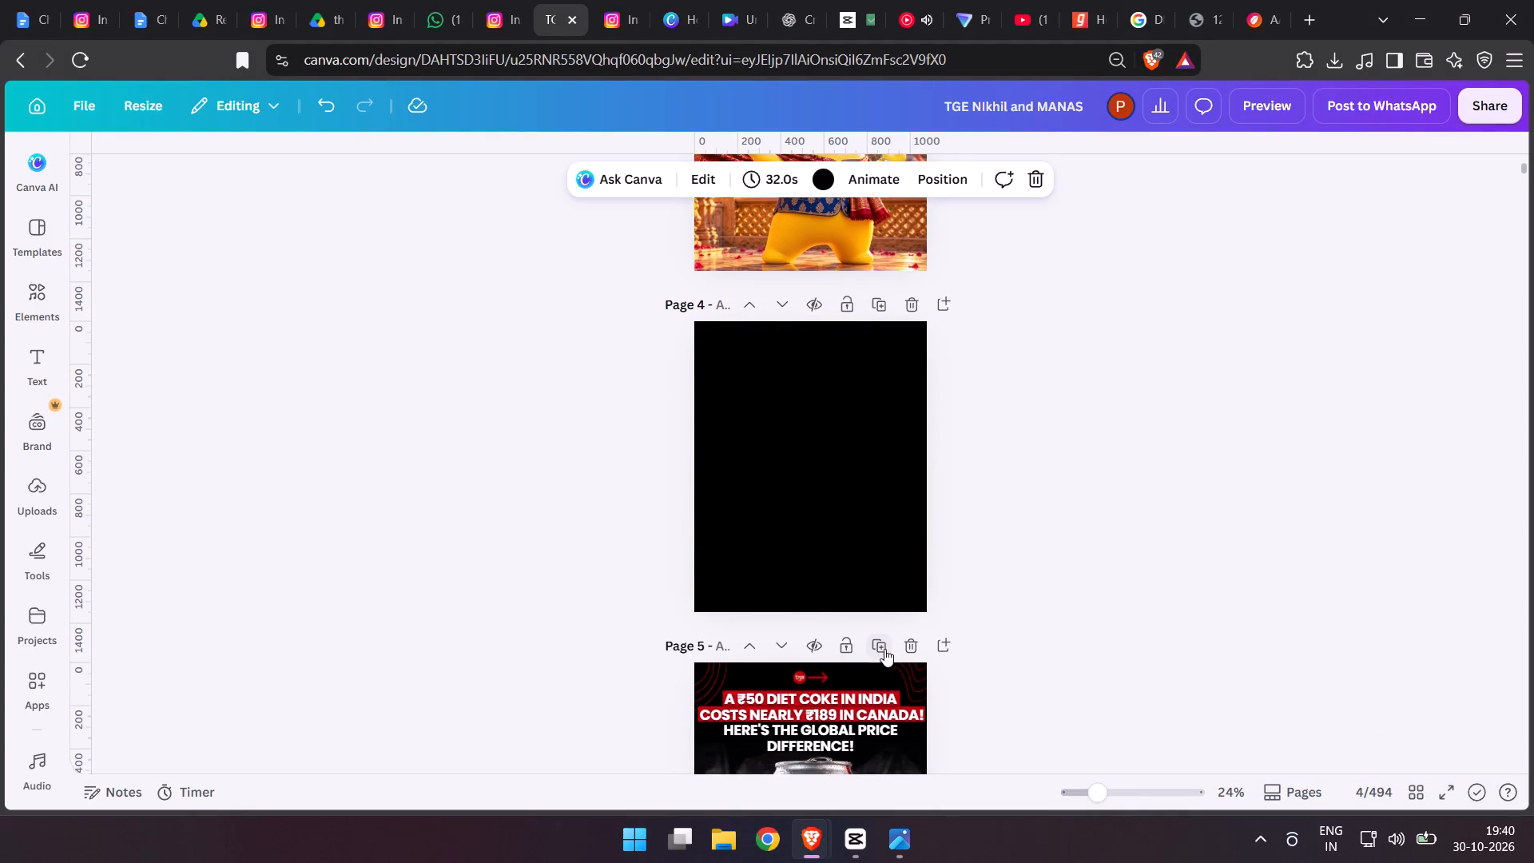
Open the Diet Coke headline text on page 5 for editing.
scroll(884, 649, up, 1)
double_click(809, 559)
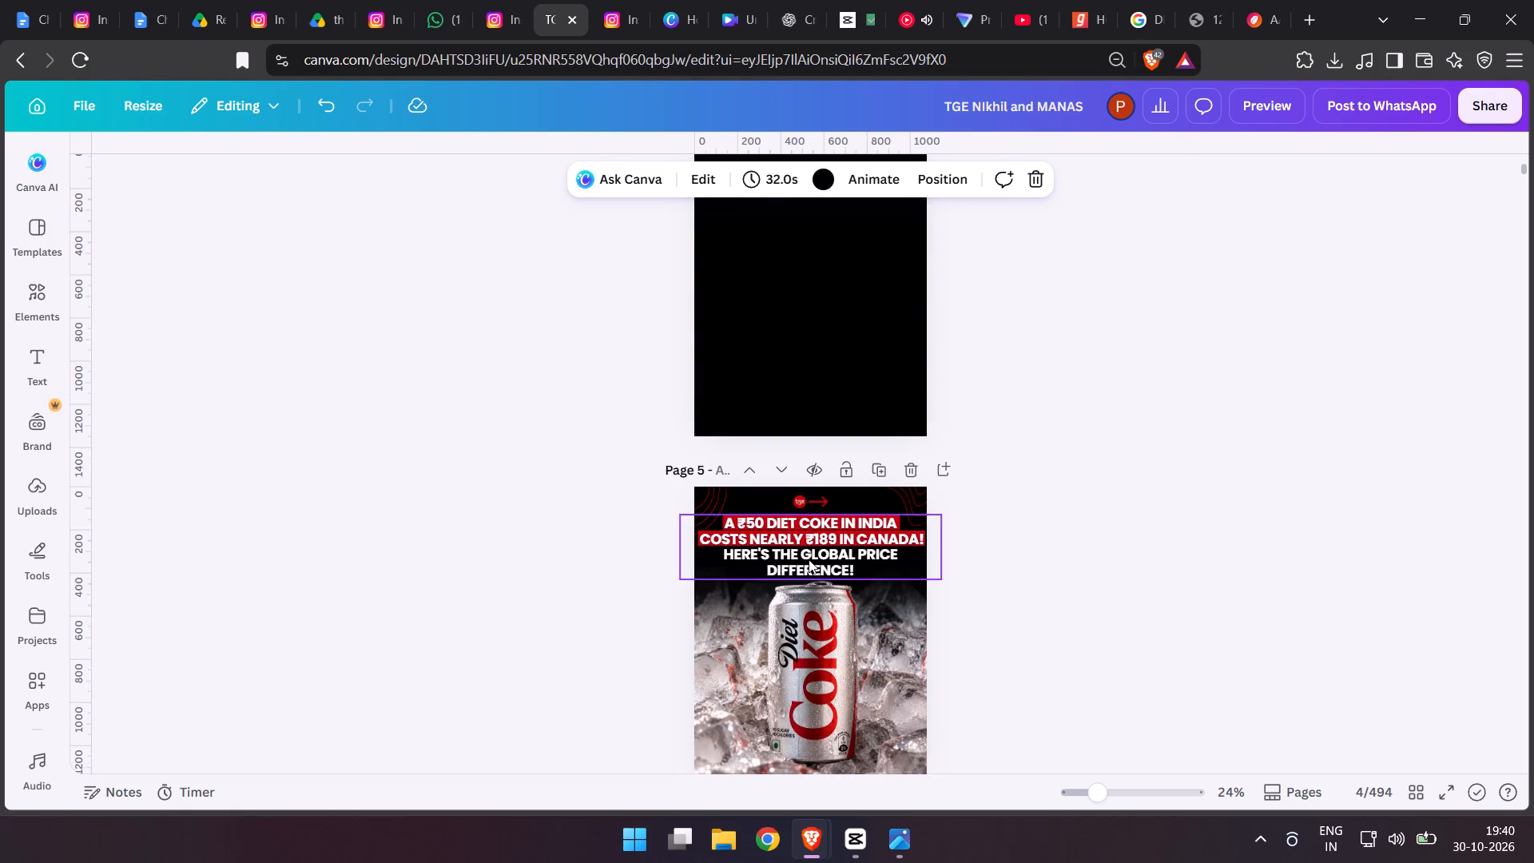
Replace the page 5 headline with the copied text "TCS is the 6th largest company of India now, it was in top 2 earlier now its Reliance and Jio.".
key(ctrl+v)
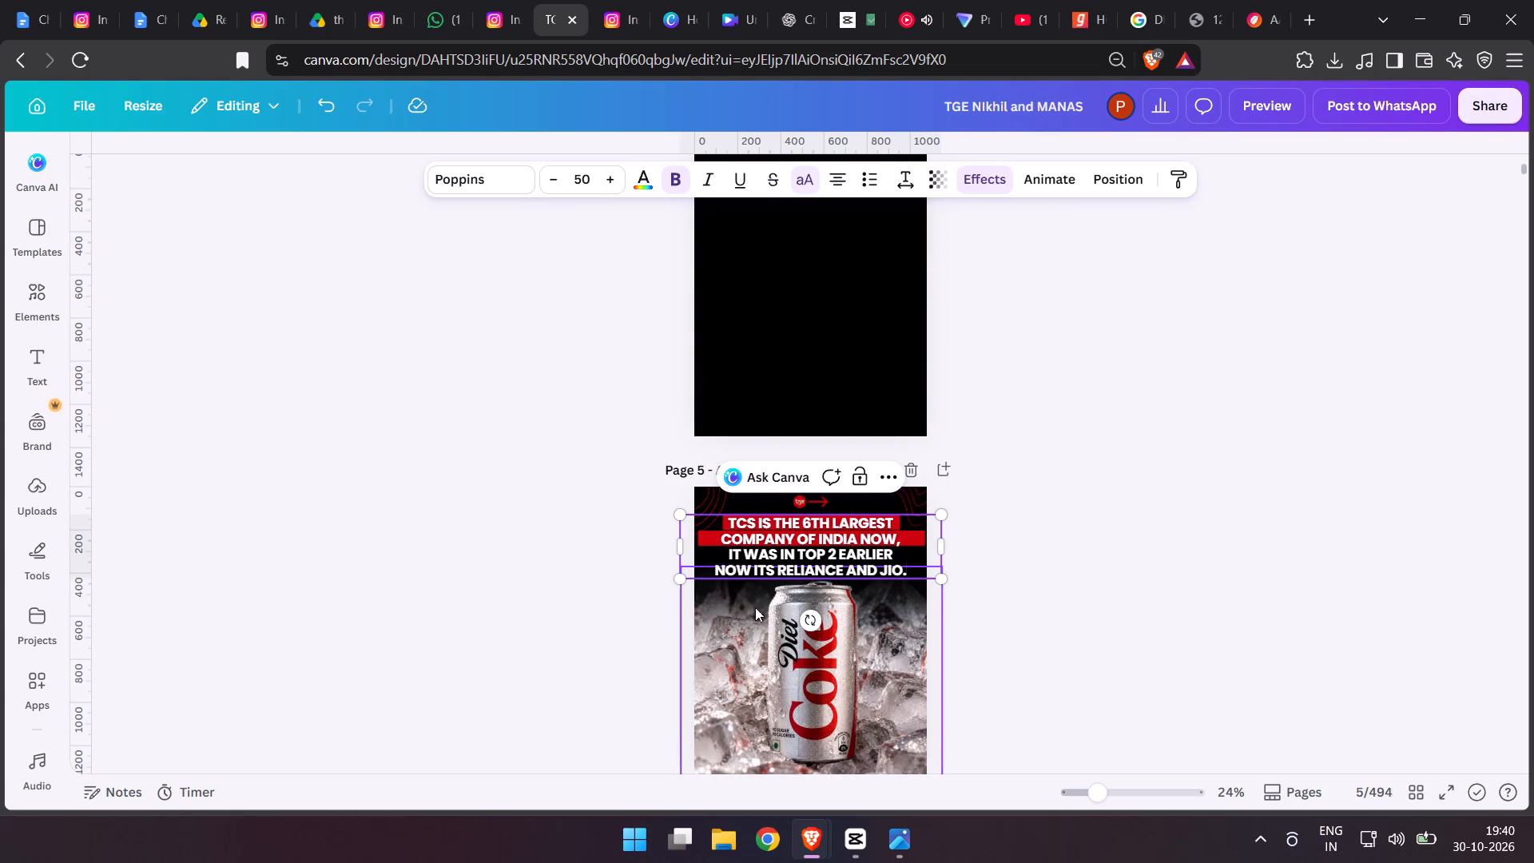
Rearrange the page 5 headline's line breaks so lines end after "6TH" and "COMPANY OF", with "INDIA NOW," running into "IT WAS IN TOP 2".
click(825, 522)
click(830, 522)
key(Return)
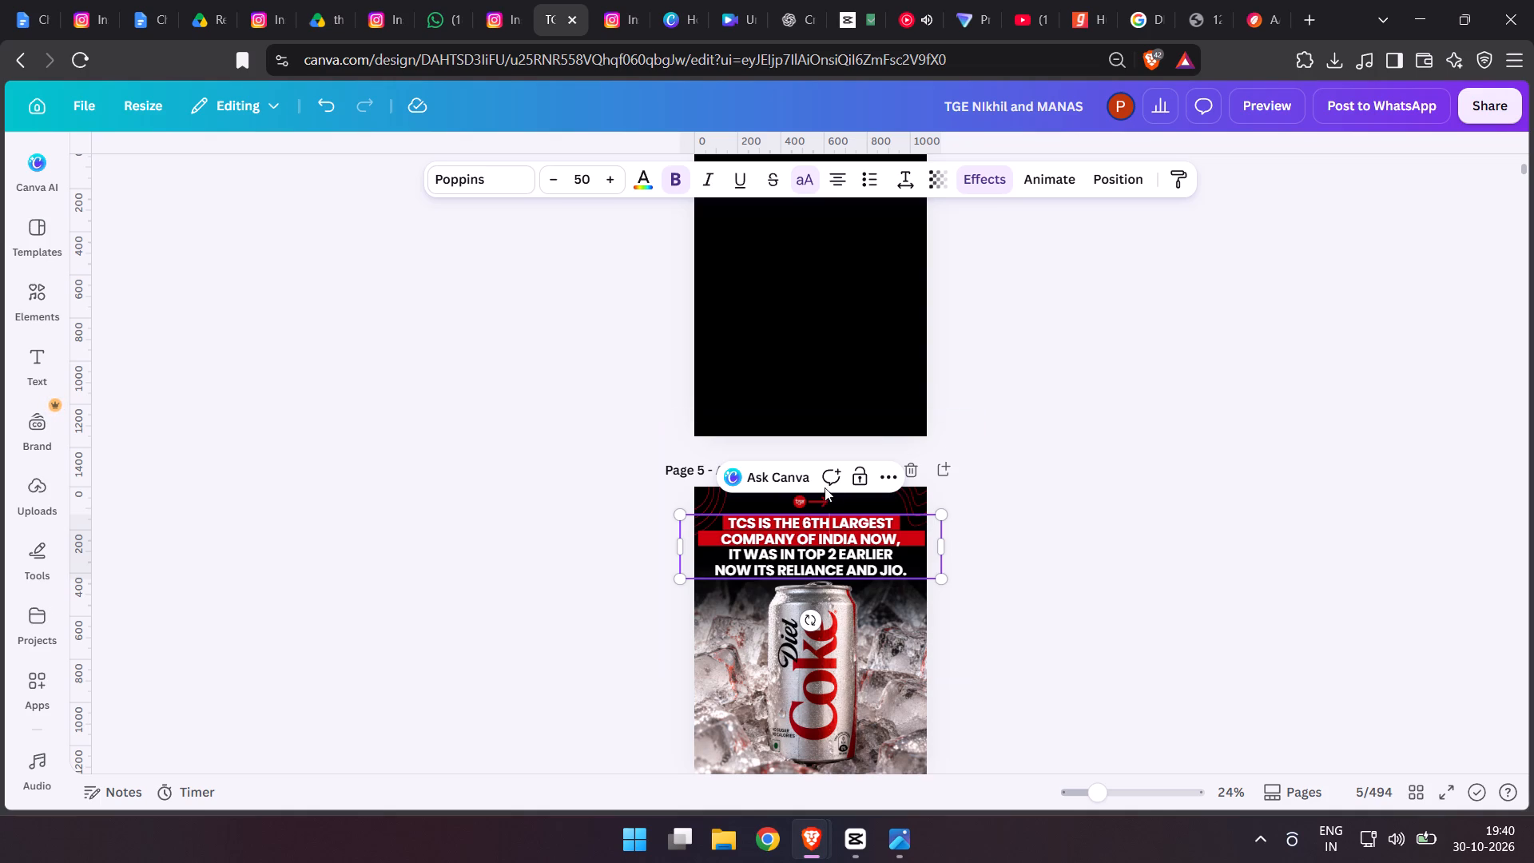
click(718, 555)
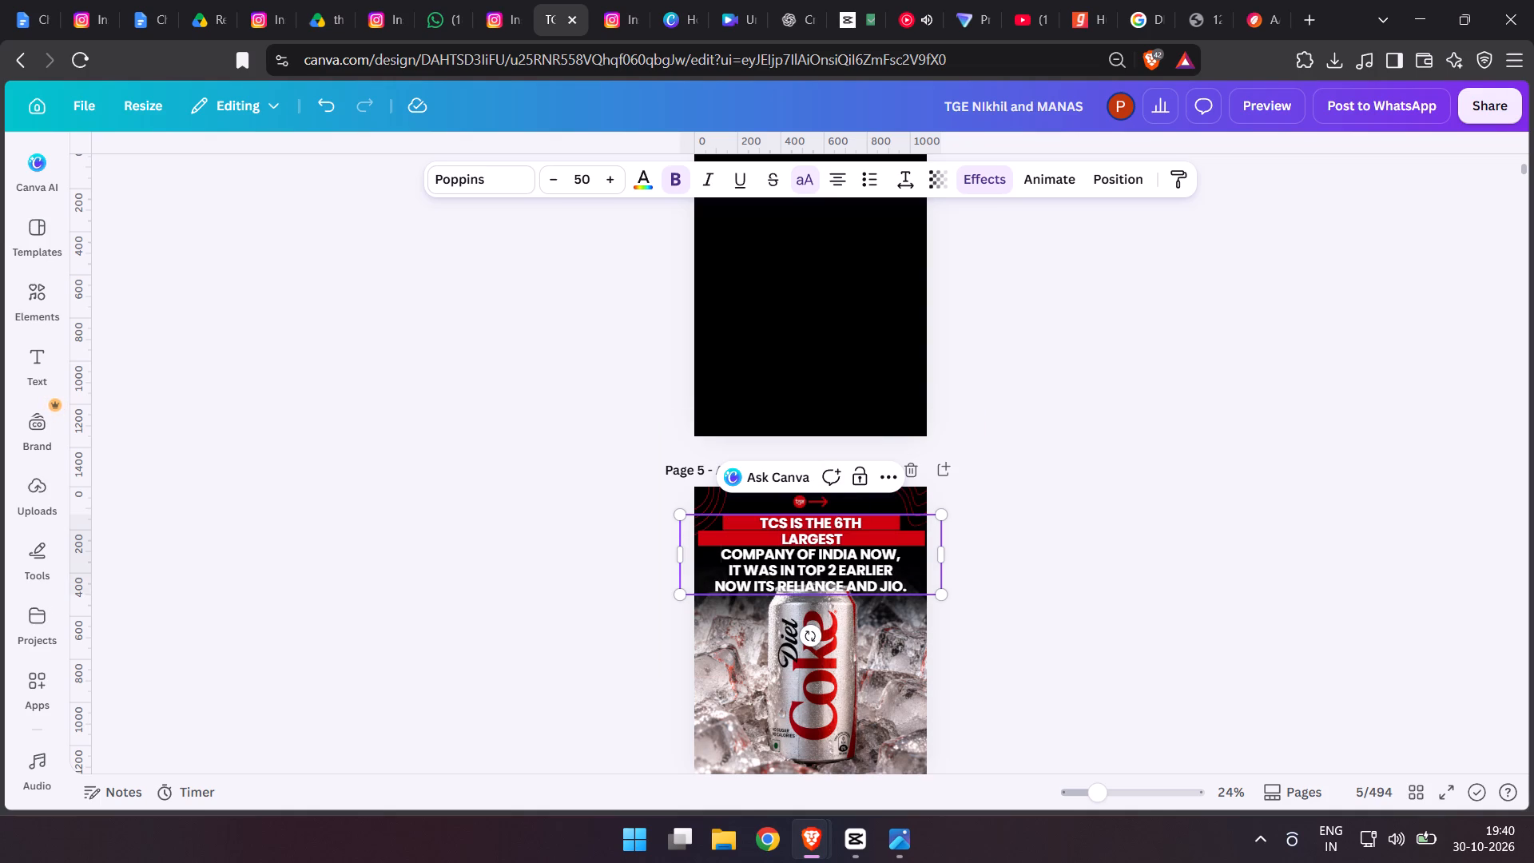
key(BackSpace)
key(space)
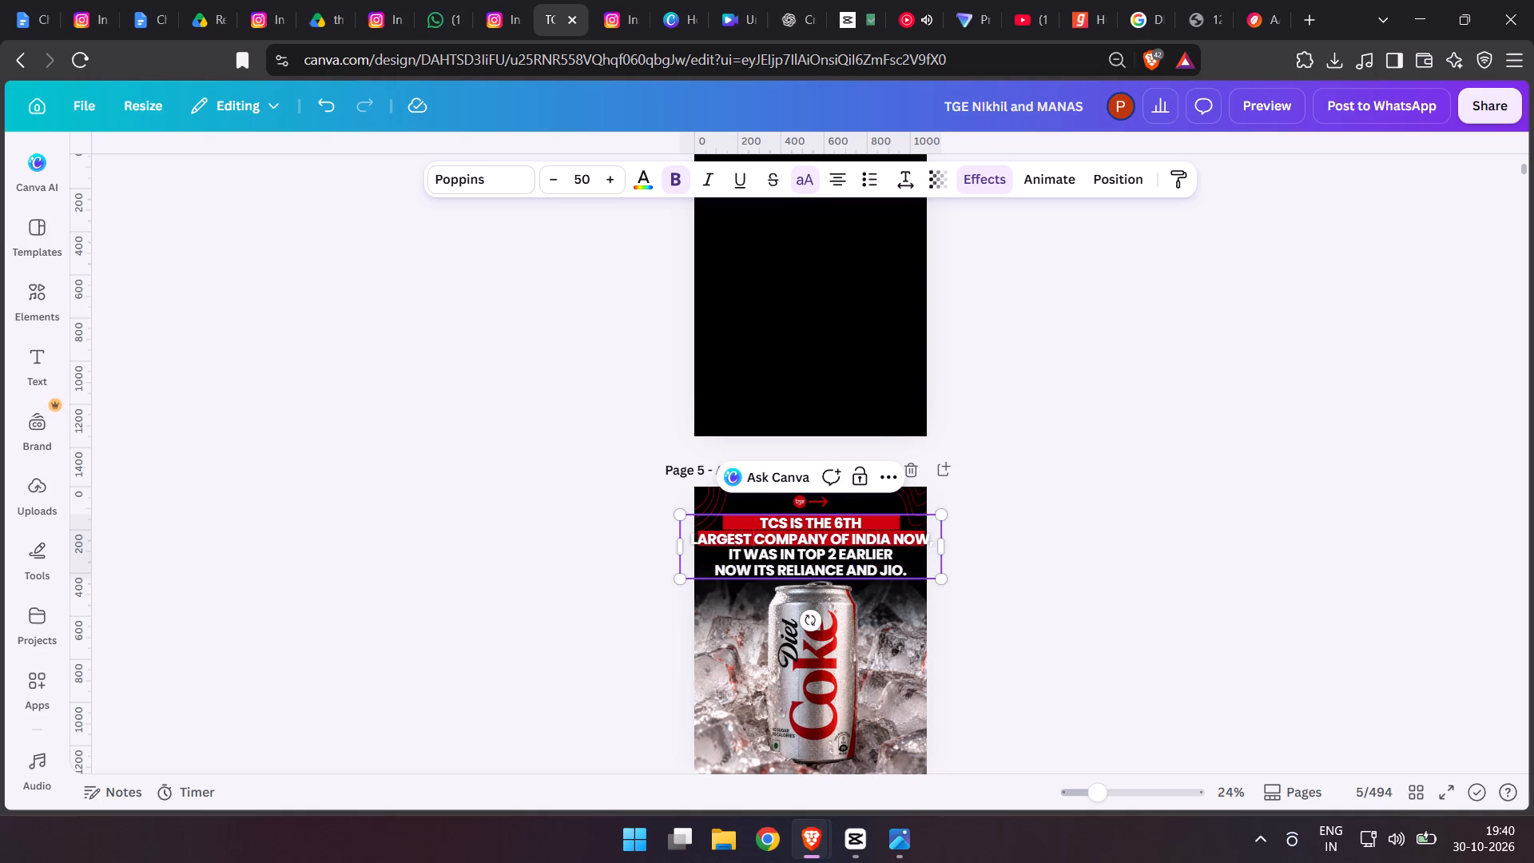
click(846, 537)
key(Return)
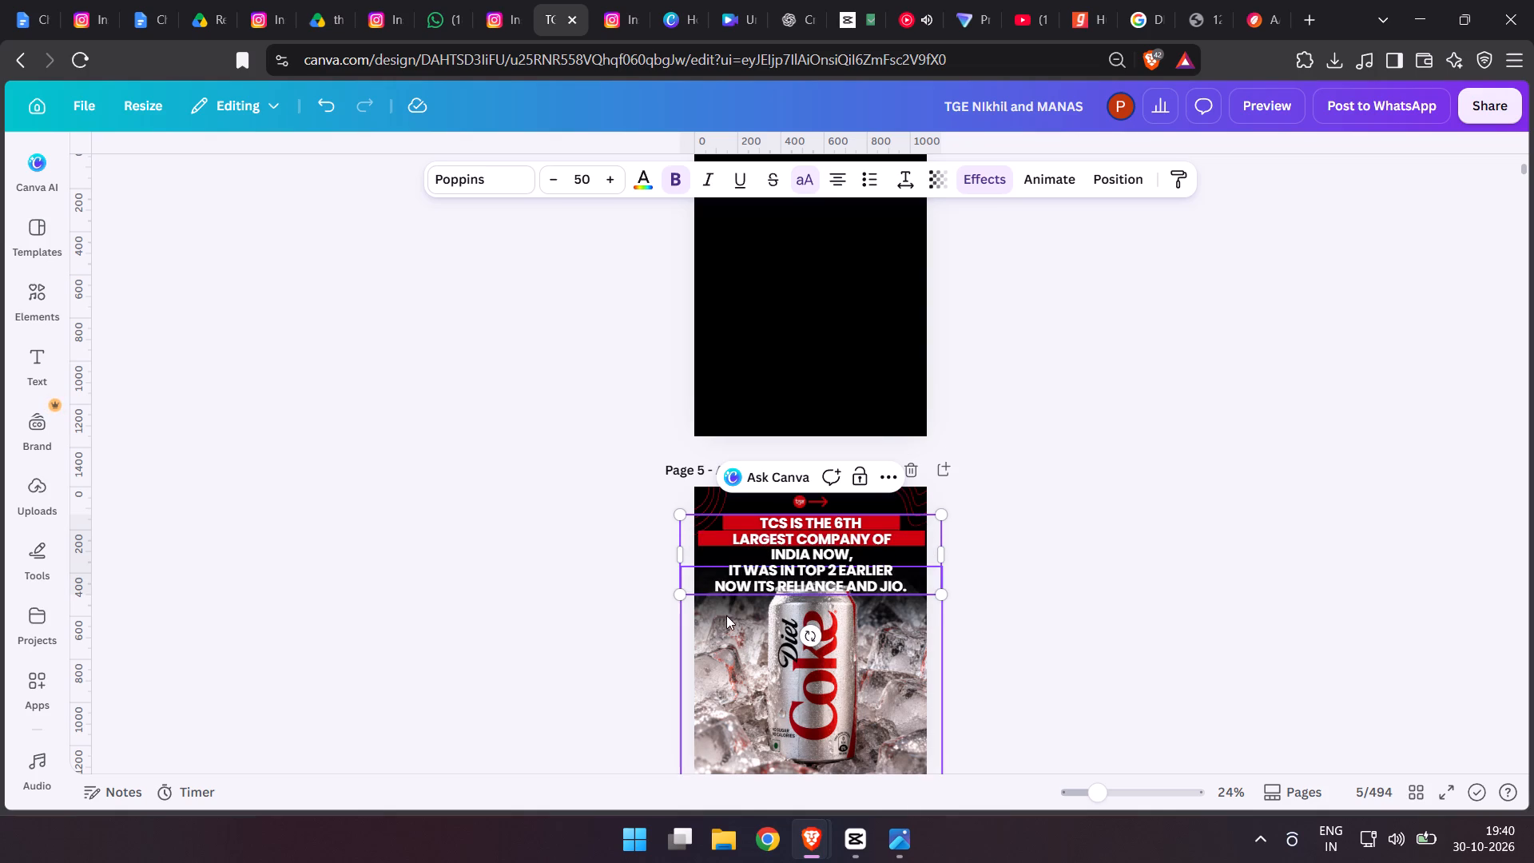
click(729, 569)
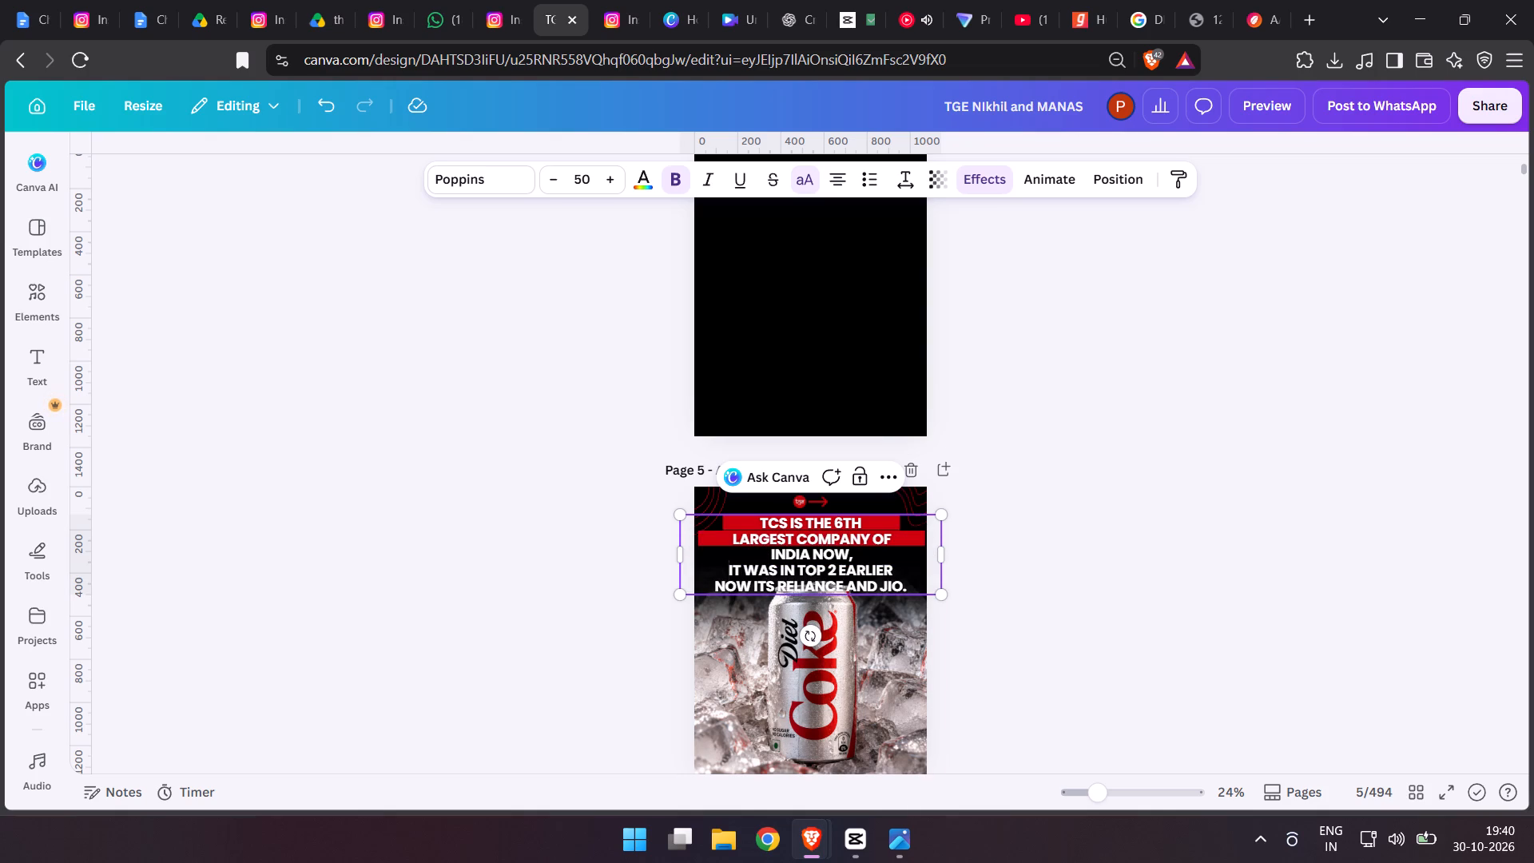
key(BackSpace)
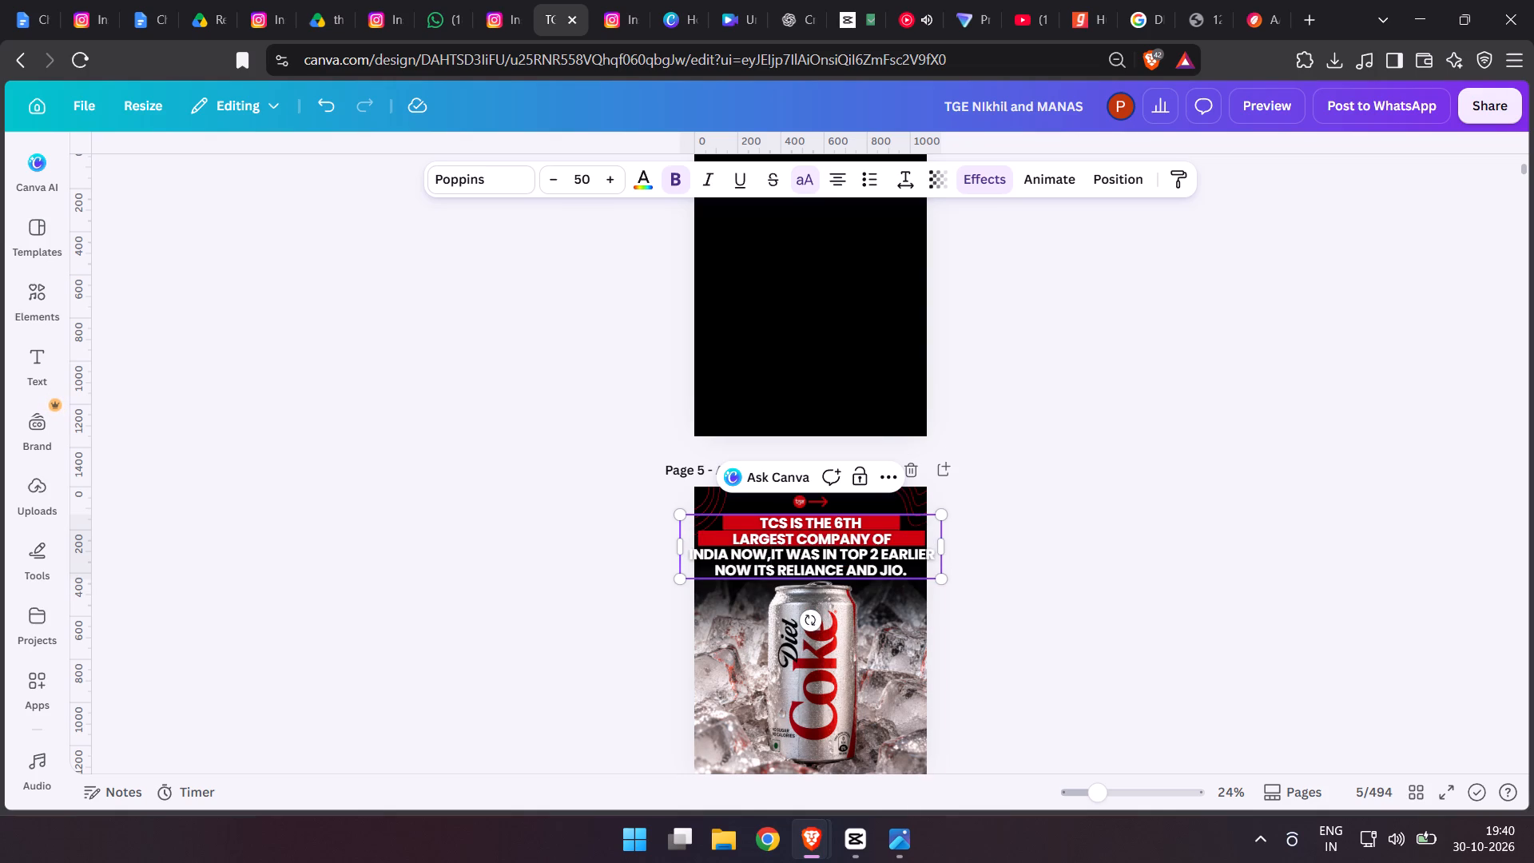
Rearrange the page 5 headline's ending so lines break after "TOP 2" and "RELIANCE", with "EARLIER NOW ITS RELIANCE" on one line above "AND JIO.".
click(878, 551)
key(Return)
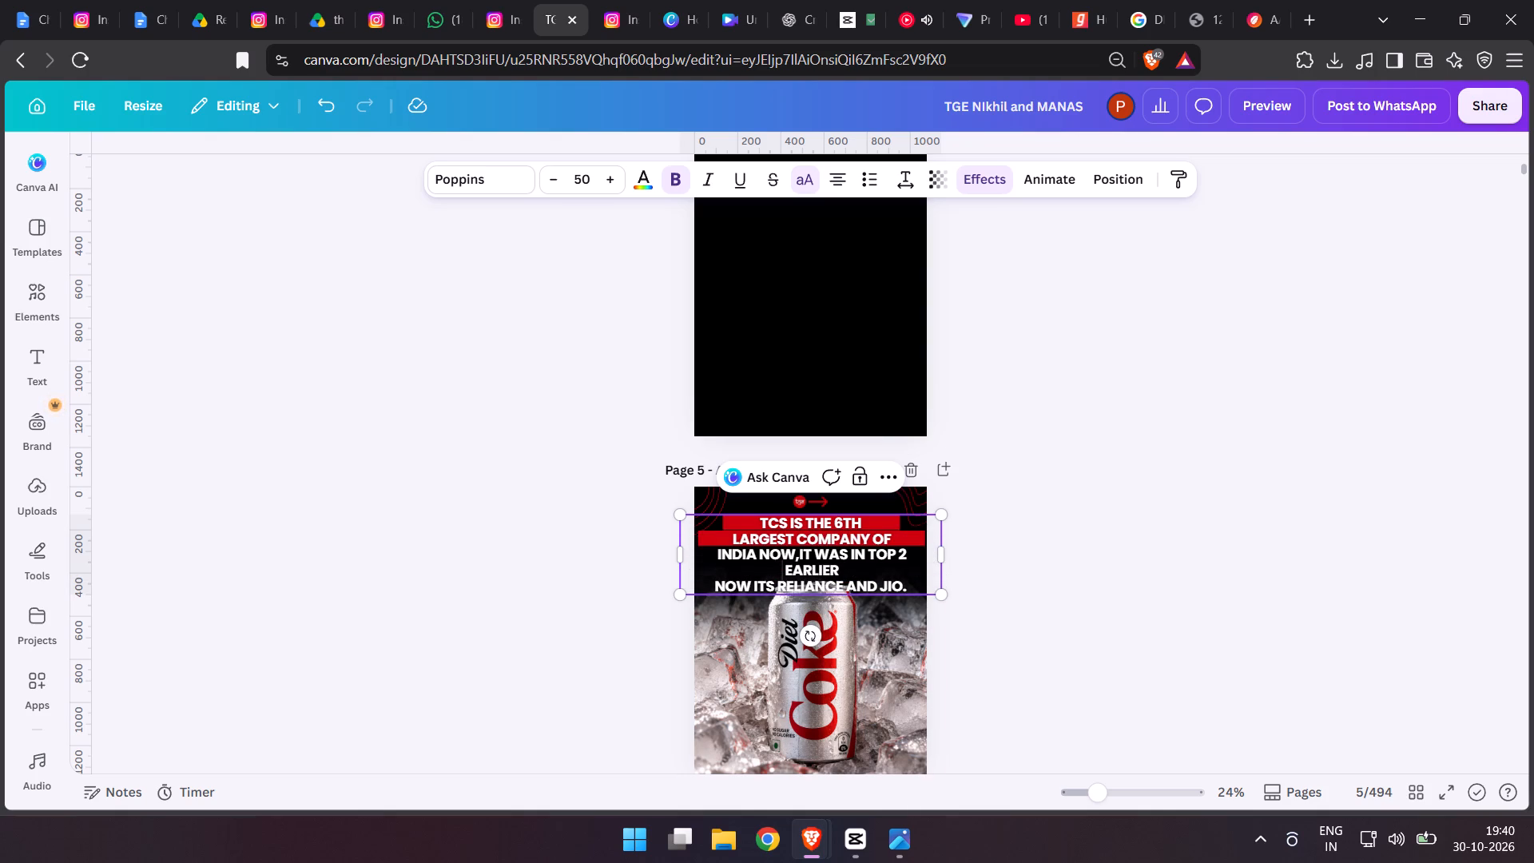
click(779, 584)
click(841, 583)
key(Return)
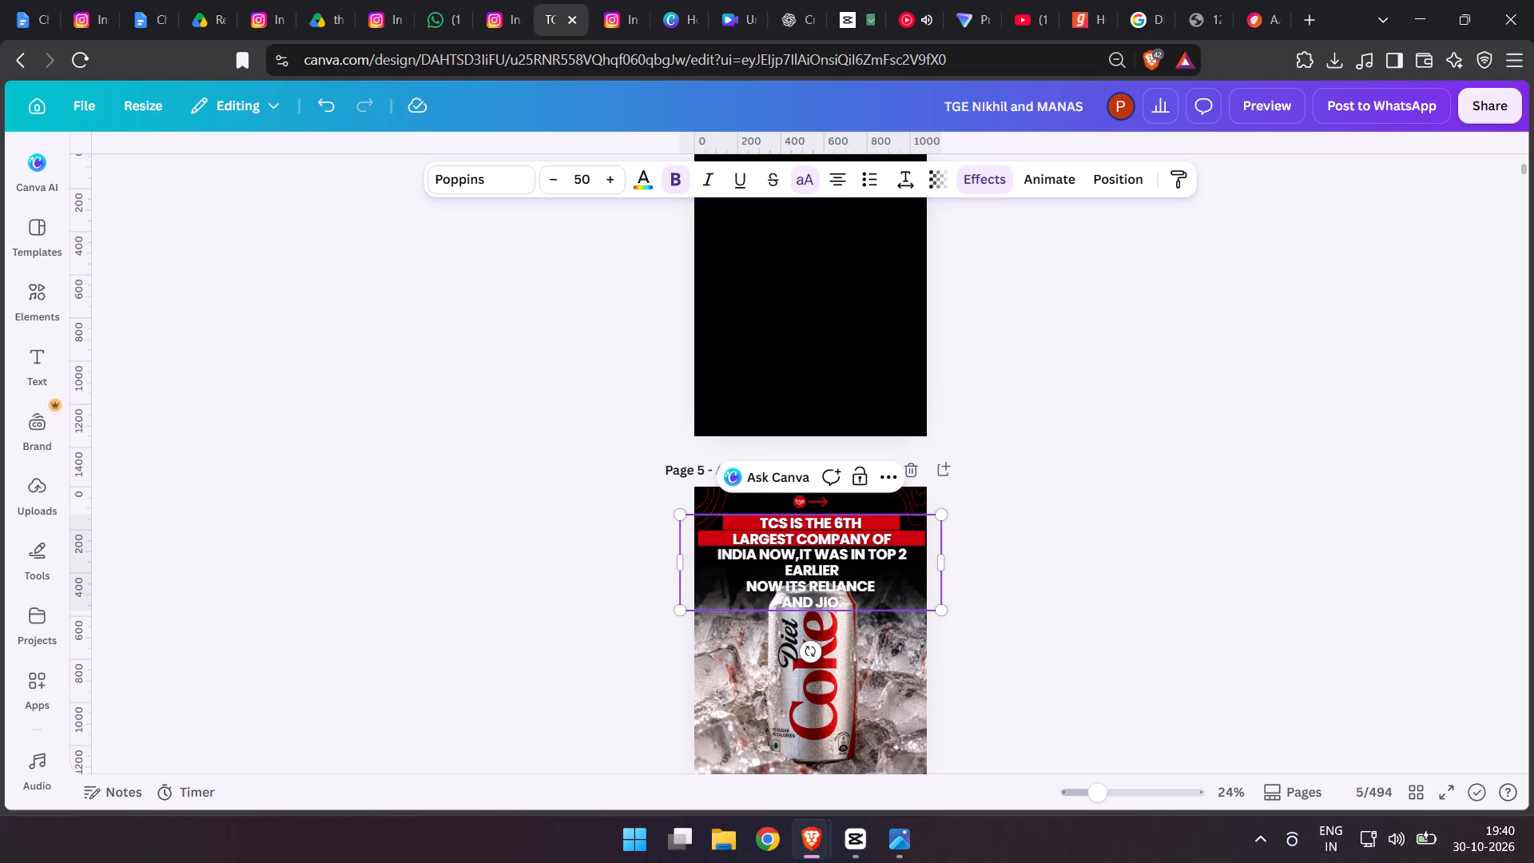
click(750, 581)
key(BackSpace)
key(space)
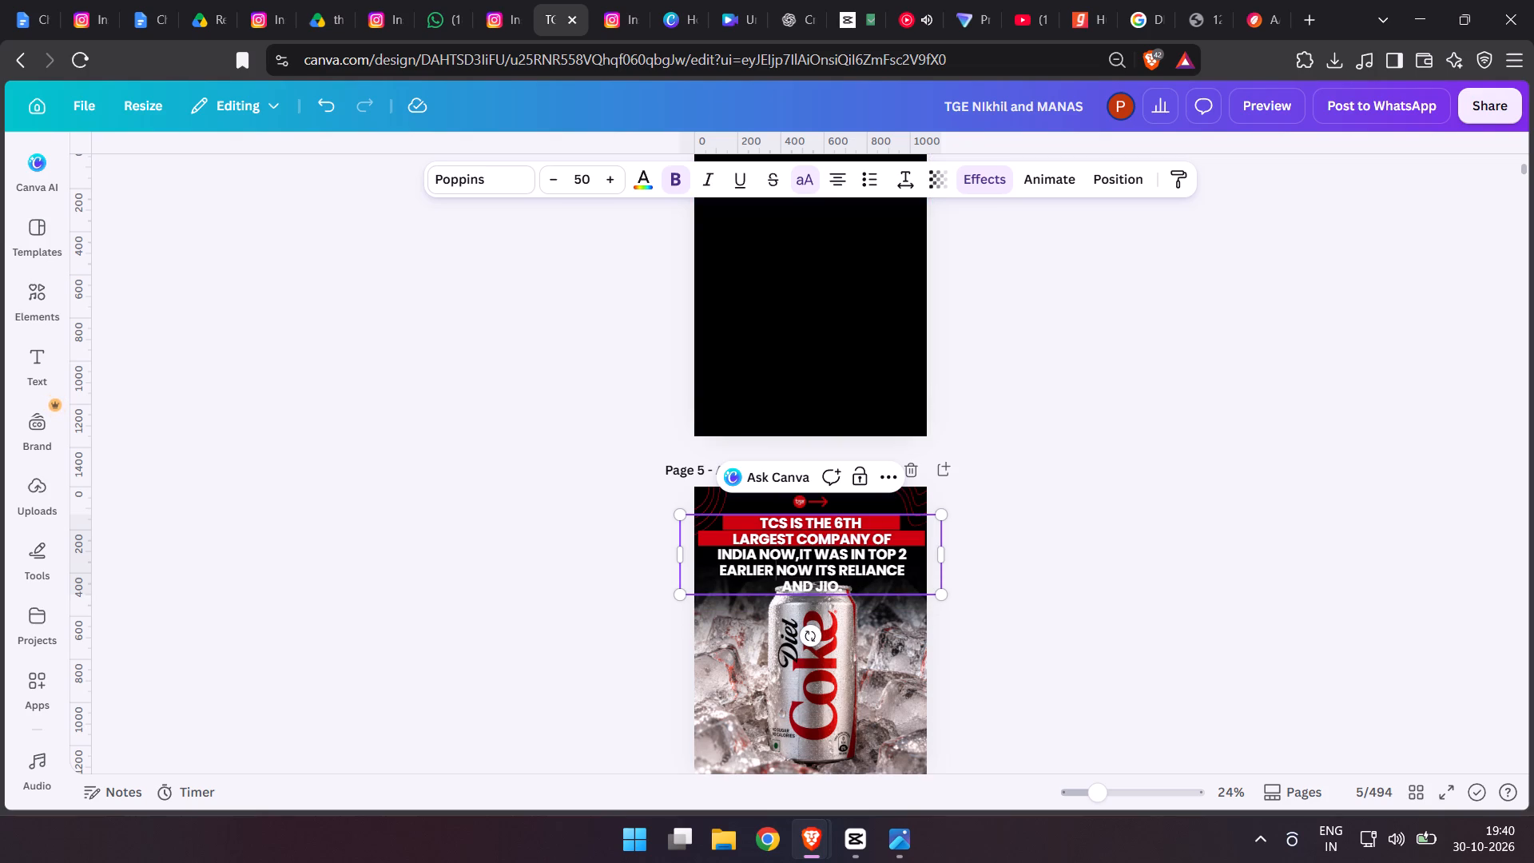
click(569, 646)
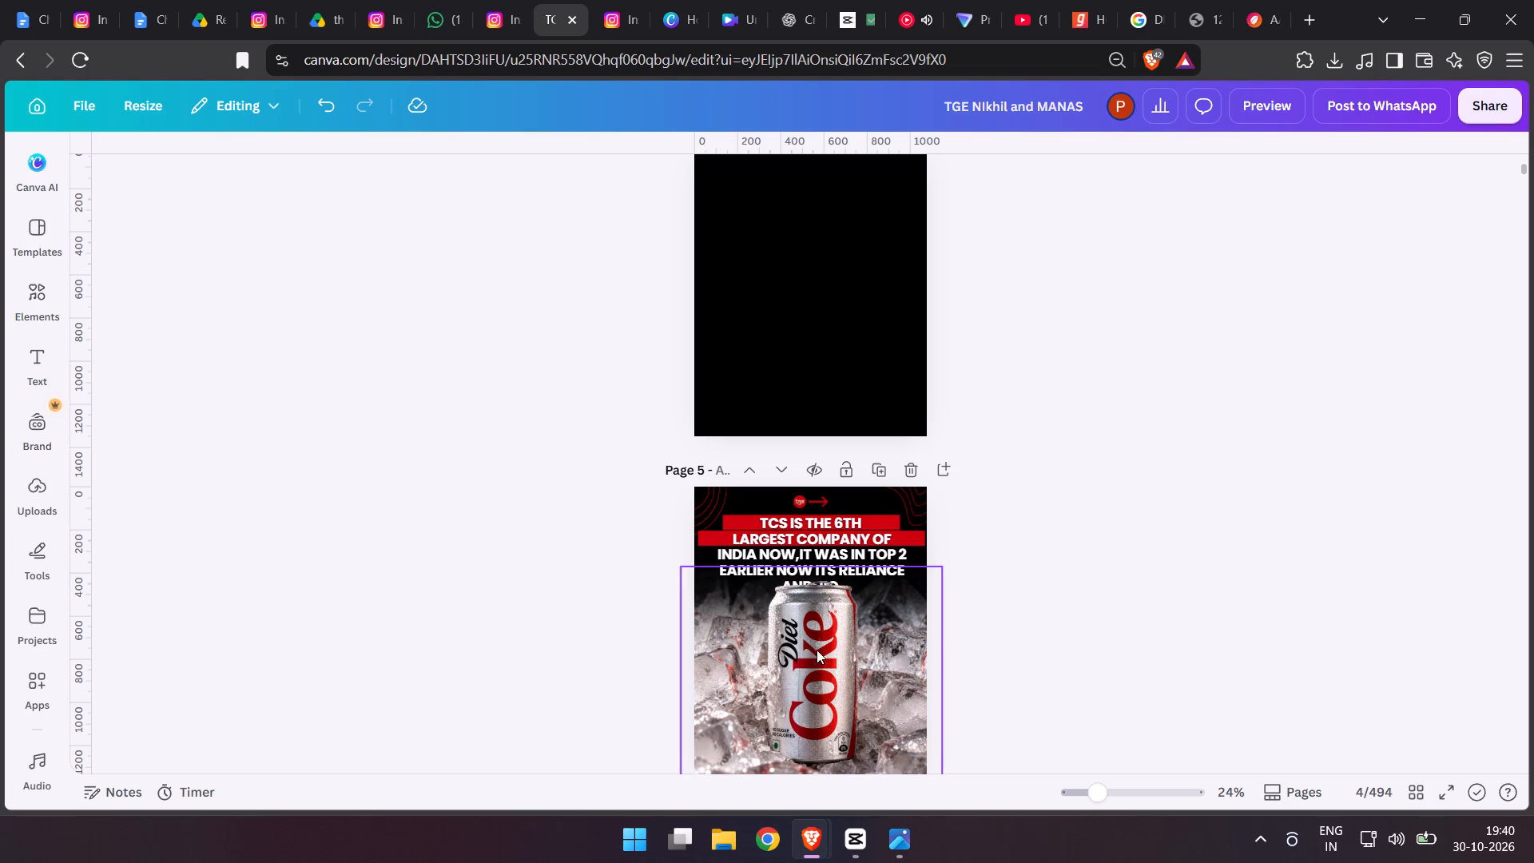
Delete the Diet Coke can cutout and the ice background photo from page 5.
click(817, 658)
key(Delete)
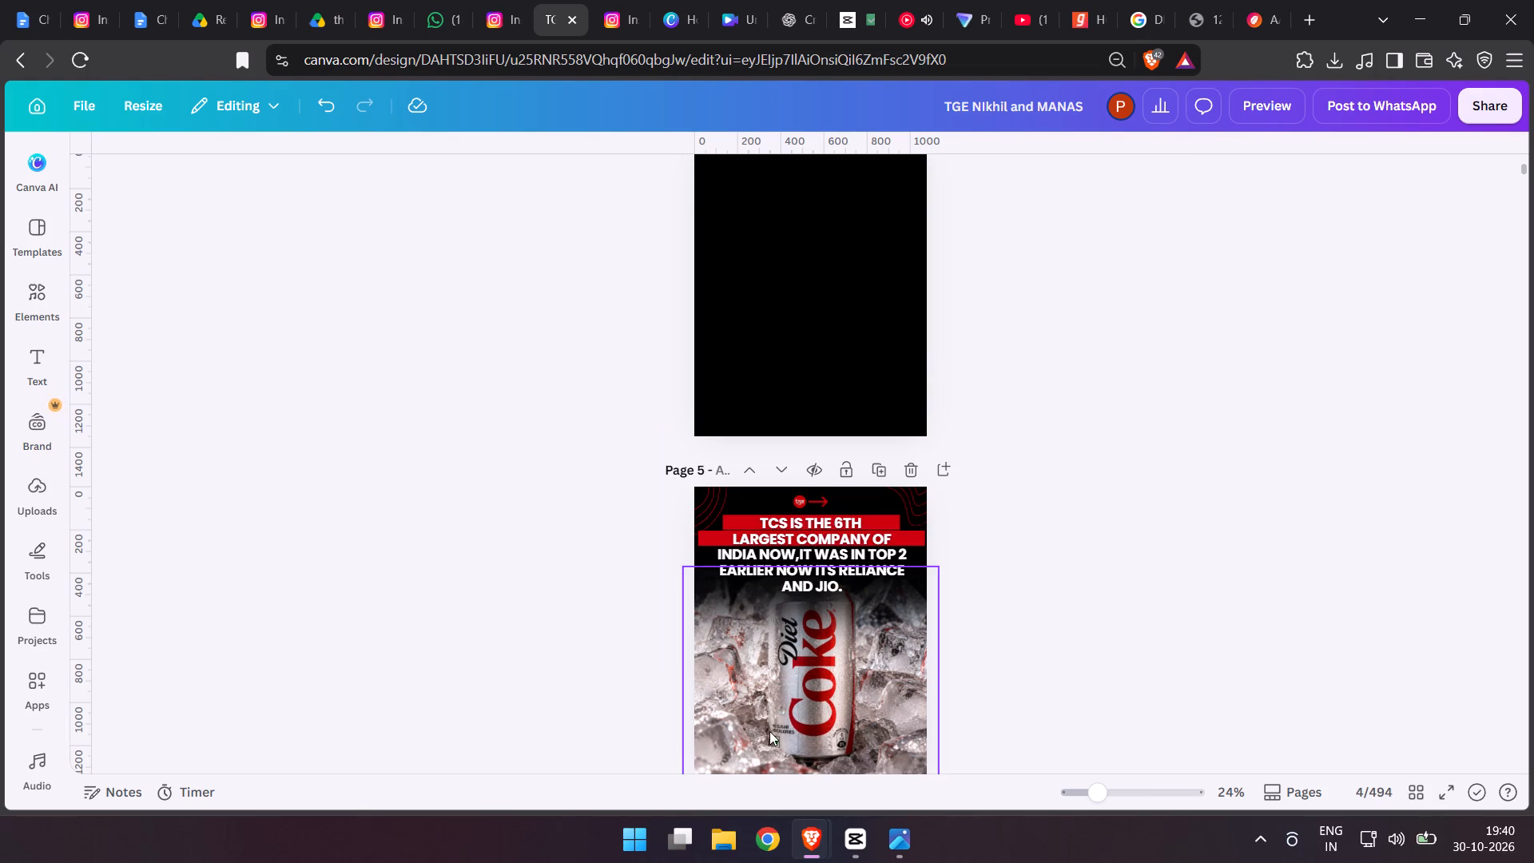
click(769, 727)
key(Delete)
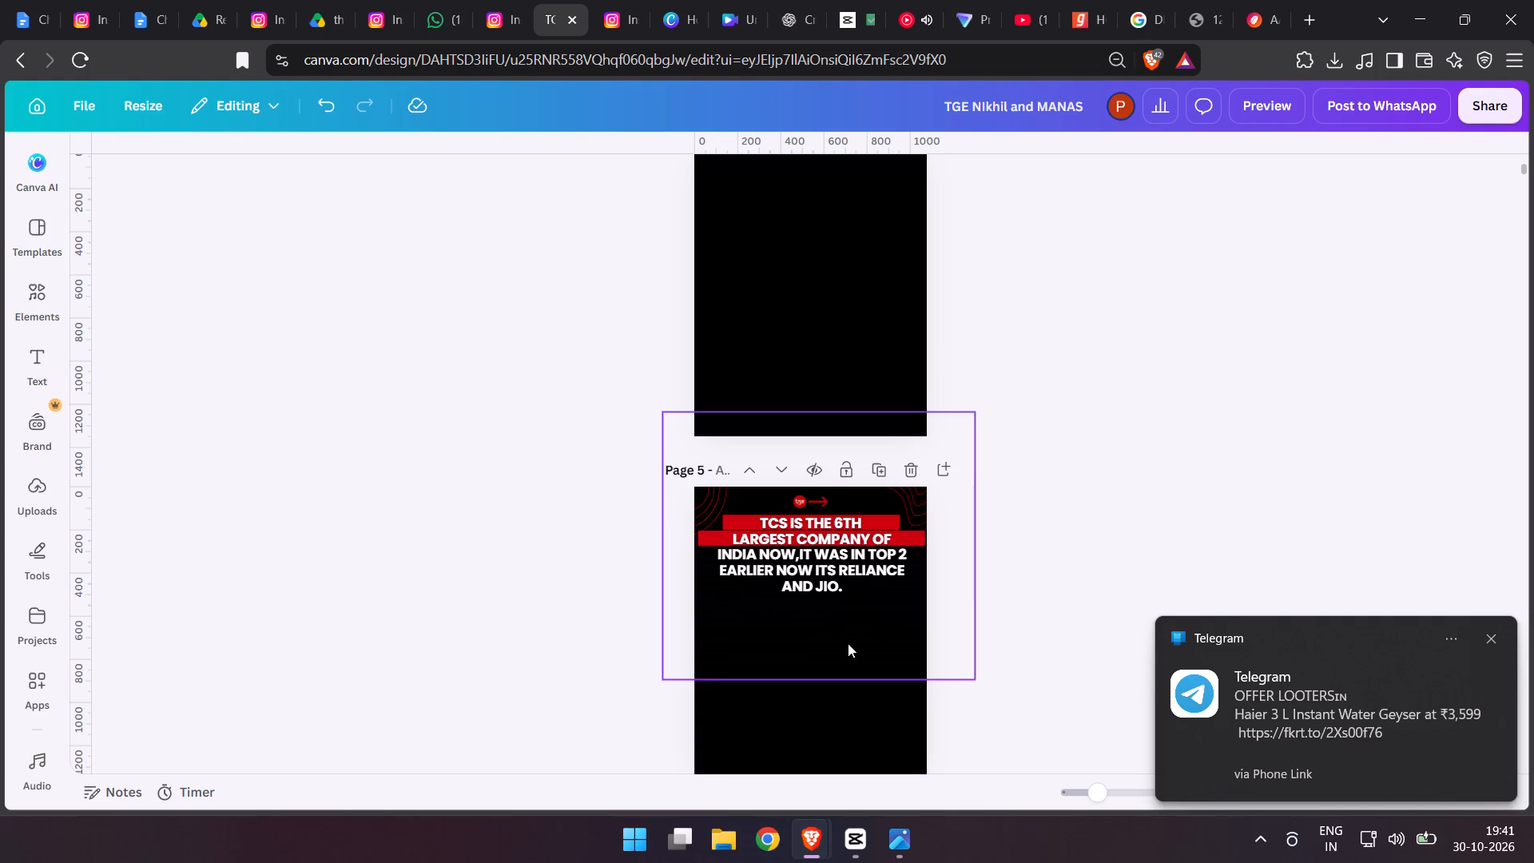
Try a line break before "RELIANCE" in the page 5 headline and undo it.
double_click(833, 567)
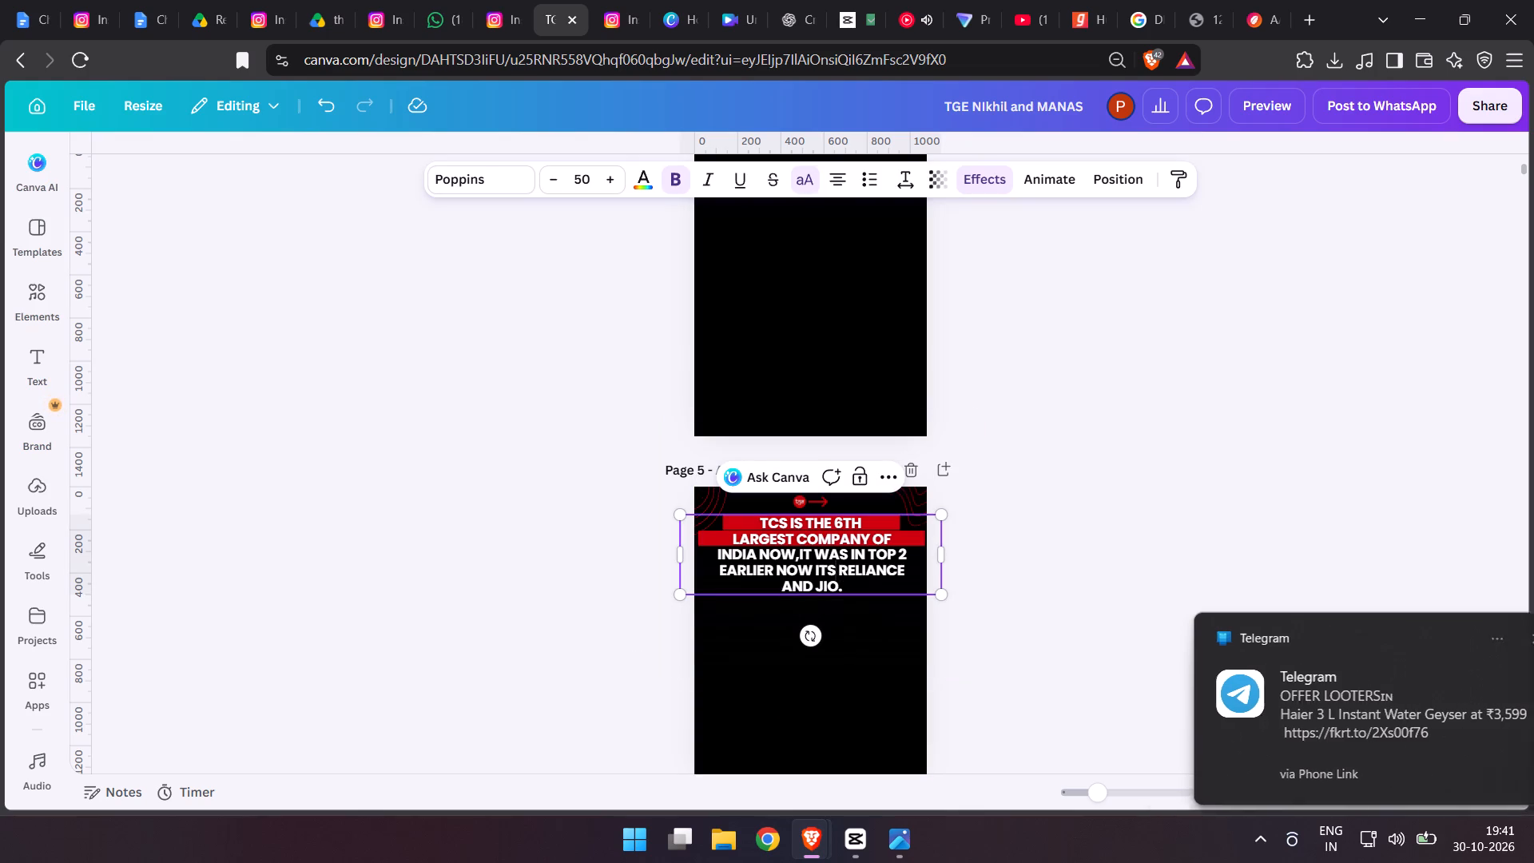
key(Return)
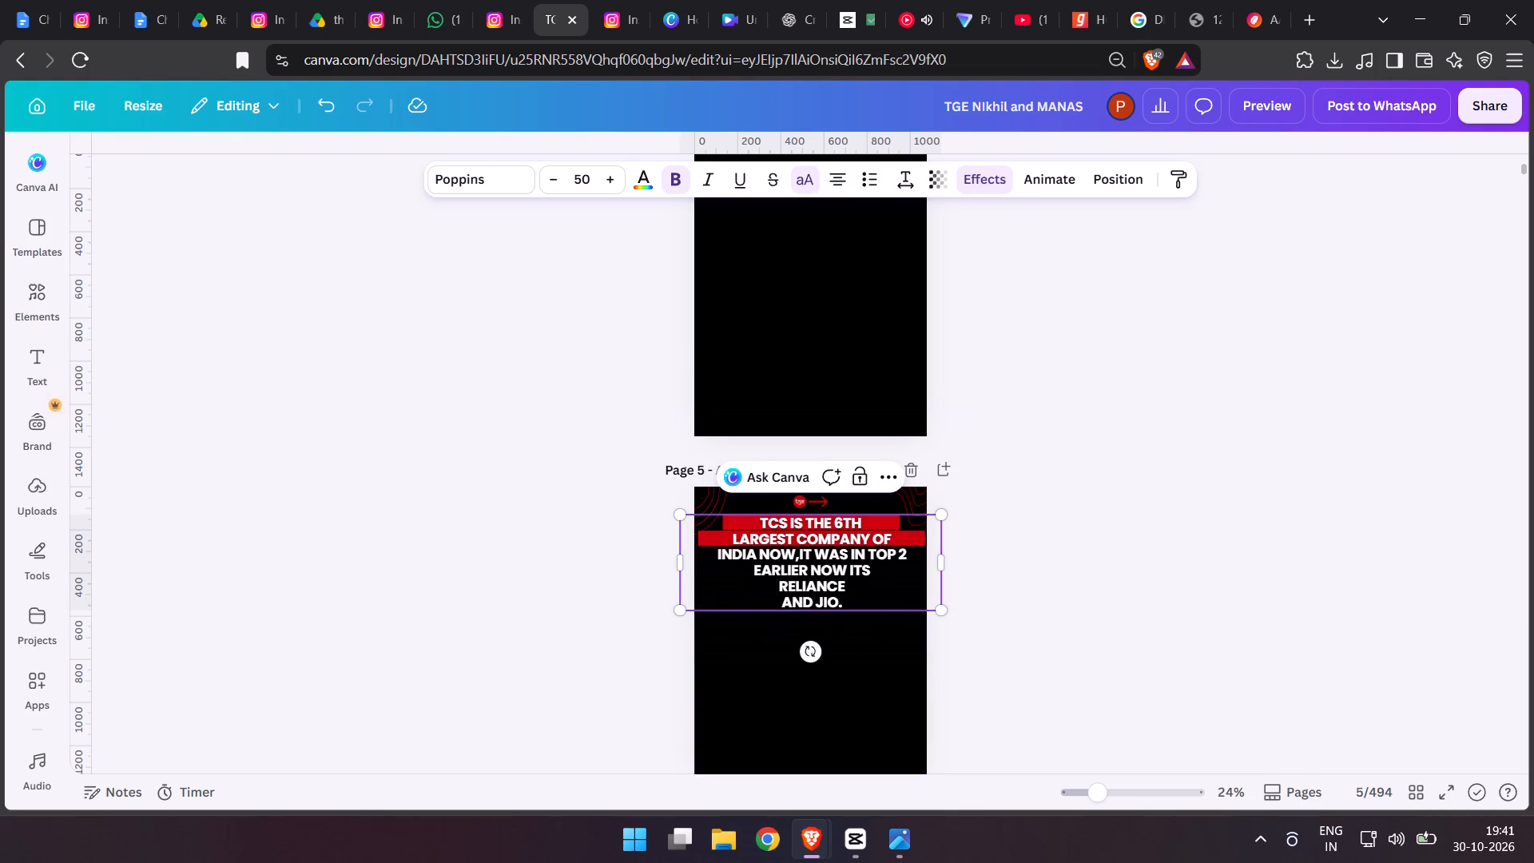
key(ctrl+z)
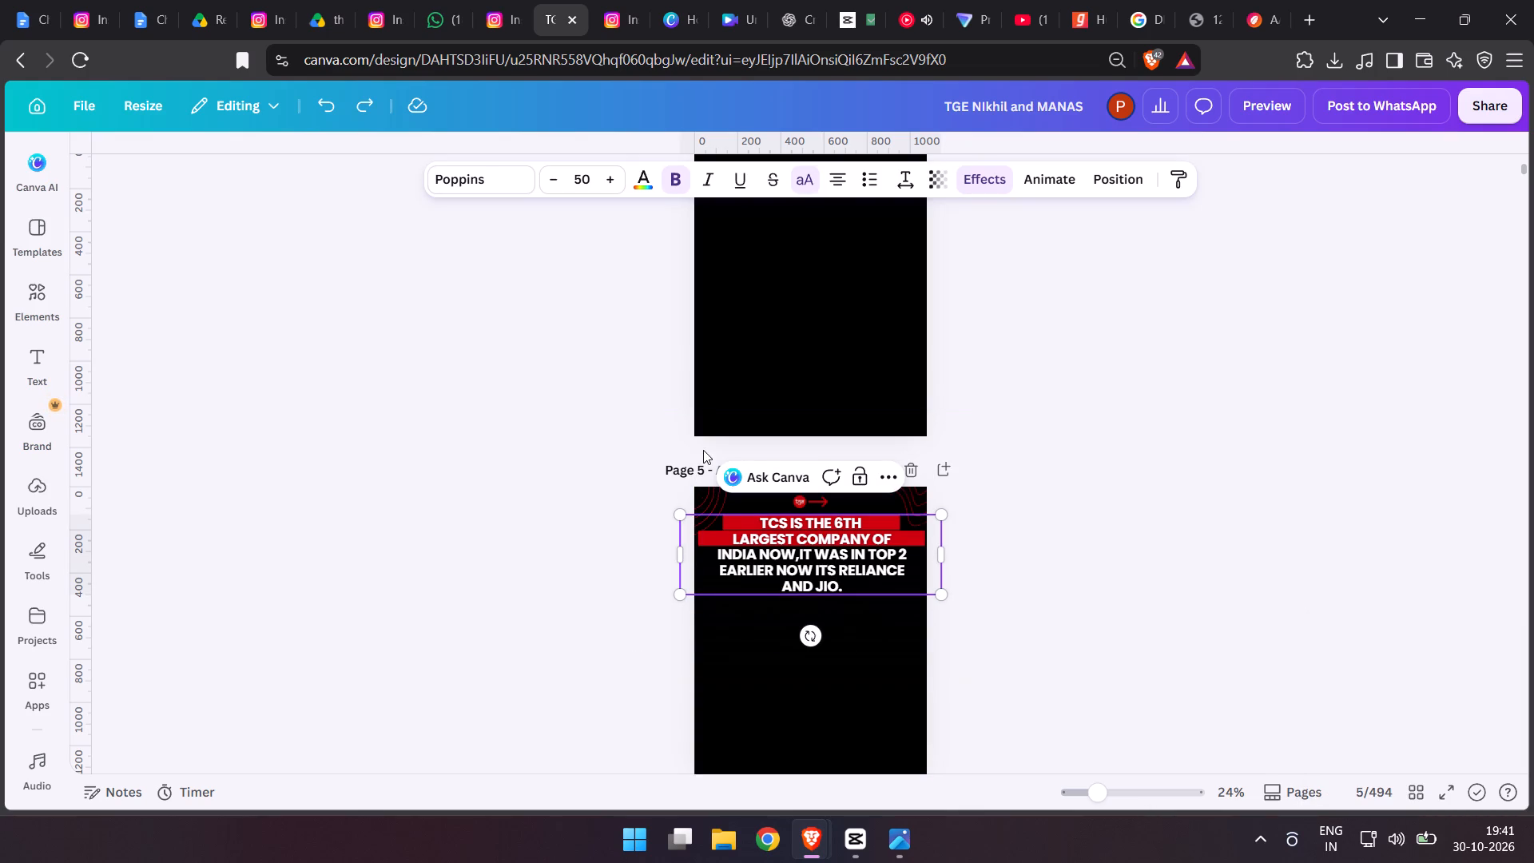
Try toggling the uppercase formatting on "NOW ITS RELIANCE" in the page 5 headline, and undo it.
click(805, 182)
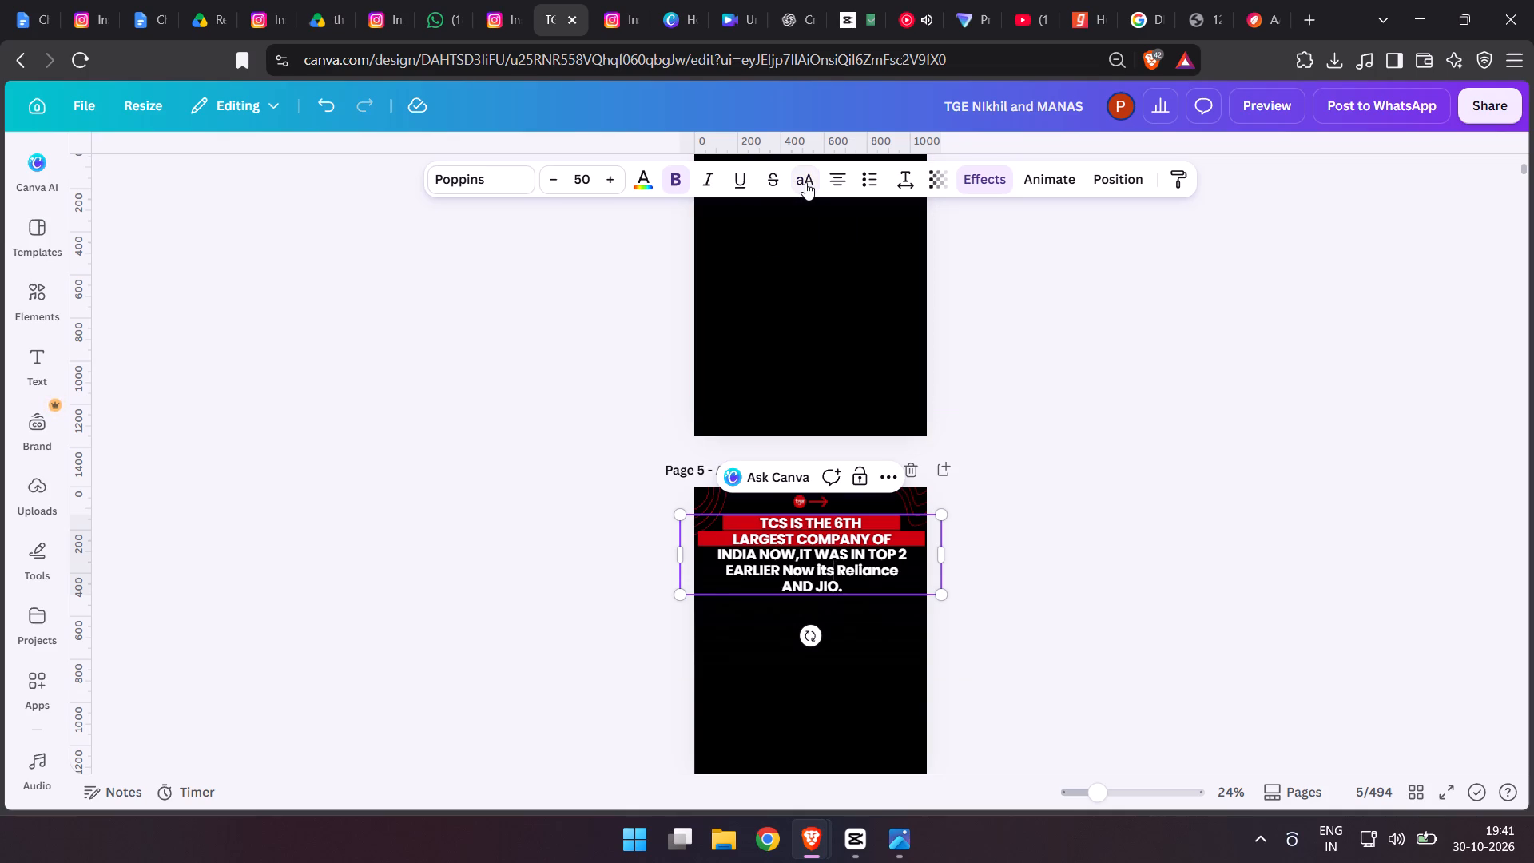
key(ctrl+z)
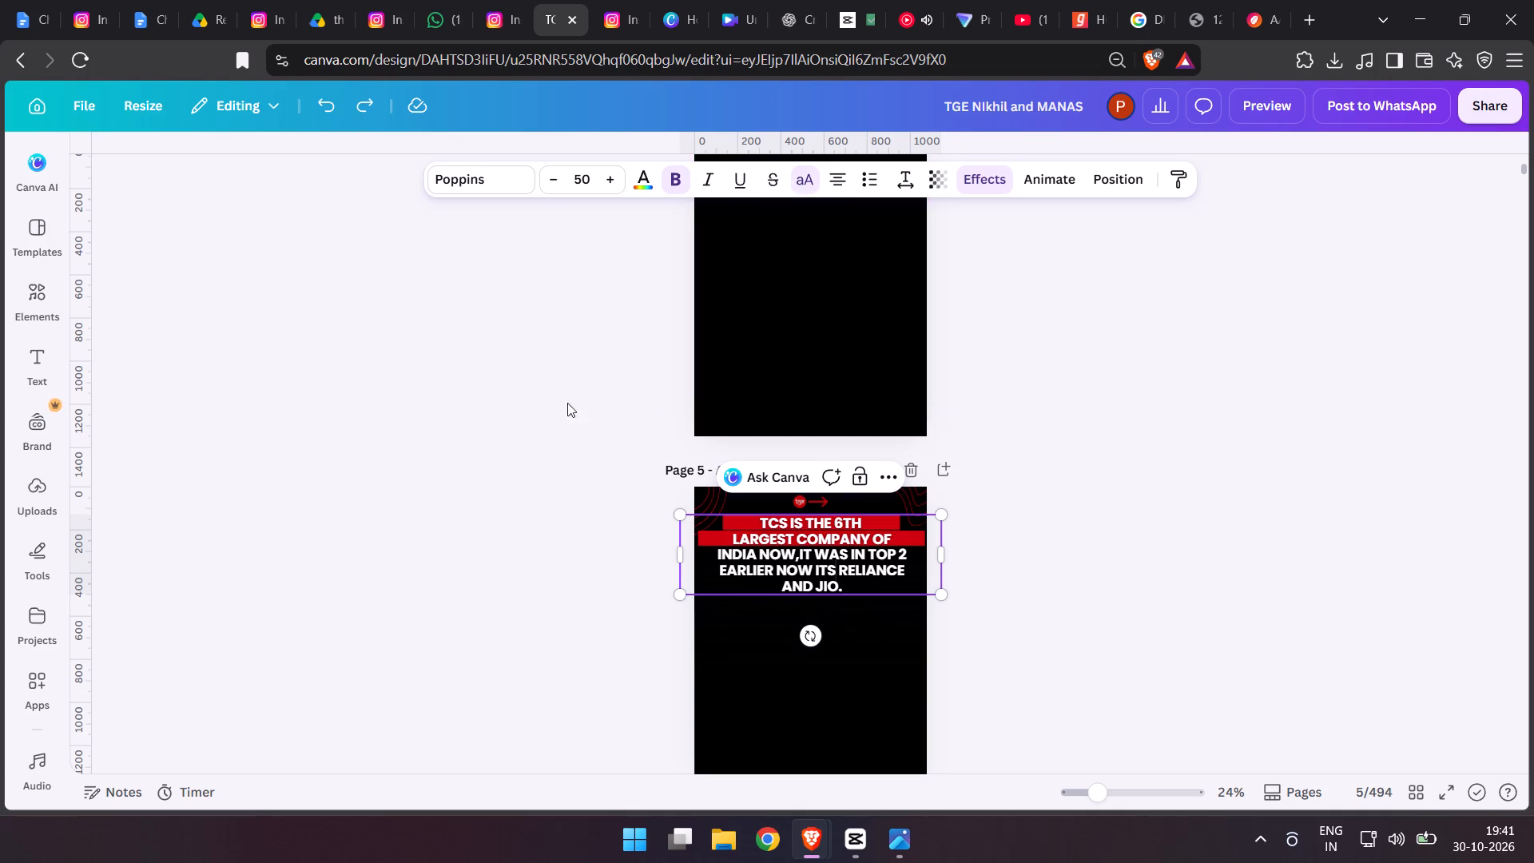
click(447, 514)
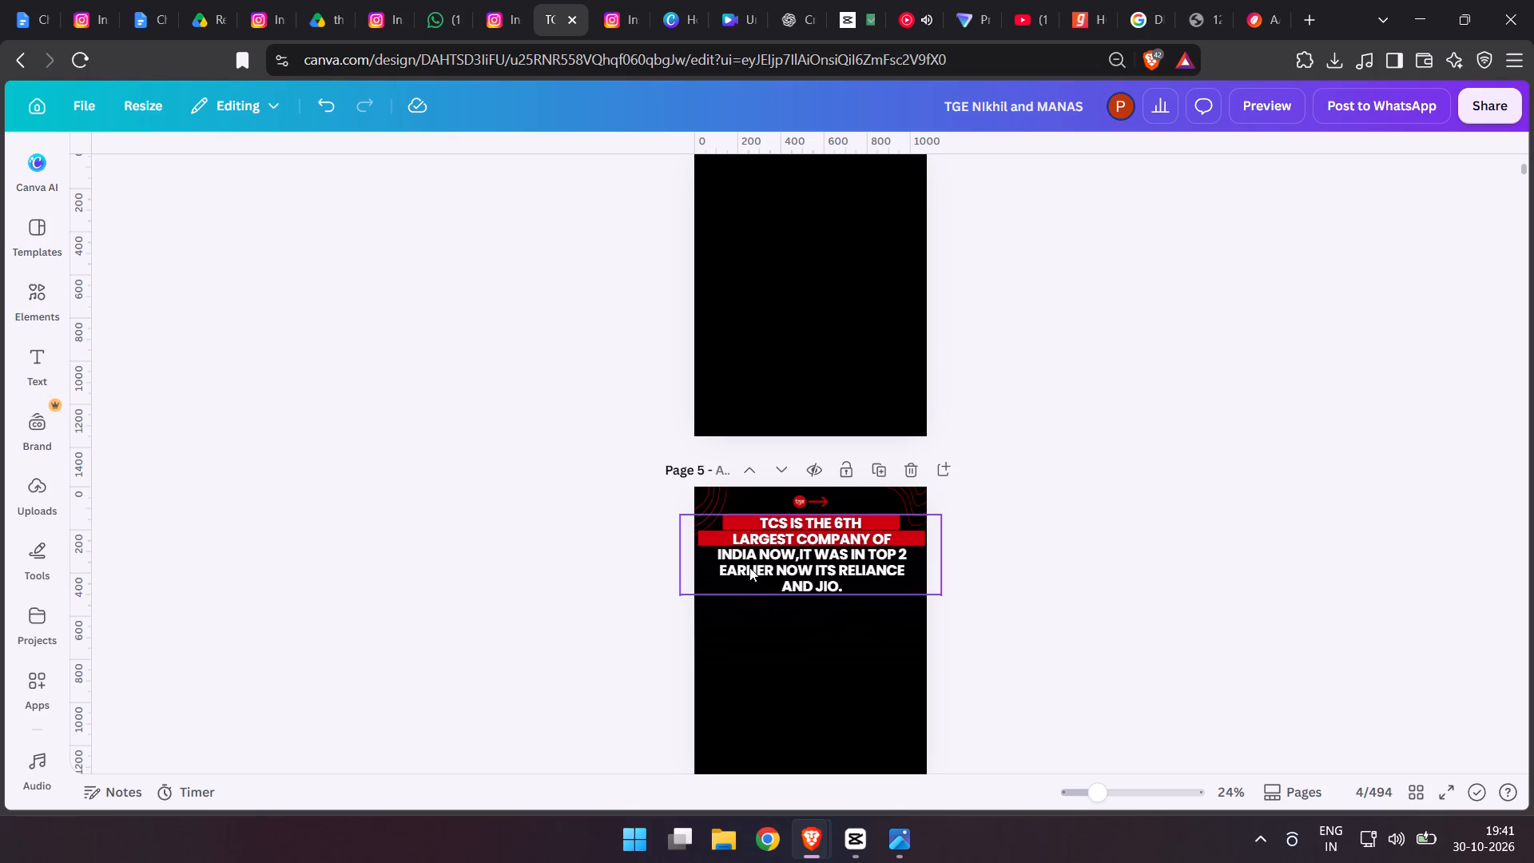
Insert the missing space between "NOW," and "IT" in the page 5 headline.
double_click(799, 552)
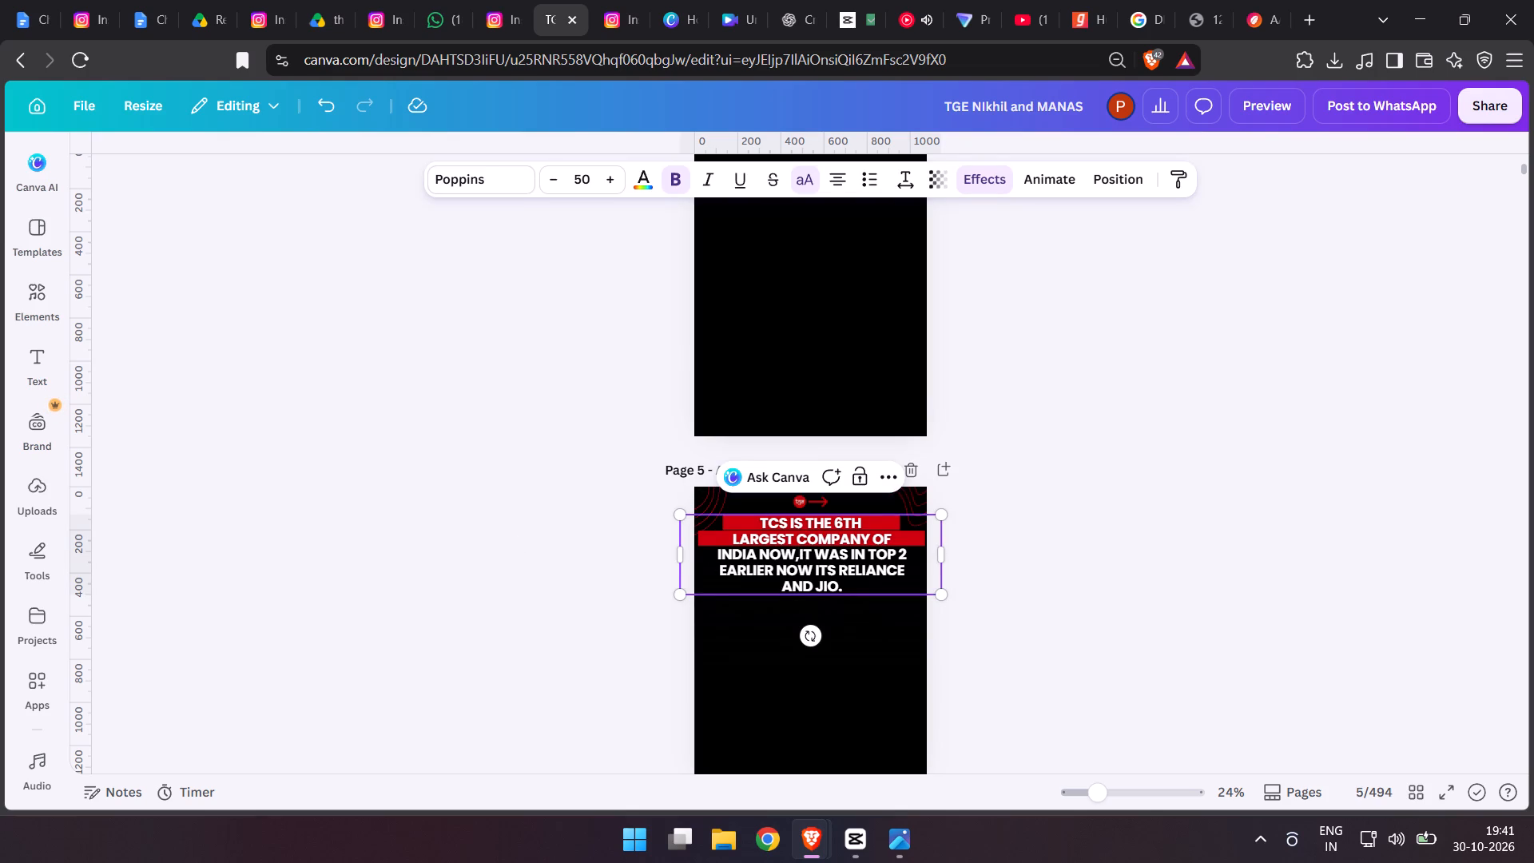
key(space)
double_click(497, 682)
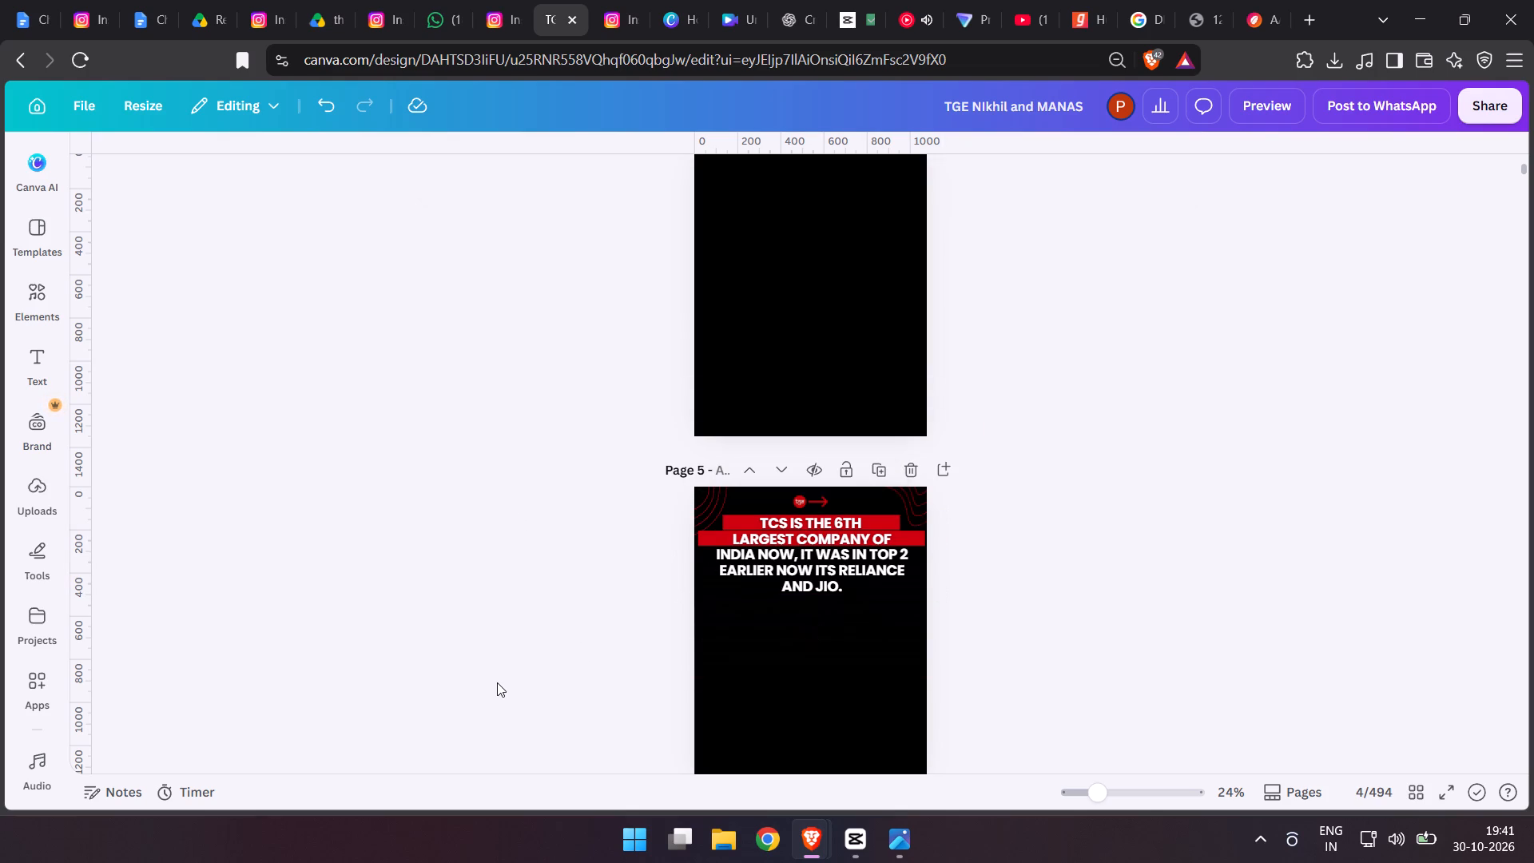
Ungroup the tge logo and red arrow above the page 5 headline and delete the arrow.
click(801, 491)
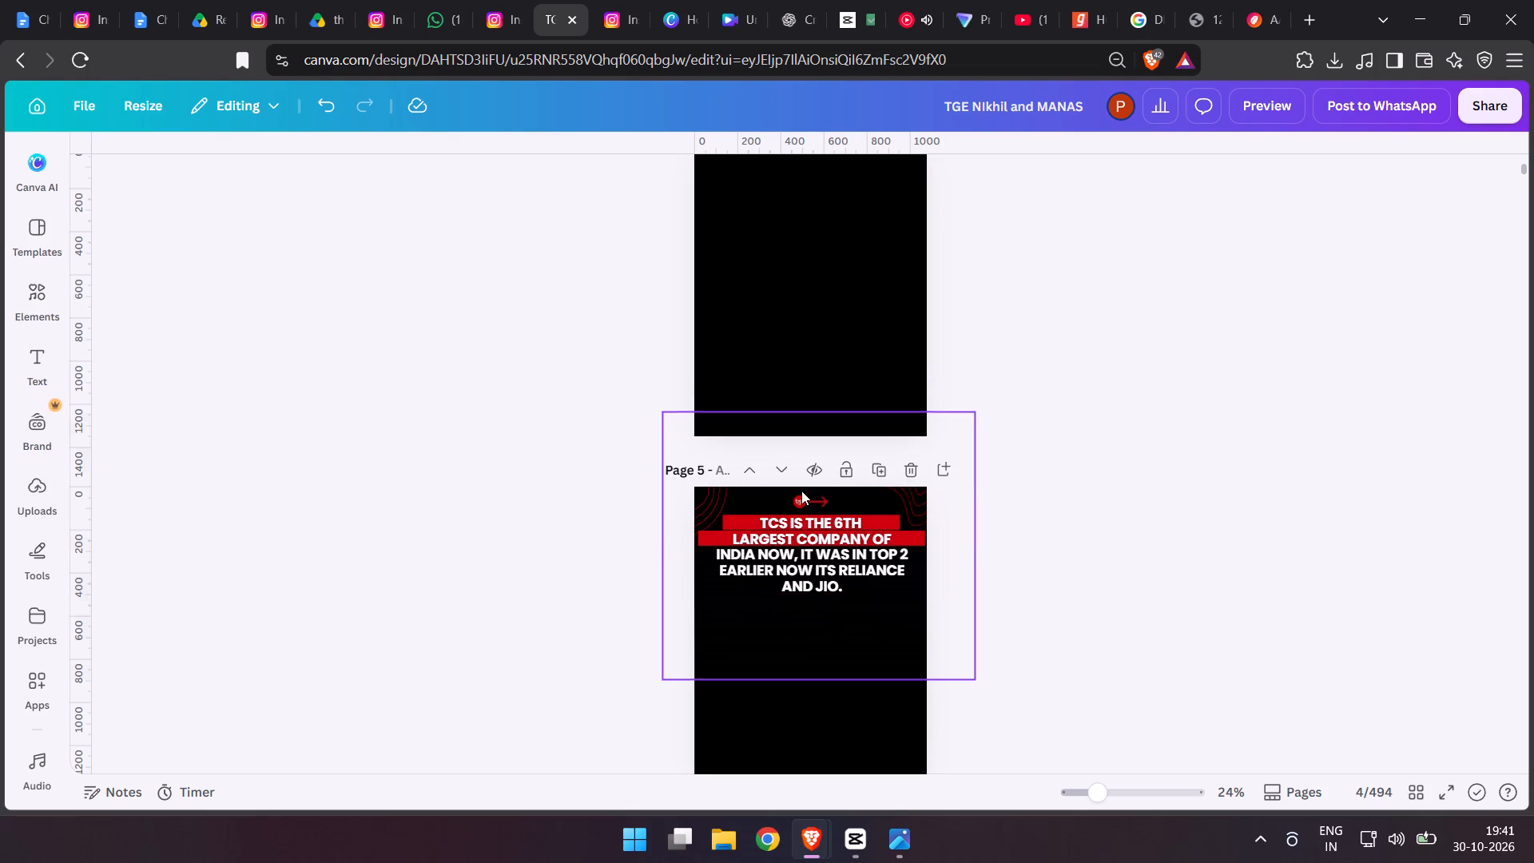
click(798, 503)
click(735, 459)
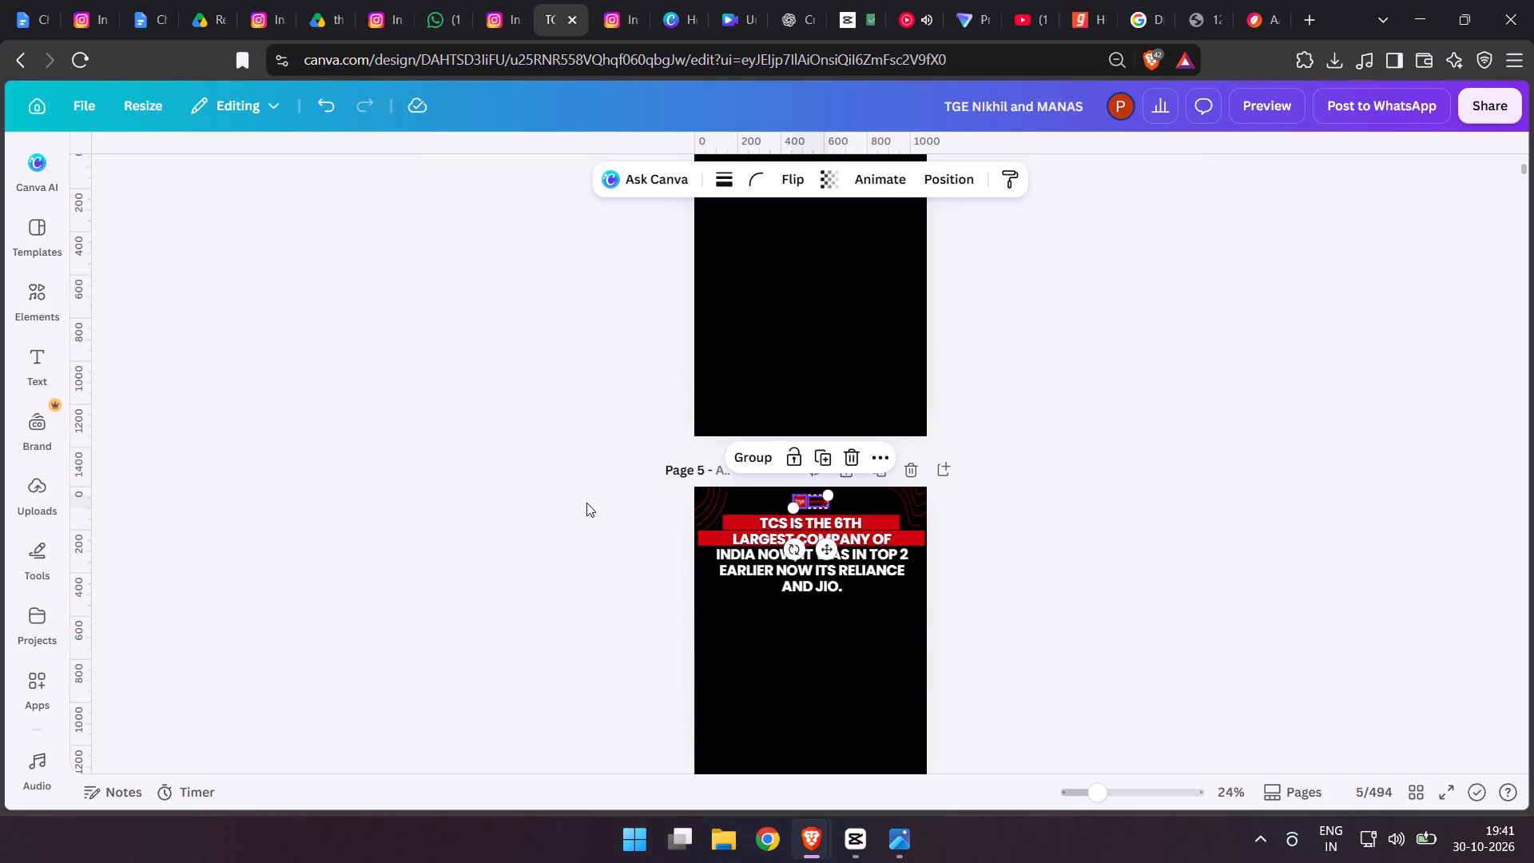
click(532, 502)
click(816, 503)
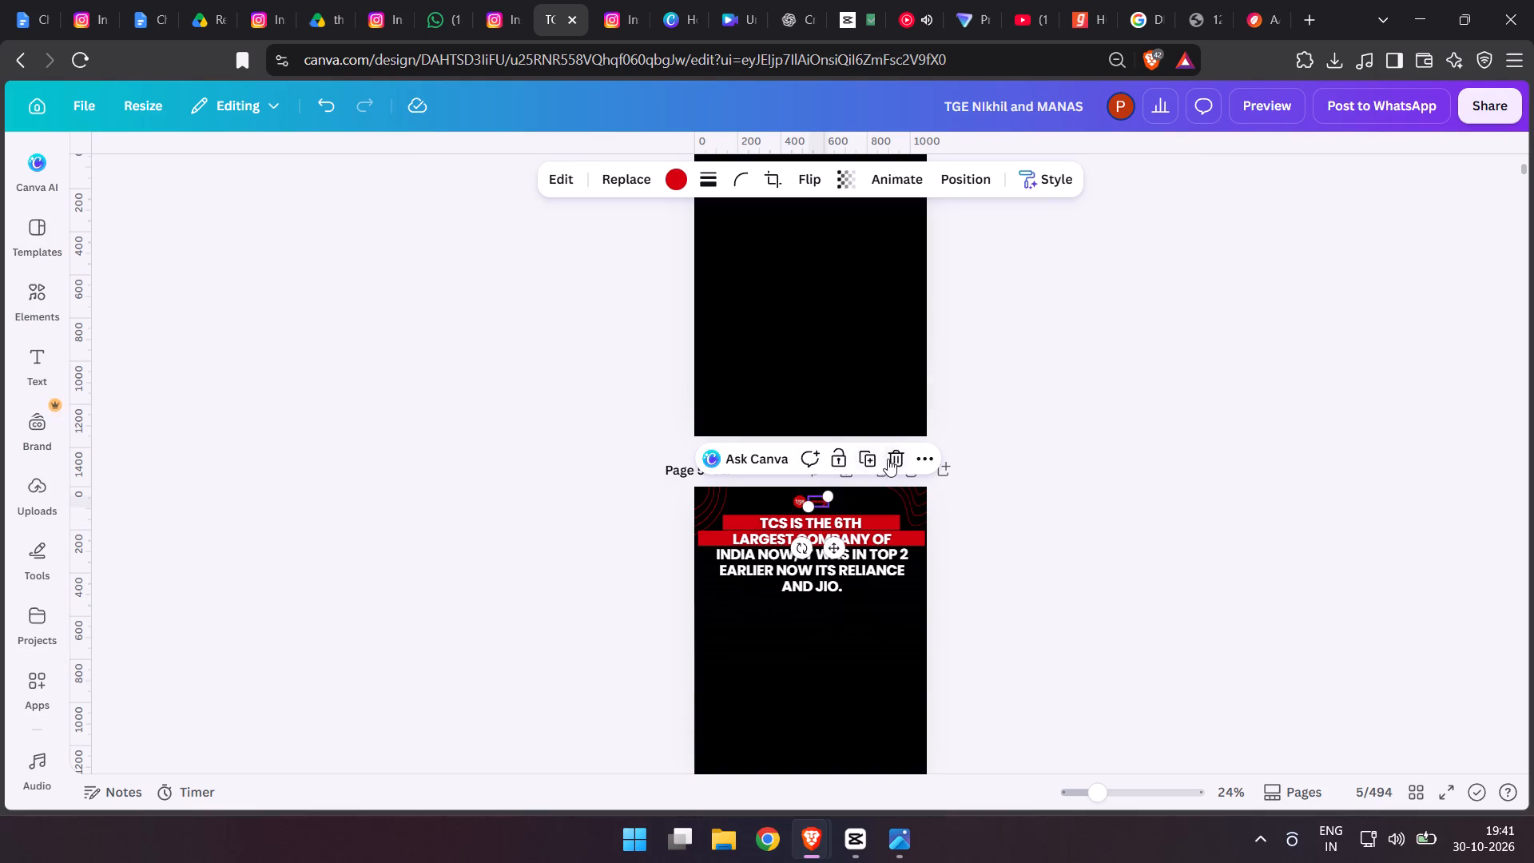
click(892, 459)
Move the tge logo to the horizontal centre of page 5, above the headline.
drag(799, 499, 801, 499)
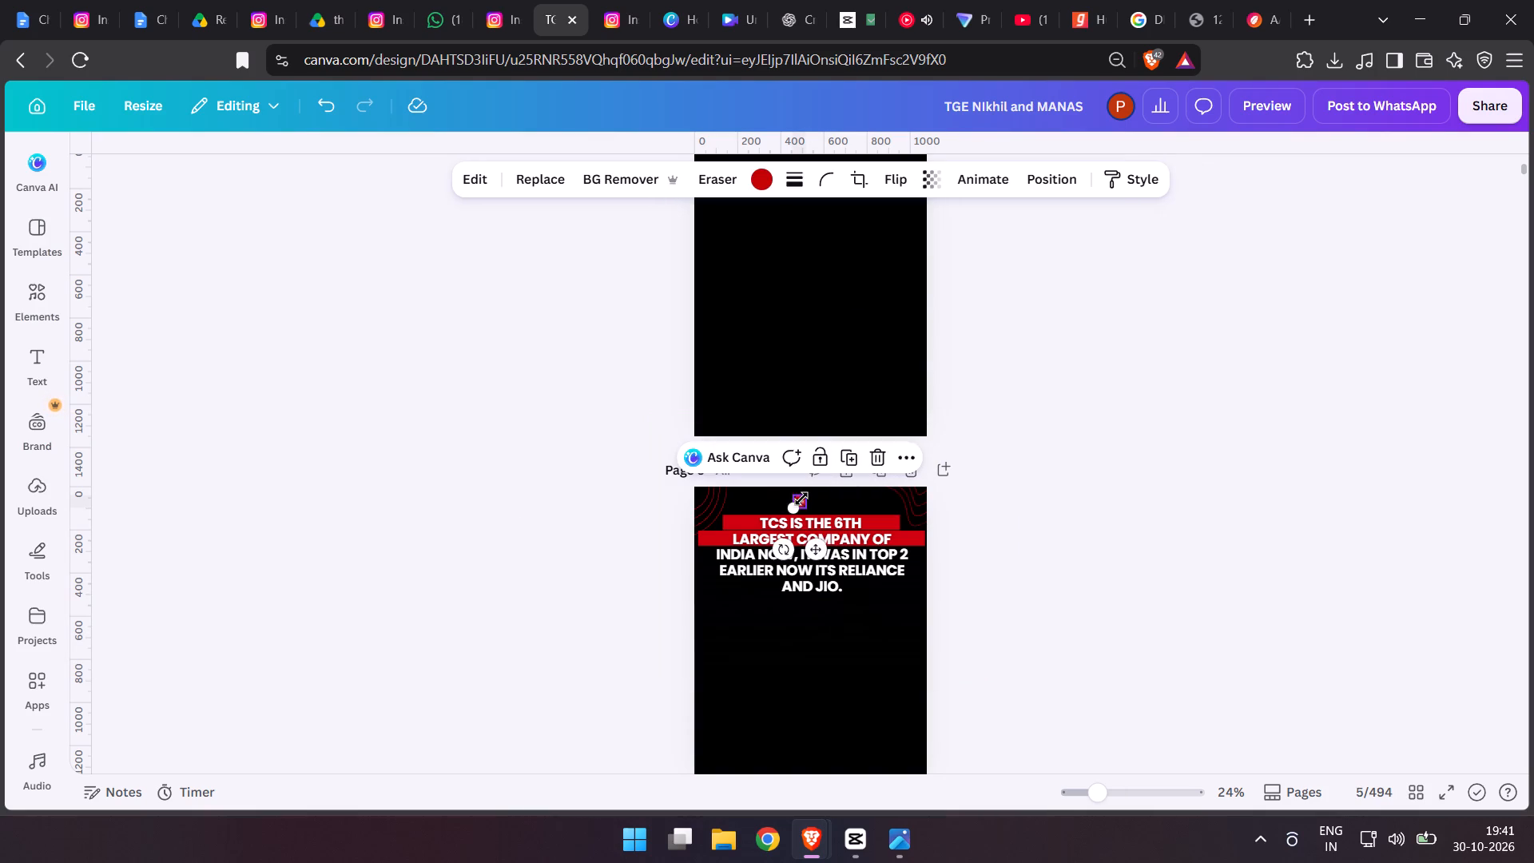
drag(801, 499, 808, 499)
click(487, 590)
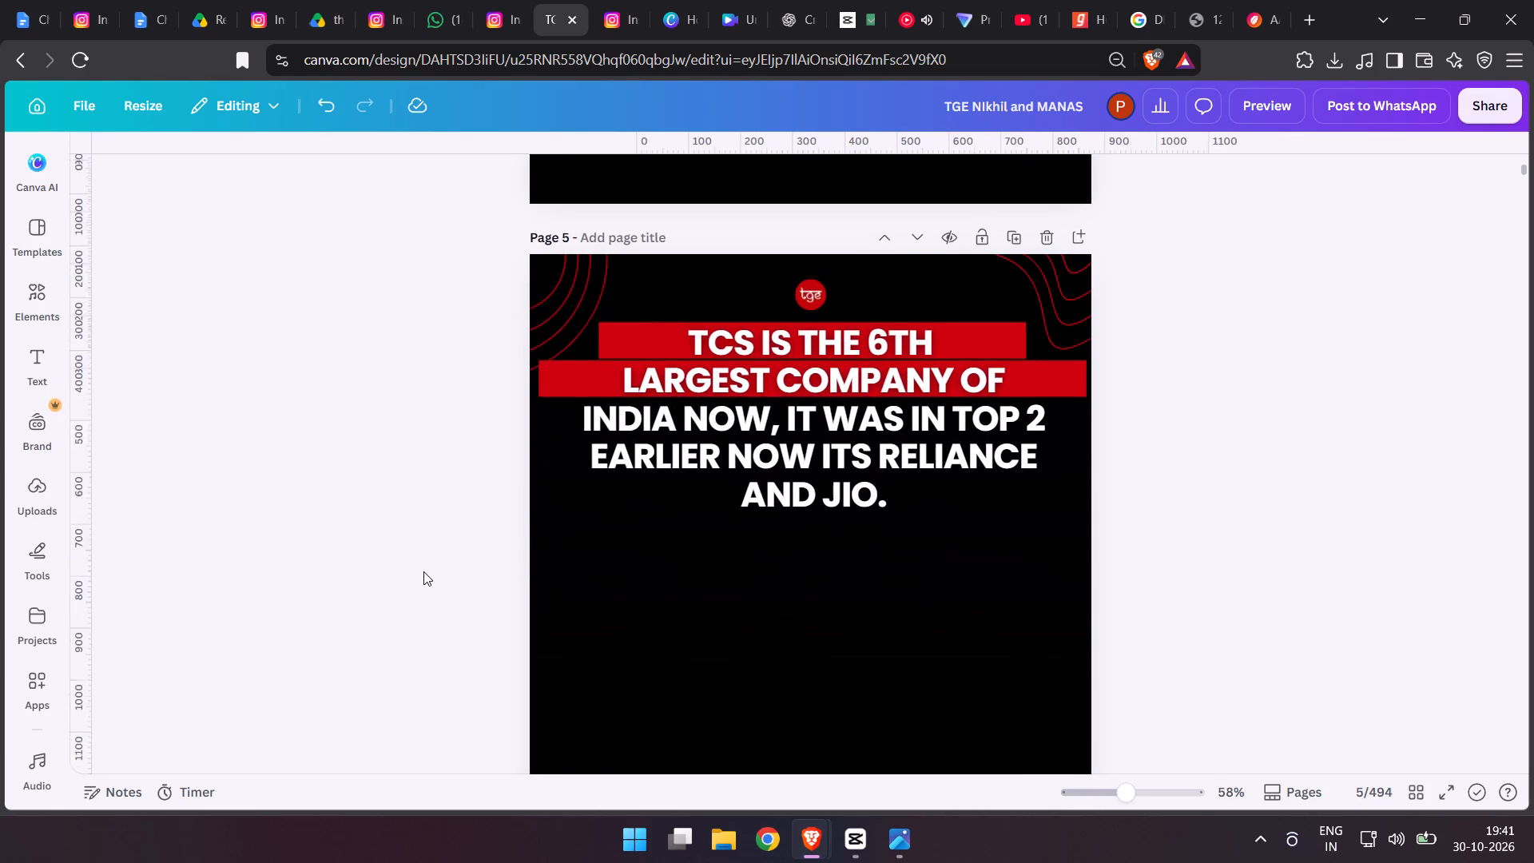
Shorten the lower red highlight bar on page 5 from both ends to fit the headline line "LARGEST COMPANY OF".
click(865, 365)
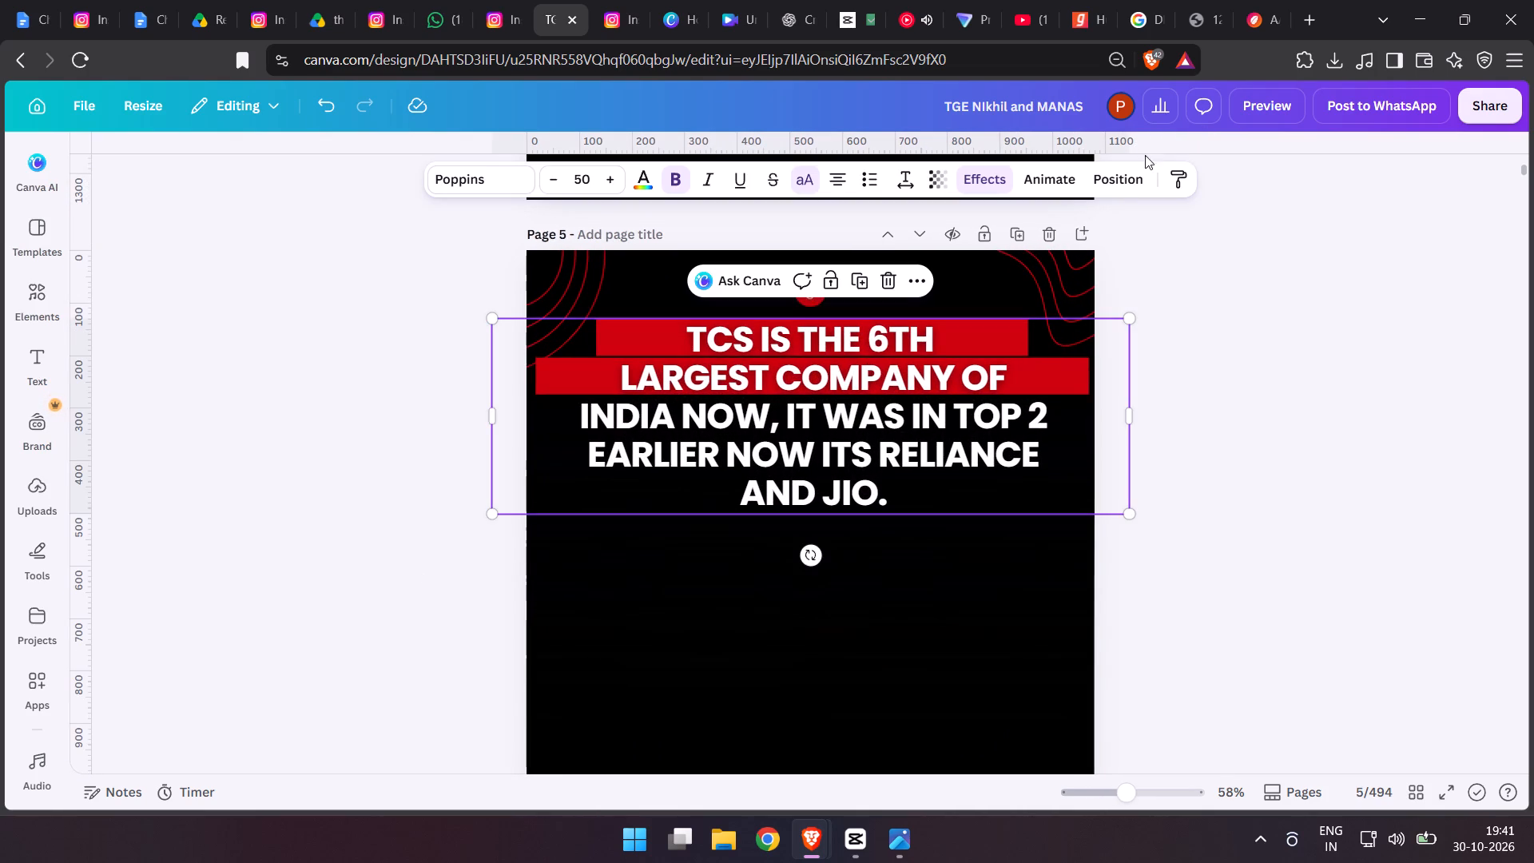
click(1116, 174)
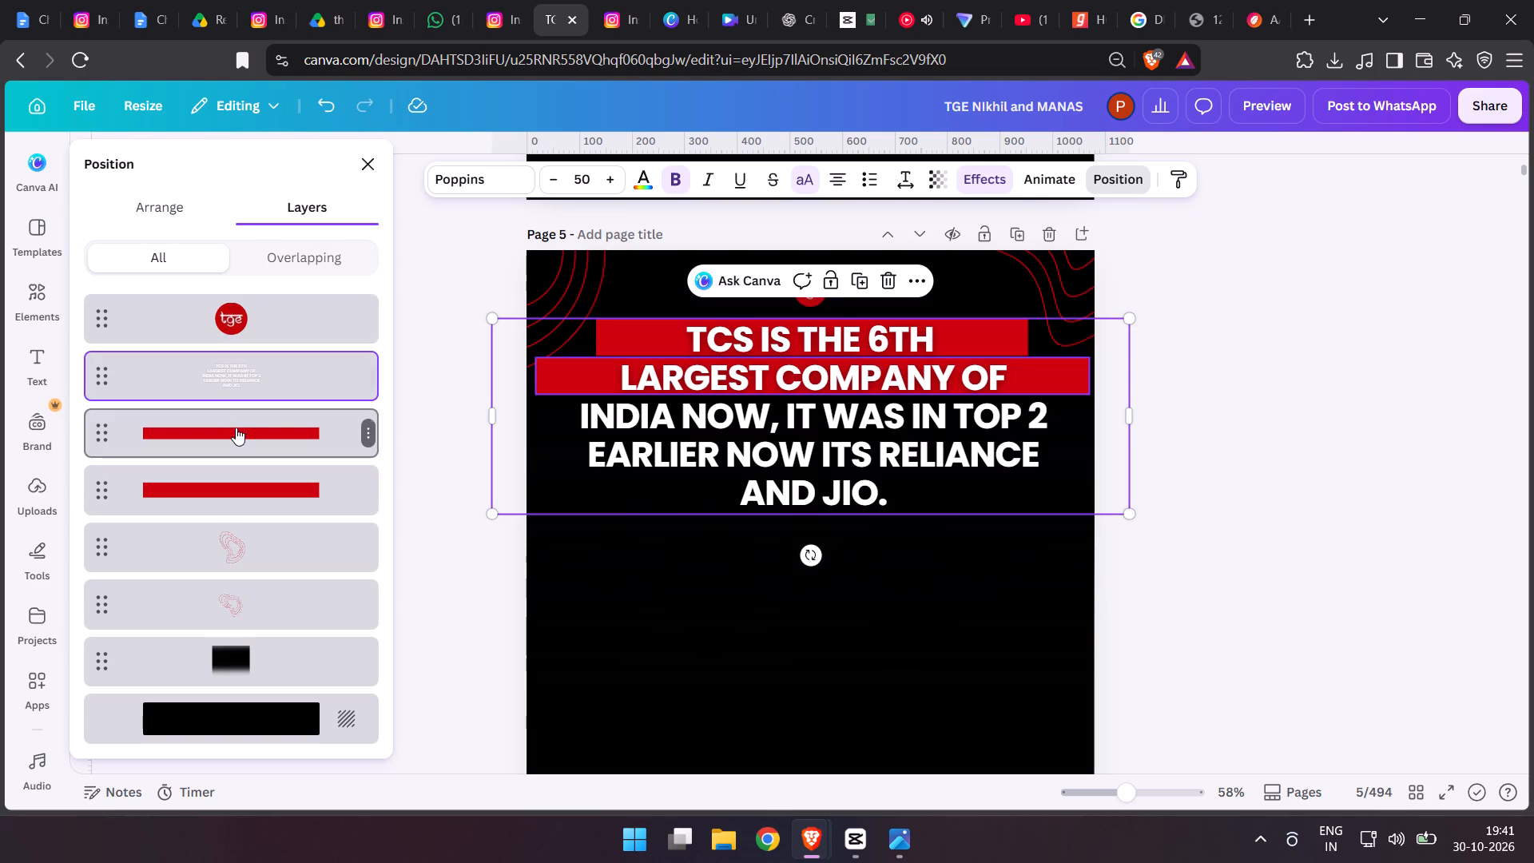
click(236, 428)
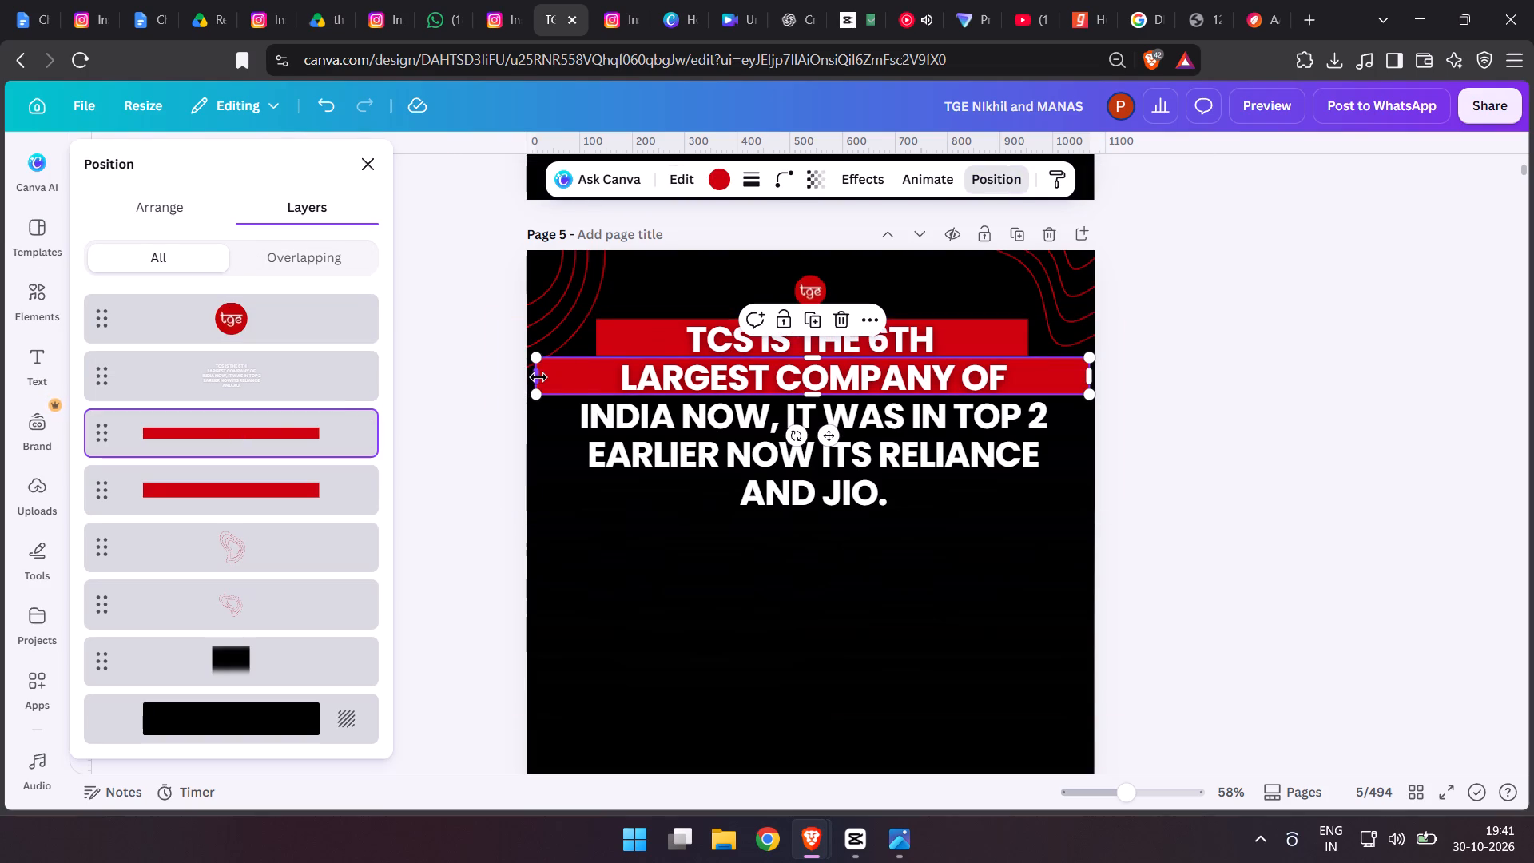
drag(538, 377, 598, 384)
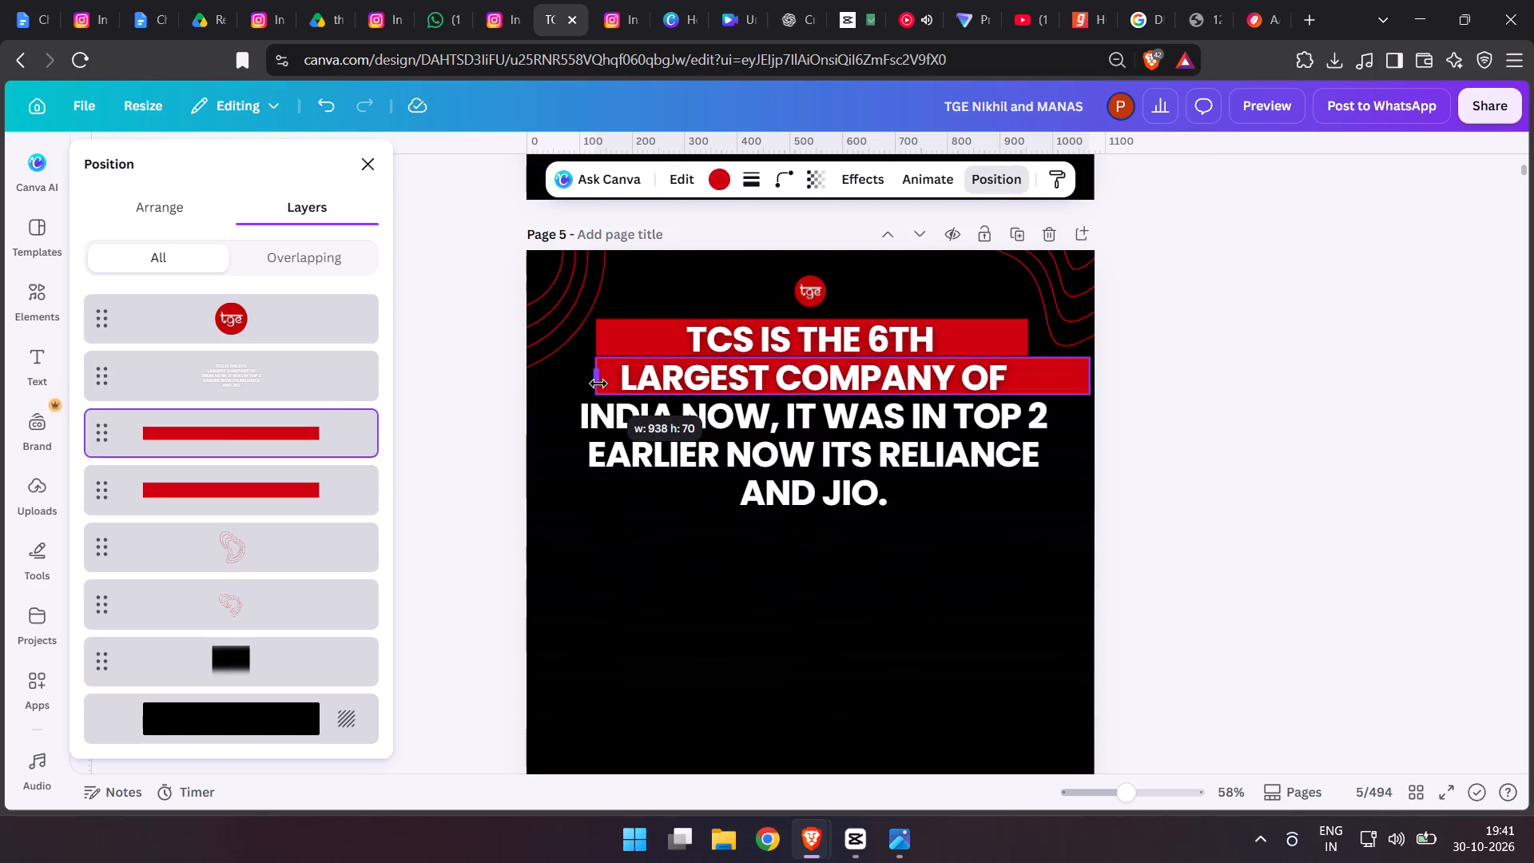
drag(598, 384, 621, 384)
click(621, 384)
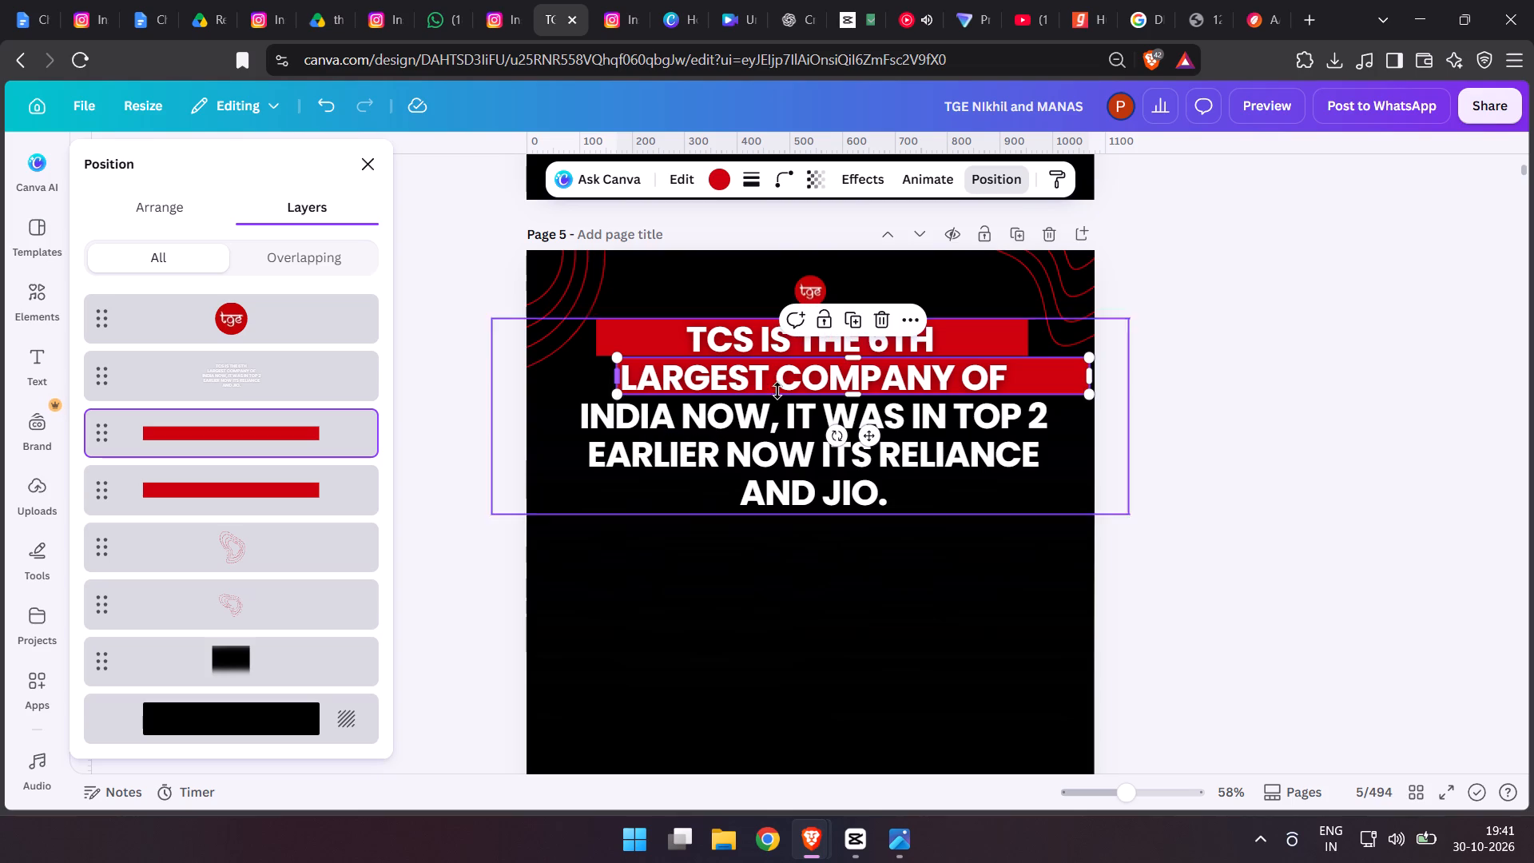
drag(1093, 376, 1012, 374)
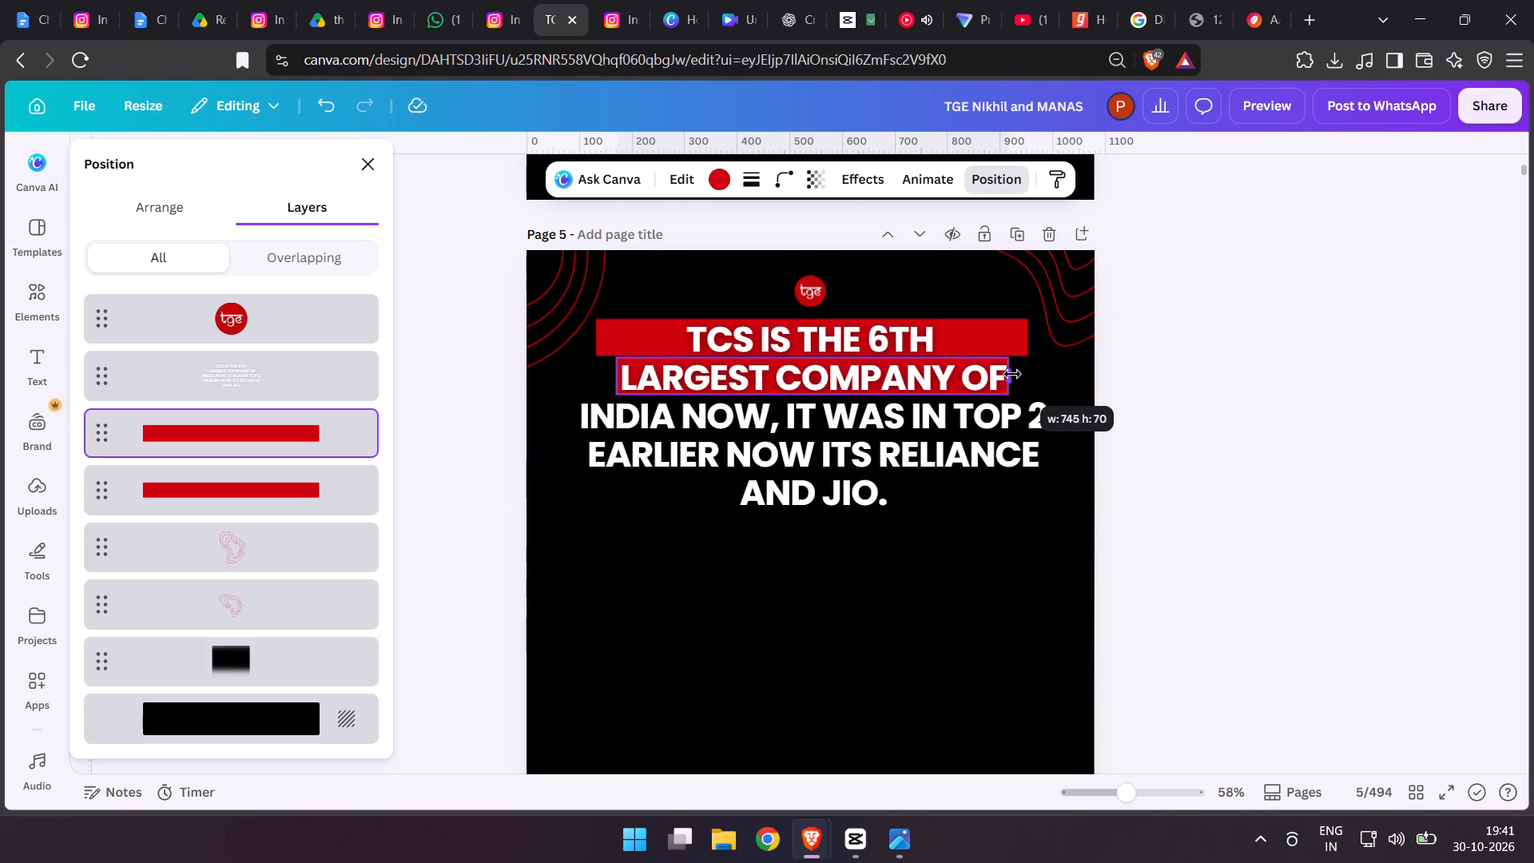
drag(1012, 374, 1019, 374)
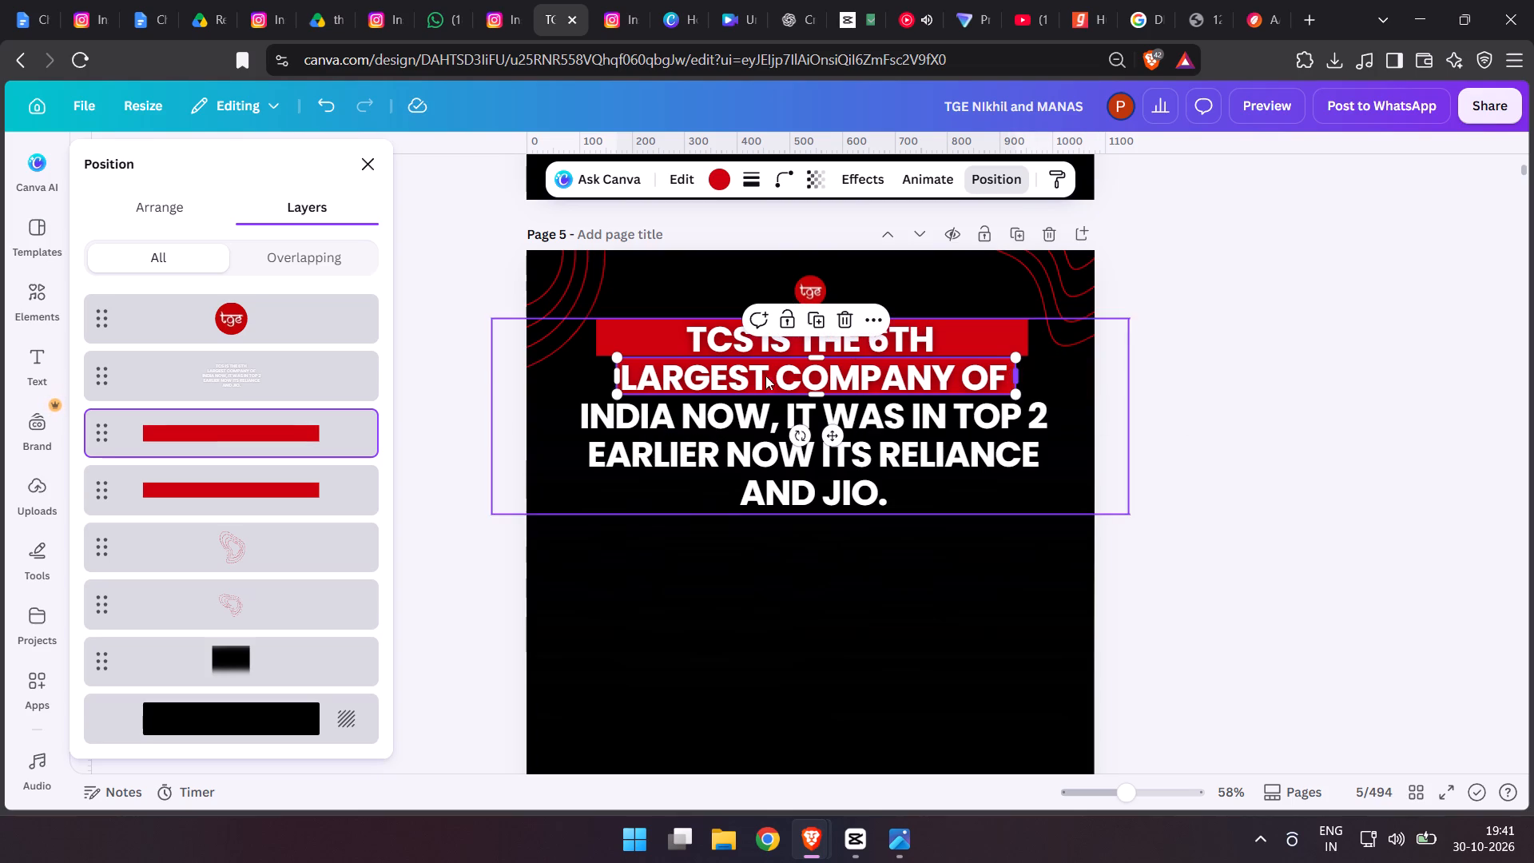
Shorten the upper red highlight bar on page 5 from both ends to fit the headline line "TCS IS THE 6TH".
click(342, 476)
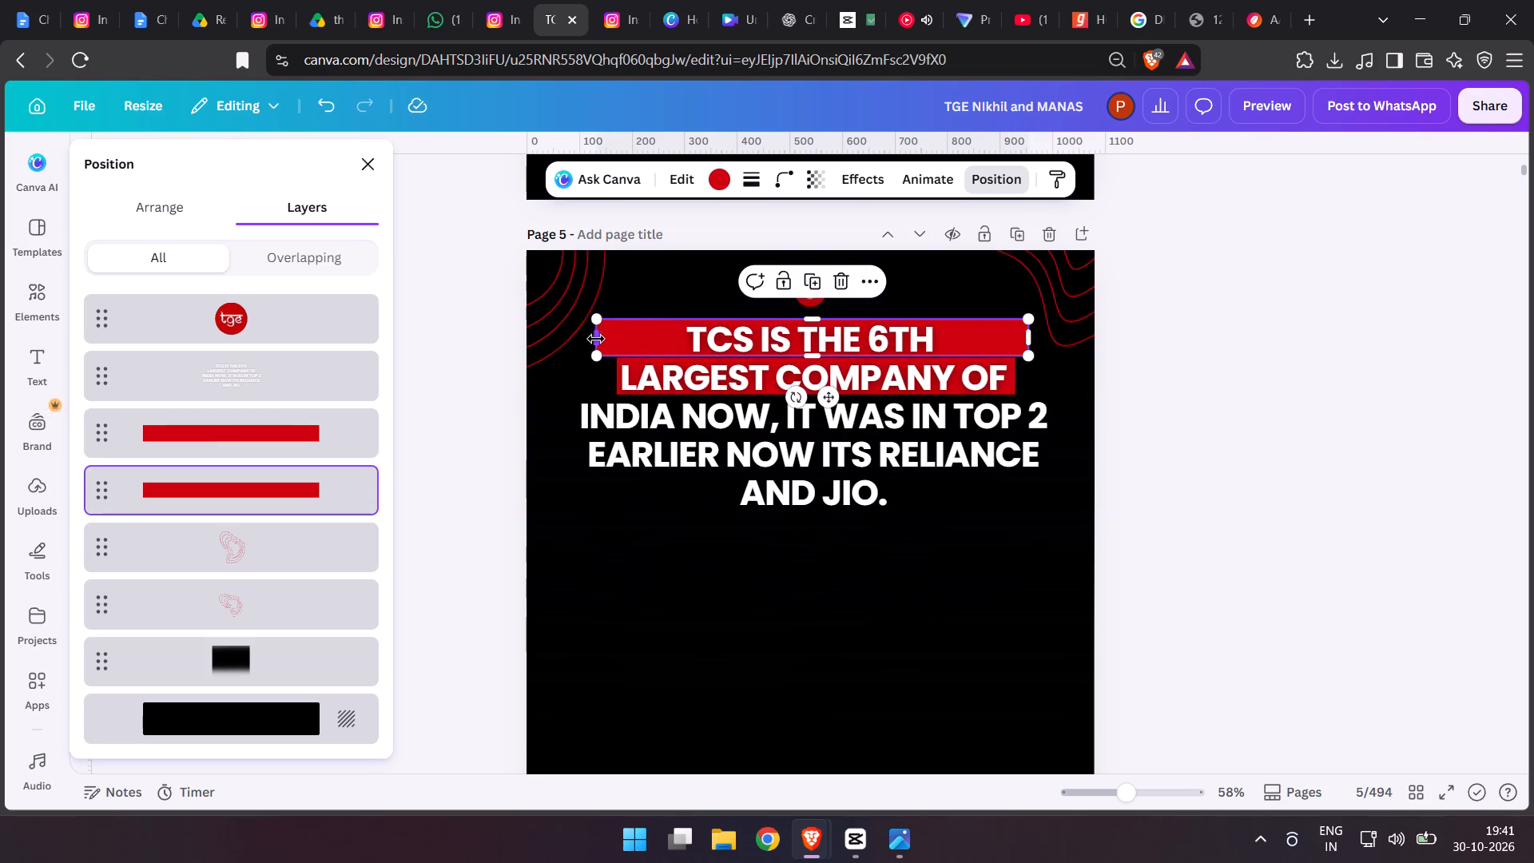
drag(600, 332, 682, 340)
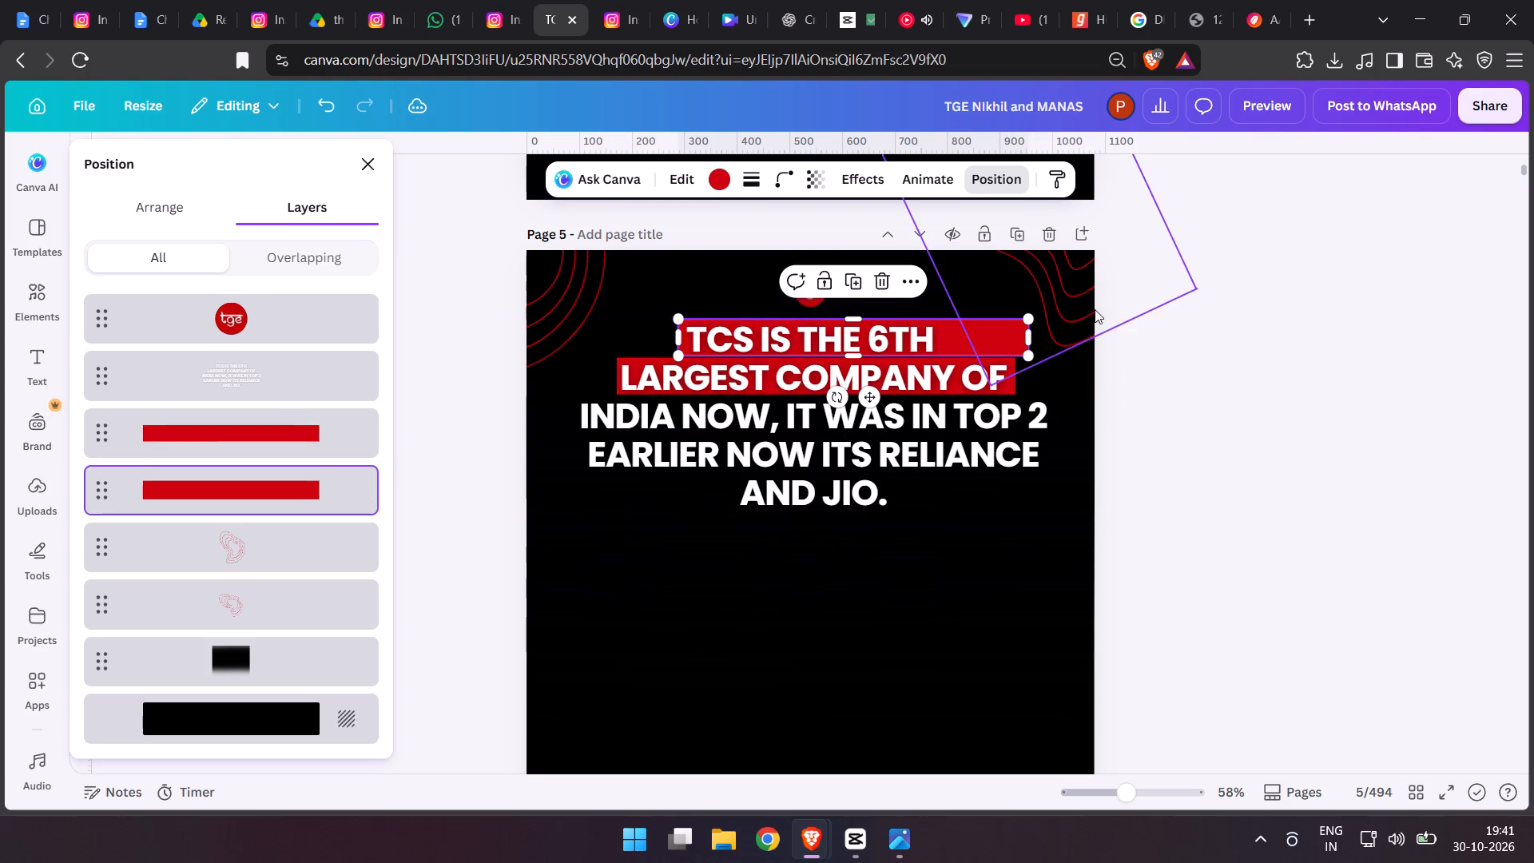
drag(1027, 332, 946, 340)
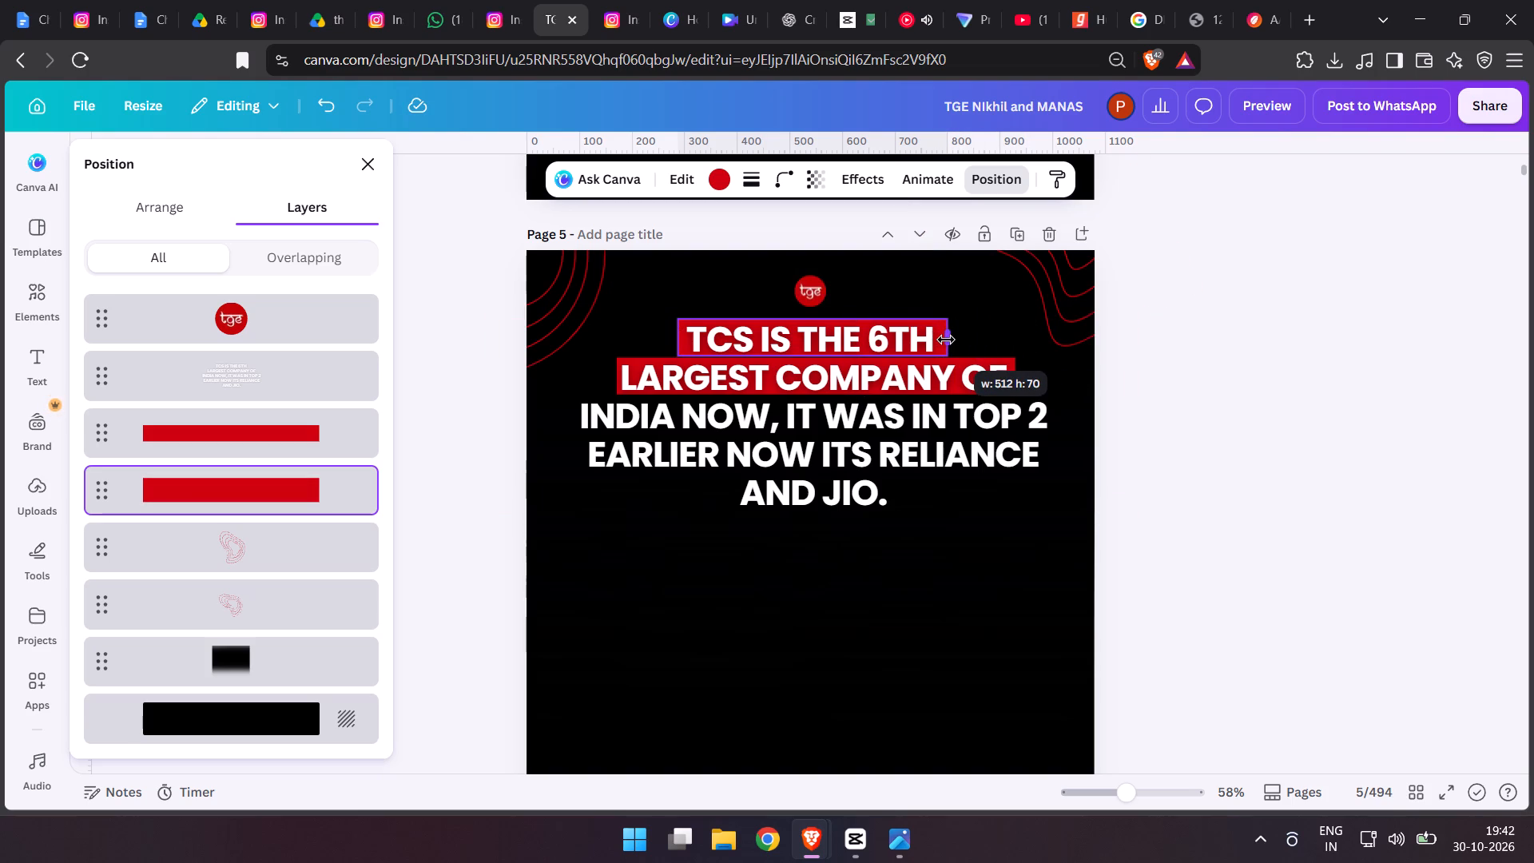
drag(946, 340, 942, 340)
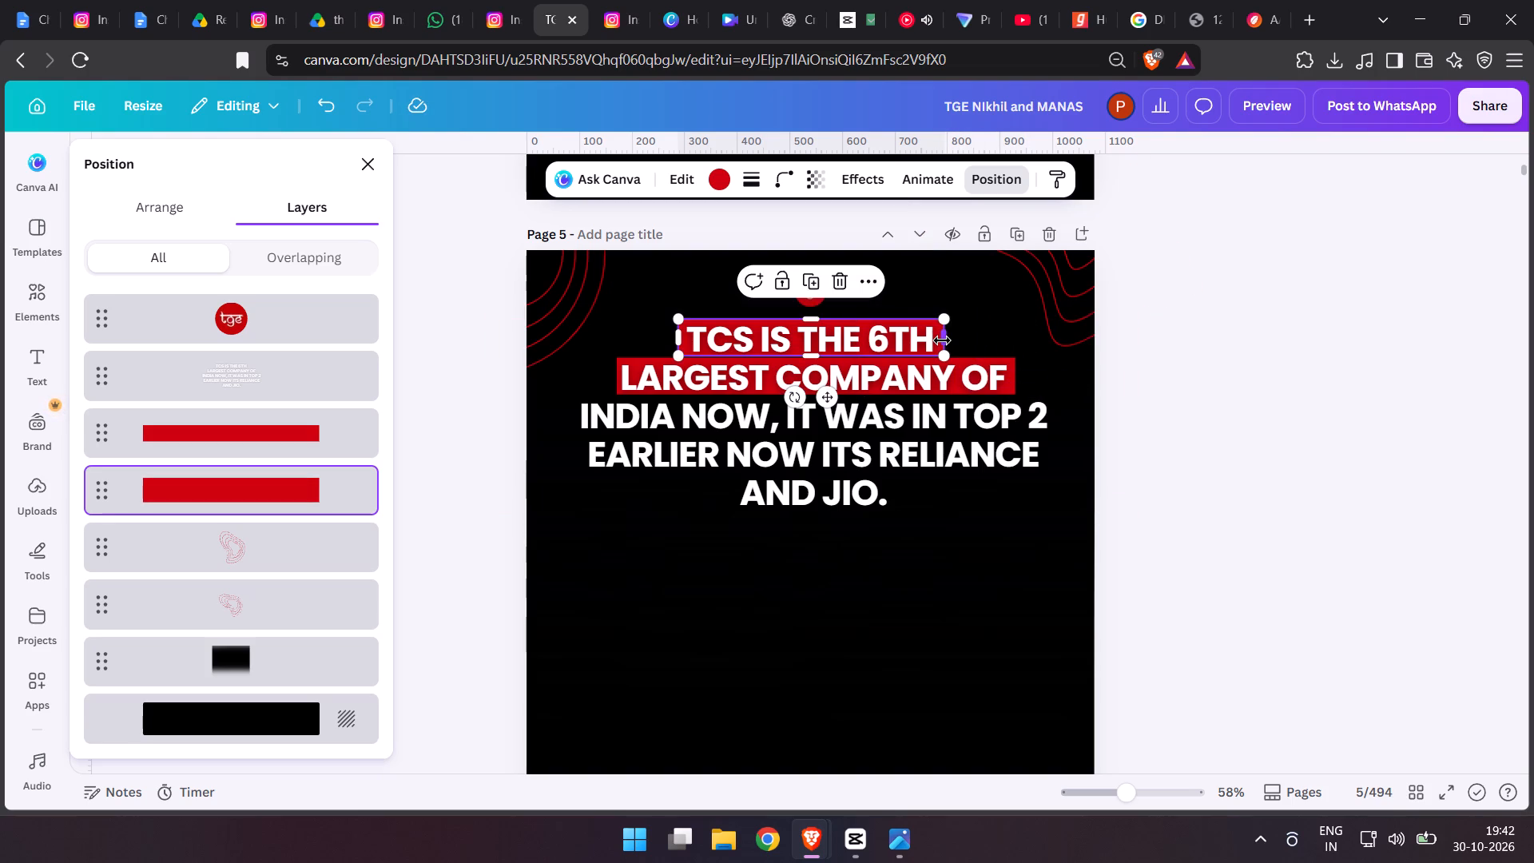
Check the aismindia Instagram post about the TCS ranking as reference and return to the Canva design.
click(498, 0)
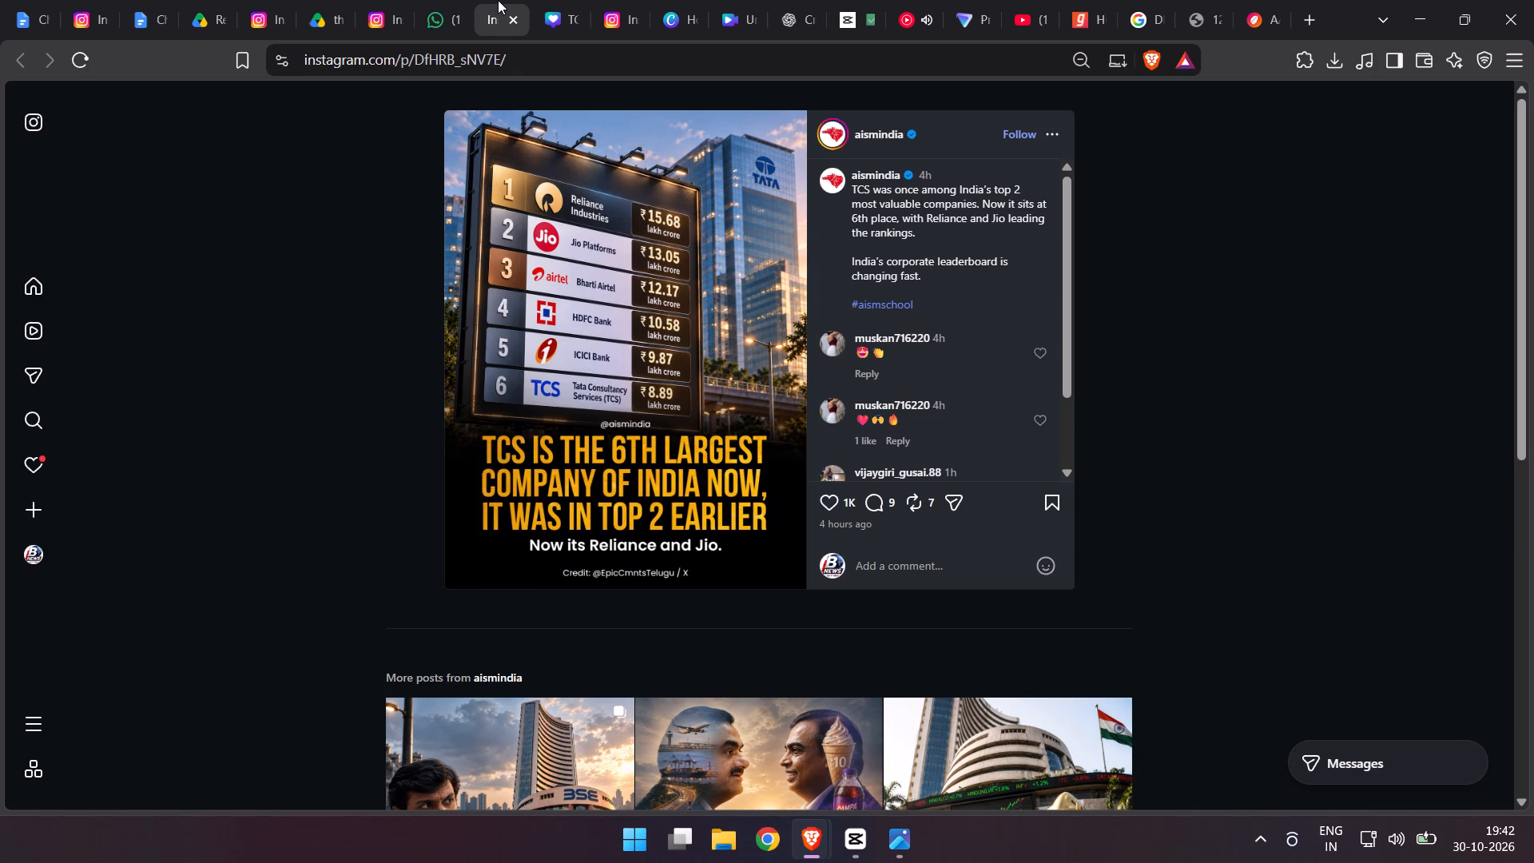
click(555, 0)
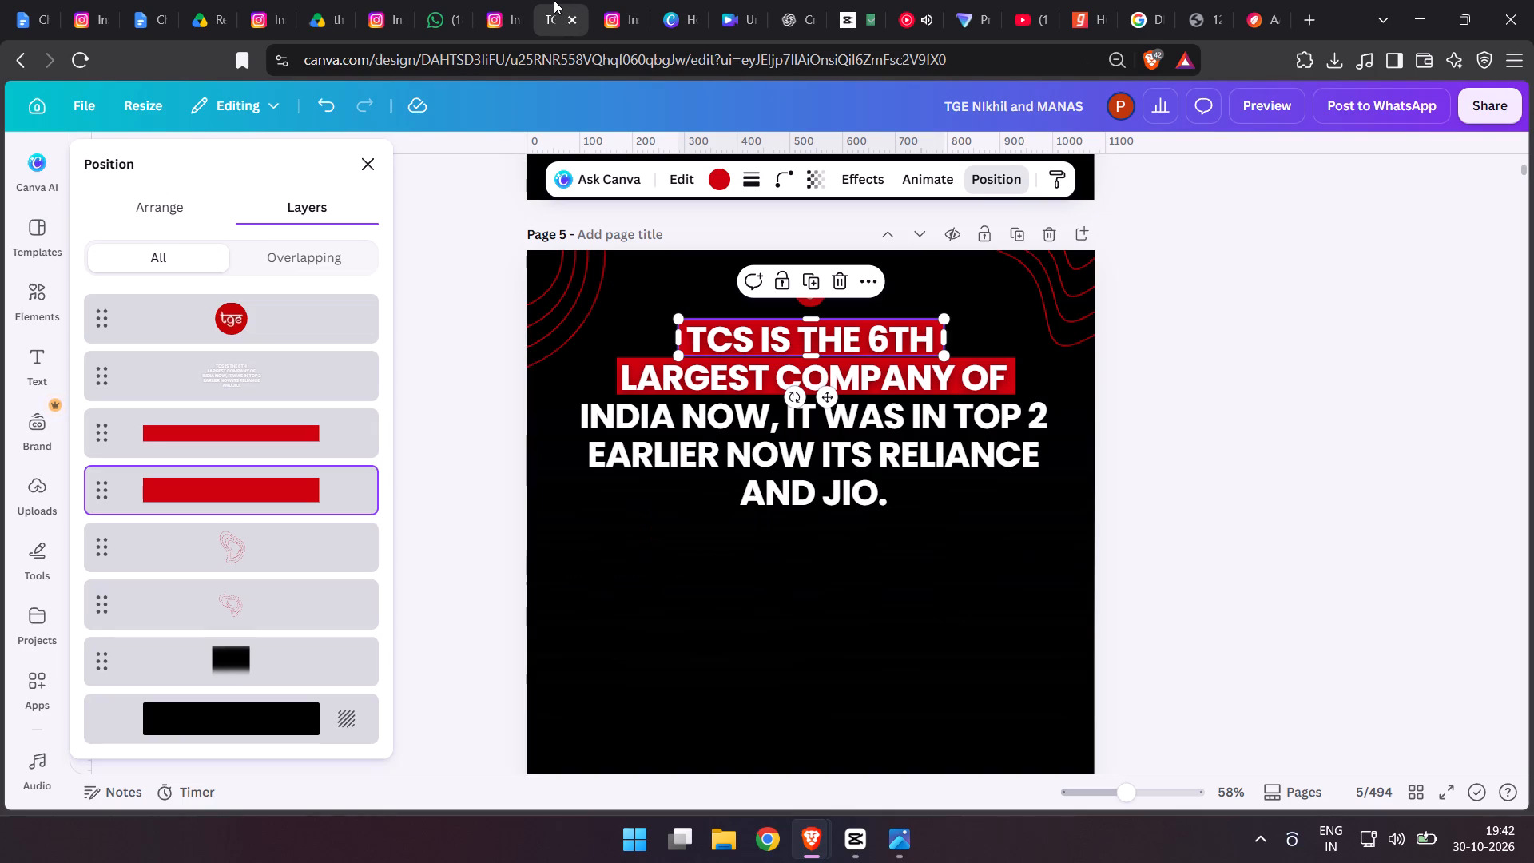